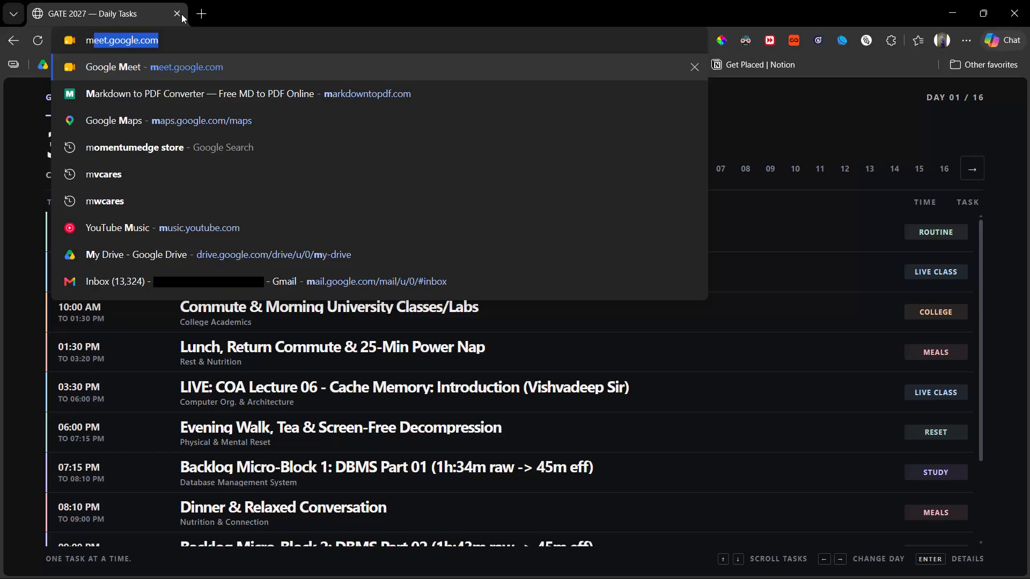
# Open the Marketing Planner Final spreadsheet in Google Sheets.
pyautogui.write('ar')
pyautogui.press('Down')
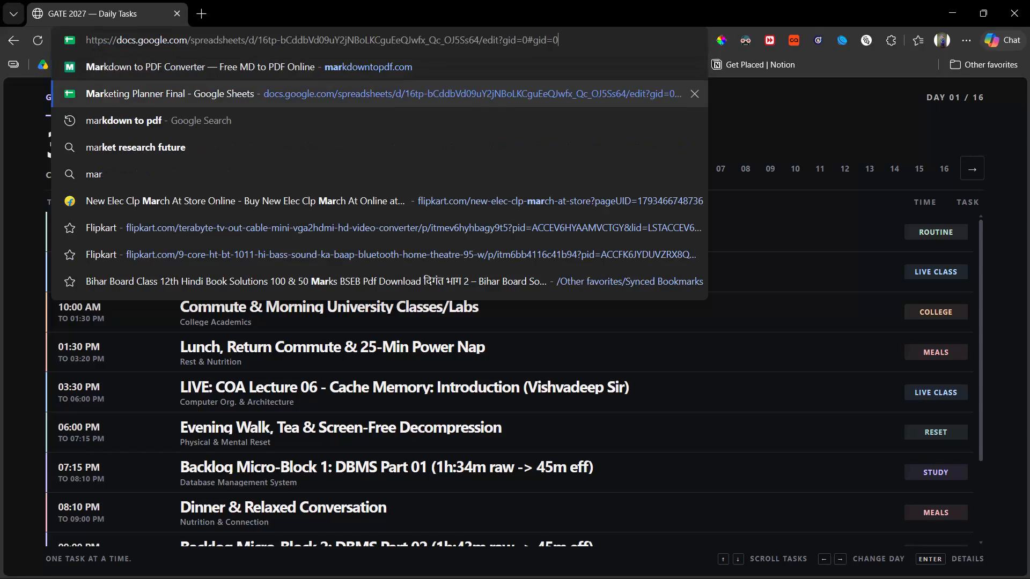
pyautogui.press('Return')
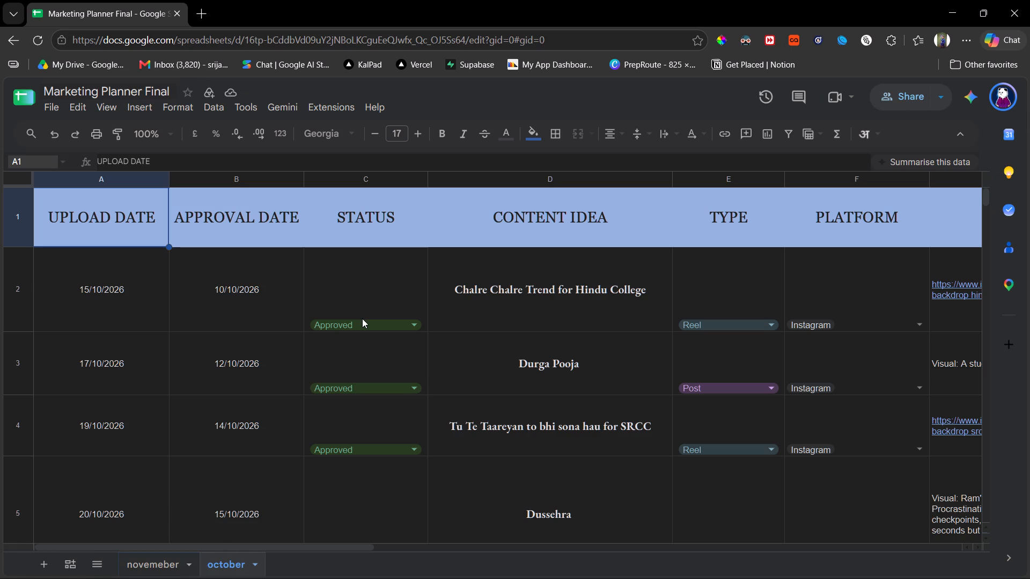
# Switch from the october sheet to the novemeber sheet of the marketing planner.
pyautogui.scroll(-3, 362, 318)
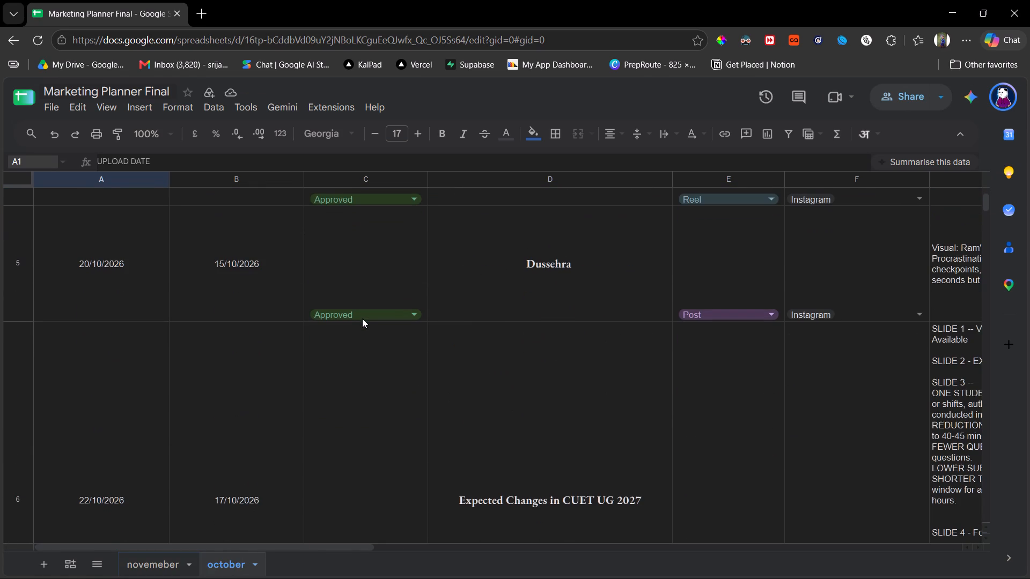
pyautogui.scroll(-1, 362, 318)
pyautogui.click(152, 578)
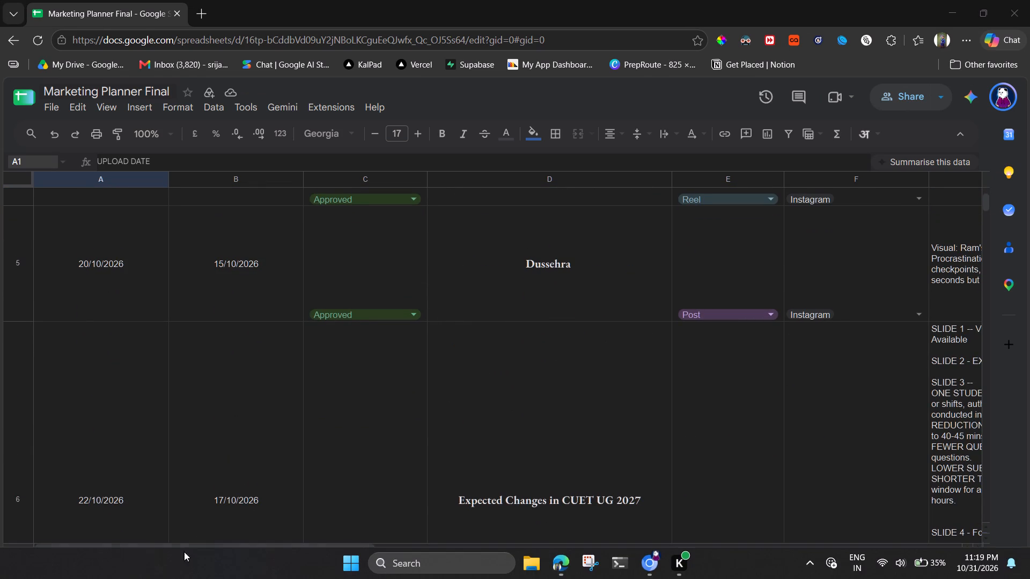
pyautogui.click(249, 455)
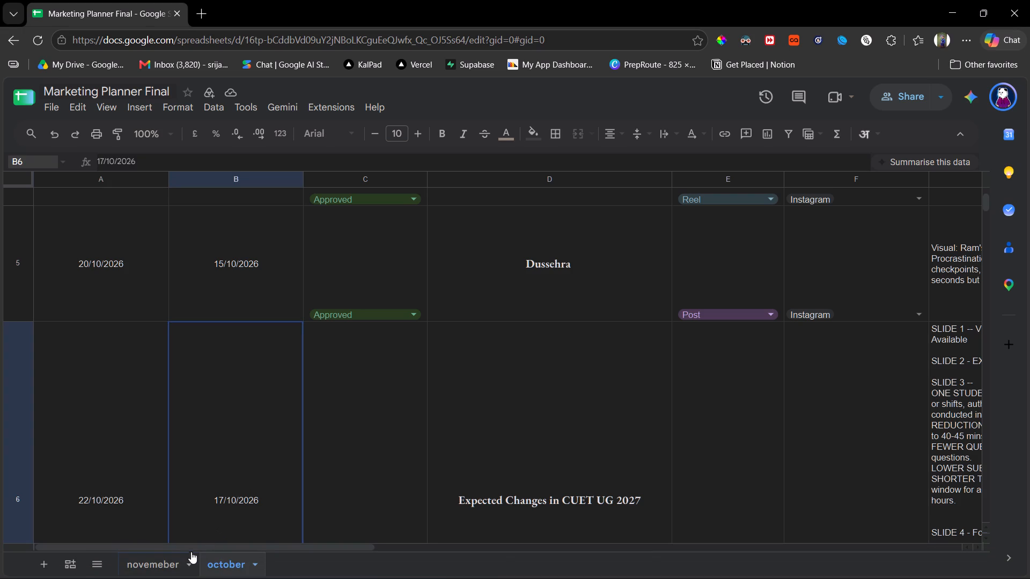
pyautogui.click(150, 560)
# Review the November content ideas, types, platforms and slide text, from the CUET prep carousel through the Diwali and timetable posts.
pyautogui.scroll(3, 362, 365)
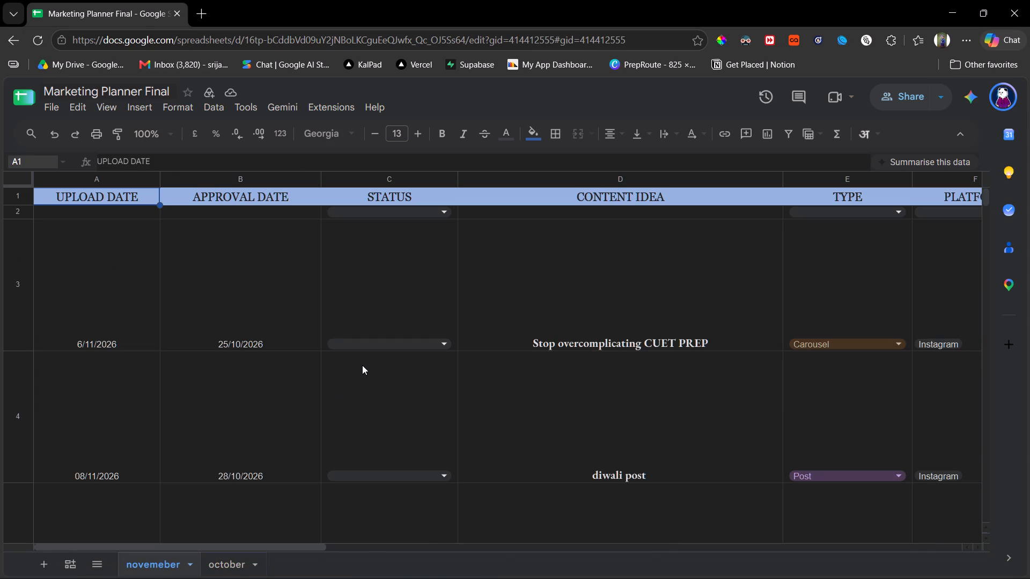
pyautogui.scroll(2, 362, 365)
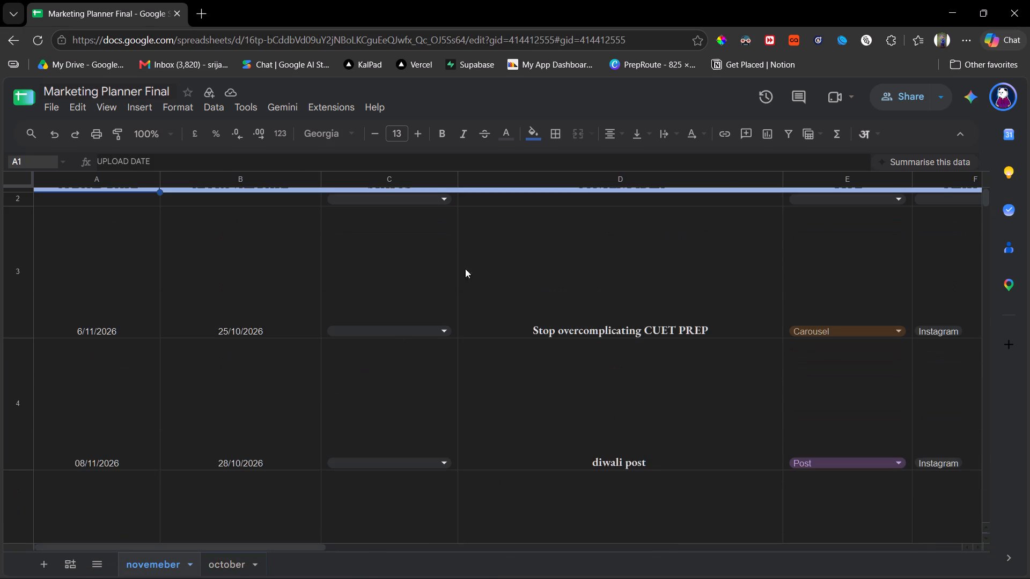
pyautogui.click(490, 253)
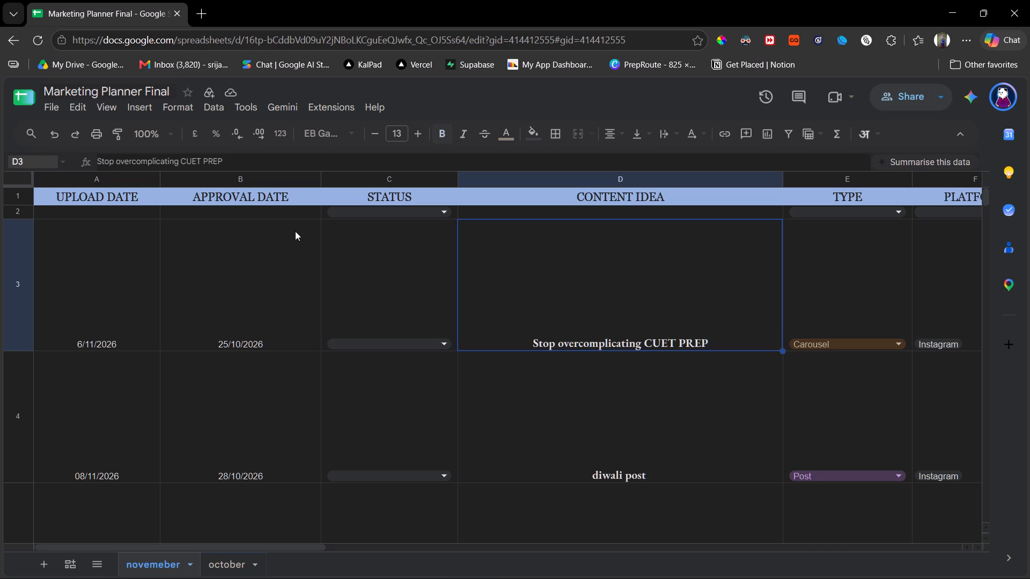
pyautogui.click(292, 234)
pyautogui.hscroll(-2, 377, 284)
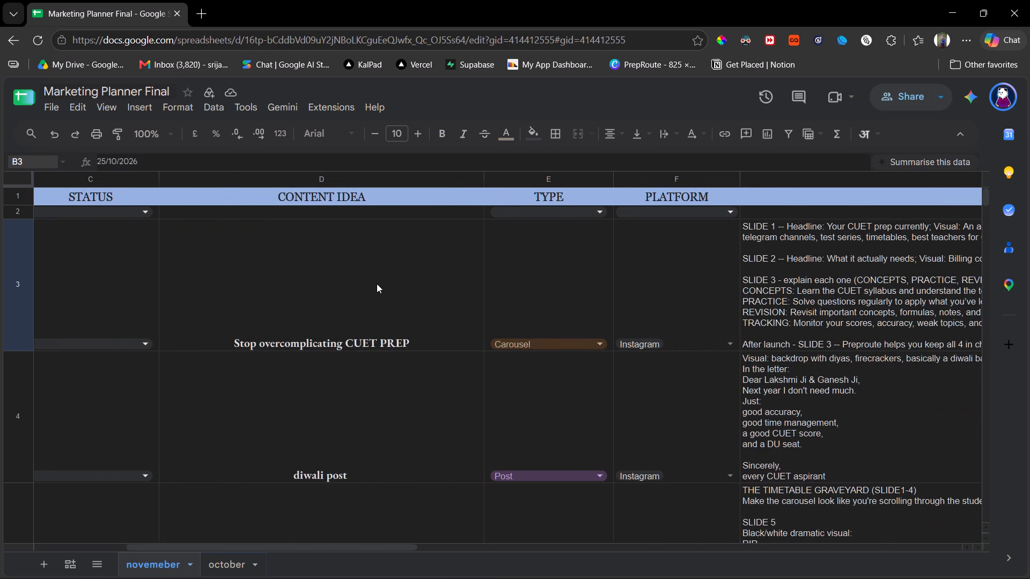
pyautogui.hscroll(-1, 377, 284)
pyautogui.scroll(1, 377, 284)
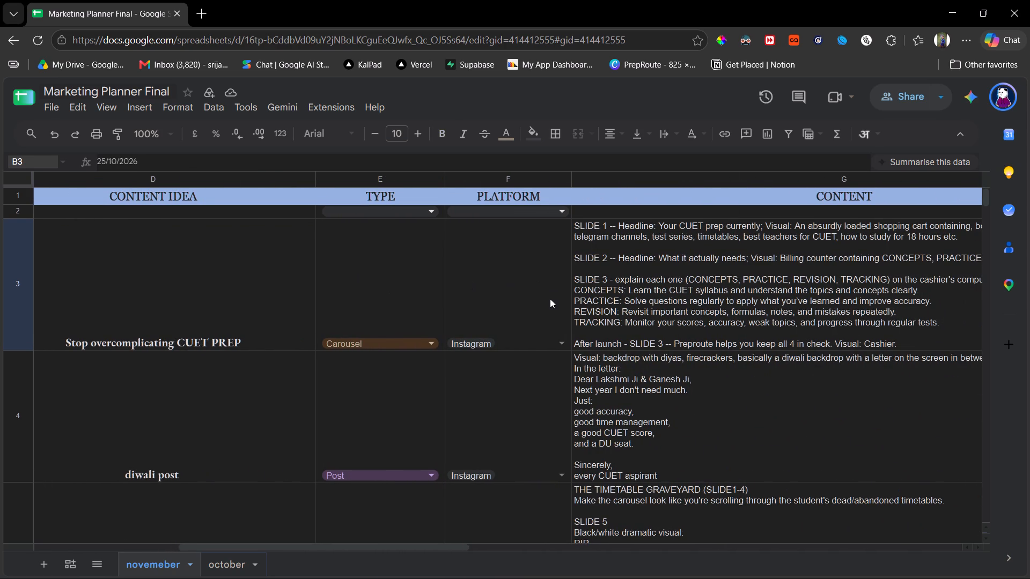
pyautogui.click(536, 407)
pyautogui.scroll(-1, 536, 407)
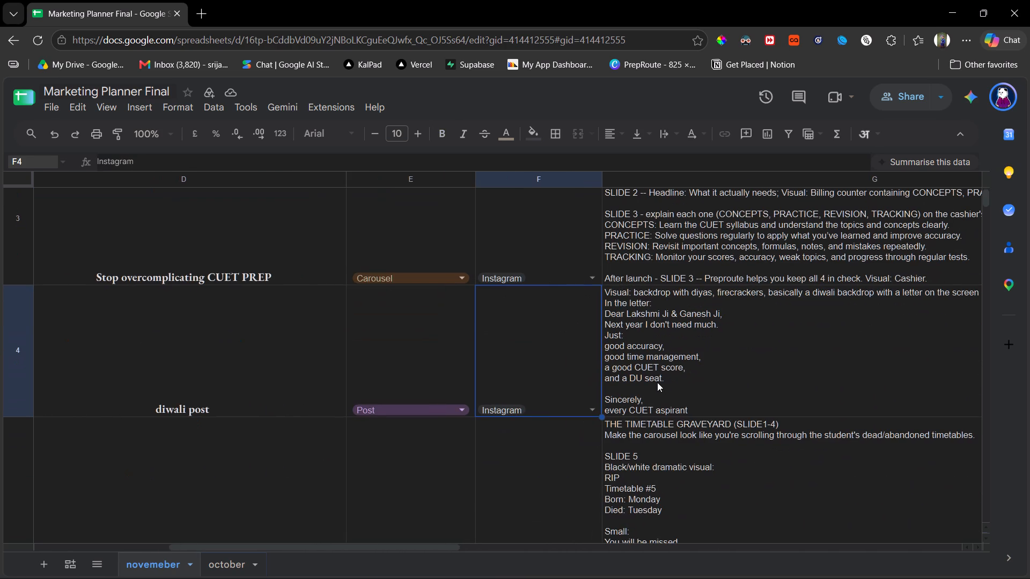
pyautogui.click(659, 385)
pyautogui.hscroll(-4, 659, 385)
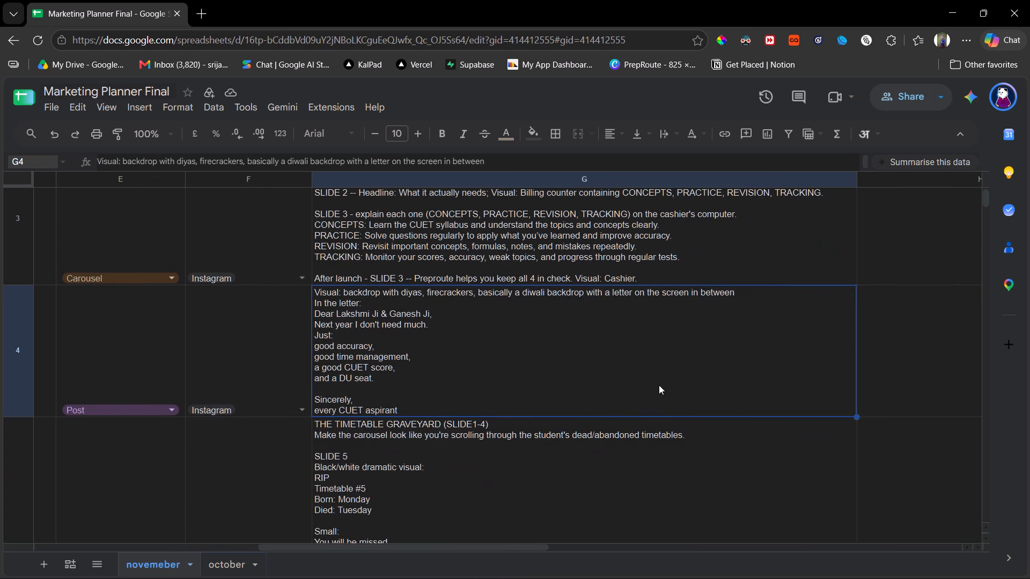
pyautogui.hscroll(2, 659, 385)
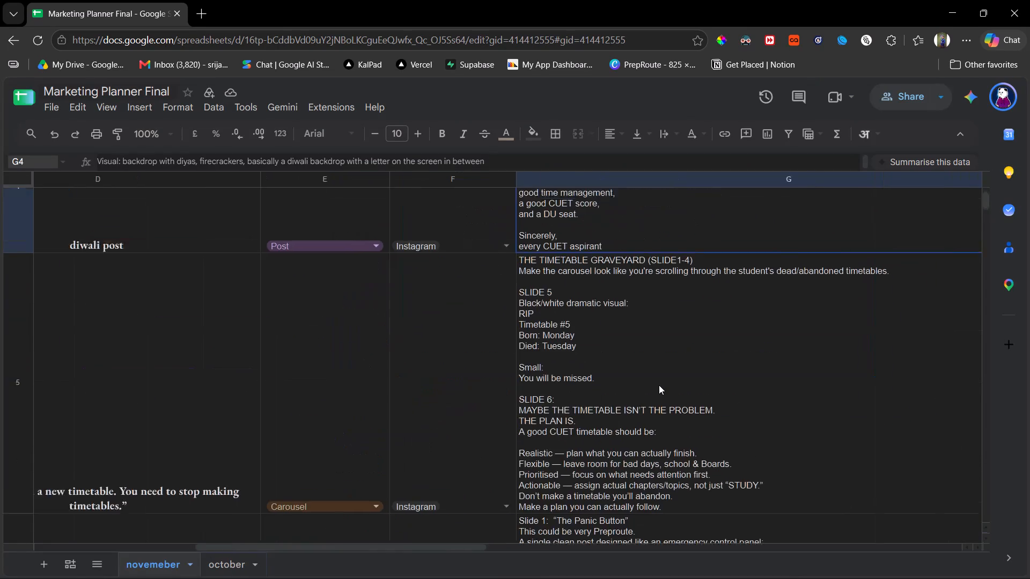
pyautogui.hscroll(1, 659, 385)
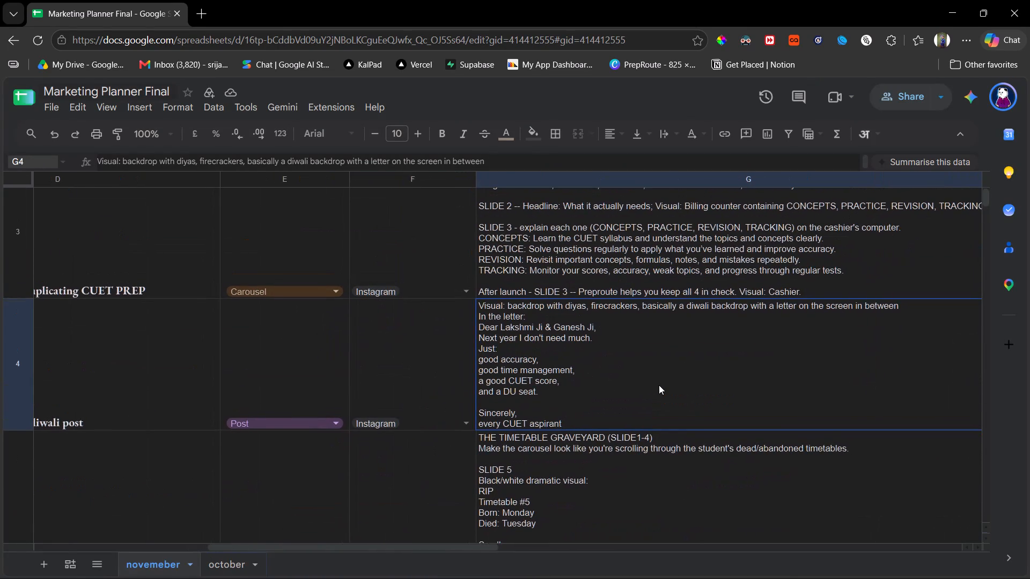
pyautogui.scroll(-3, 659, 385)
pyautogui.scroll(2, 659, 385)
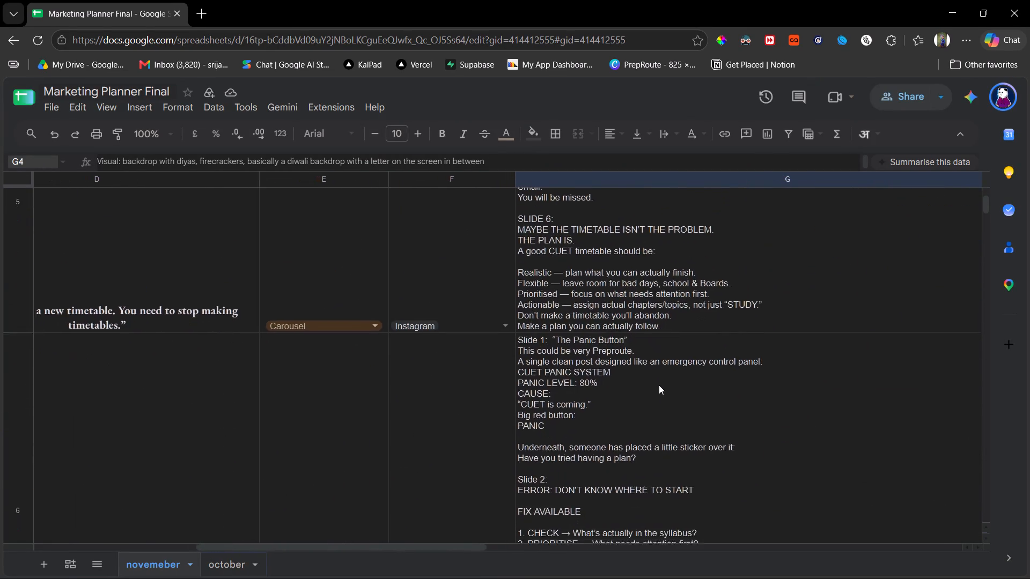
pyautogui.scroll(1, 659, 385)
pyautogui.click(363, 203)
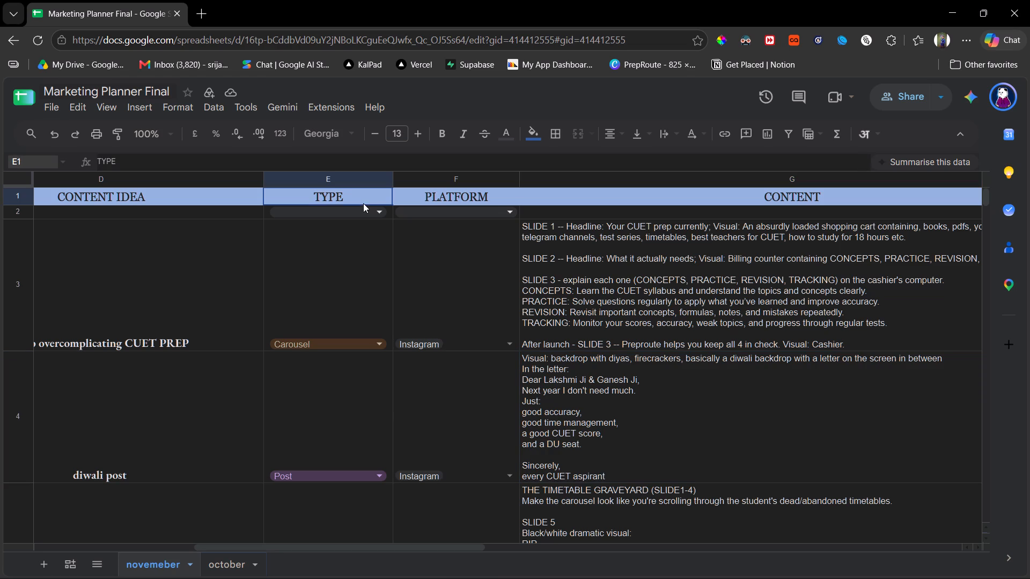
pyautogui.scroll(-2, 452, 333)
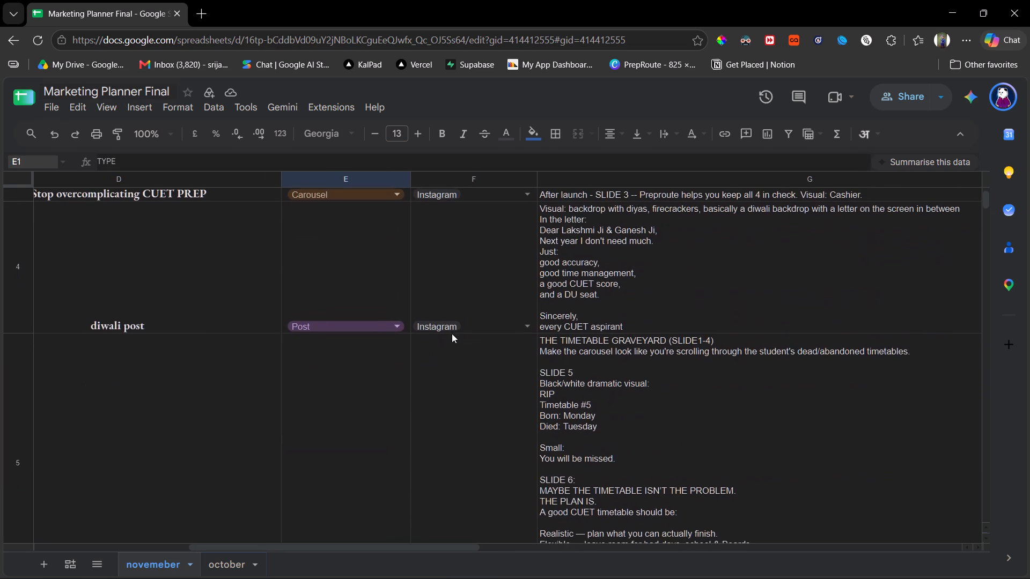
pyautogui.scroll(-1, 452, 333)
pyautogui.click(607, 358)
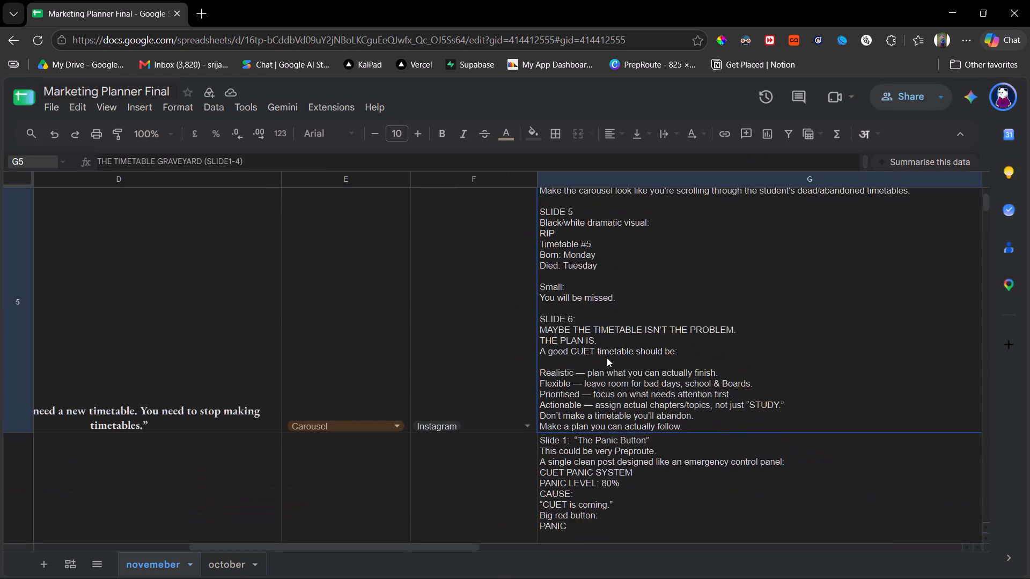
pyautogui.scroll(-1, 607, 358)
pyautogui.click(607, 358)
pyautogui.scroll(-1, 607, 358)
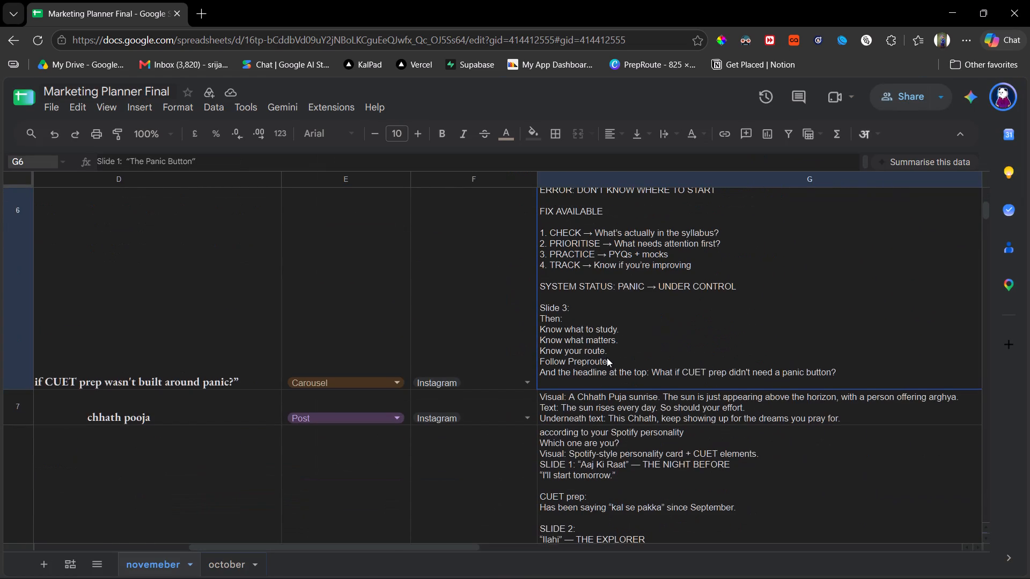
pyautogui.scroll(-1, 607, 358)
pyautogui.hscroll(1, 607, 358)
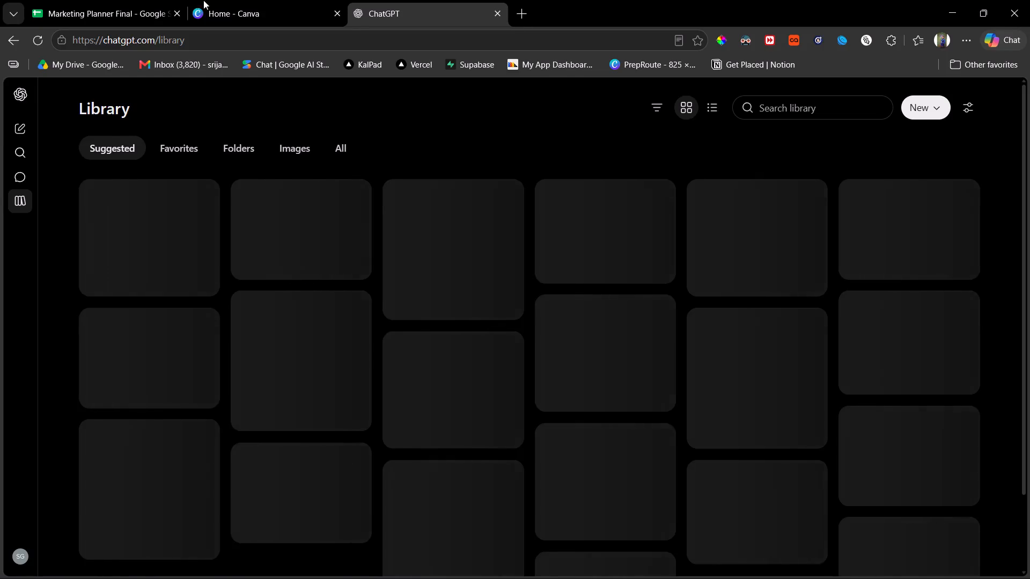
# Return to the Canva tab and examine the accounts and teams offered in the profile menu.
pyautogui.click(212, 0)
pyautogui.click(21, 552)
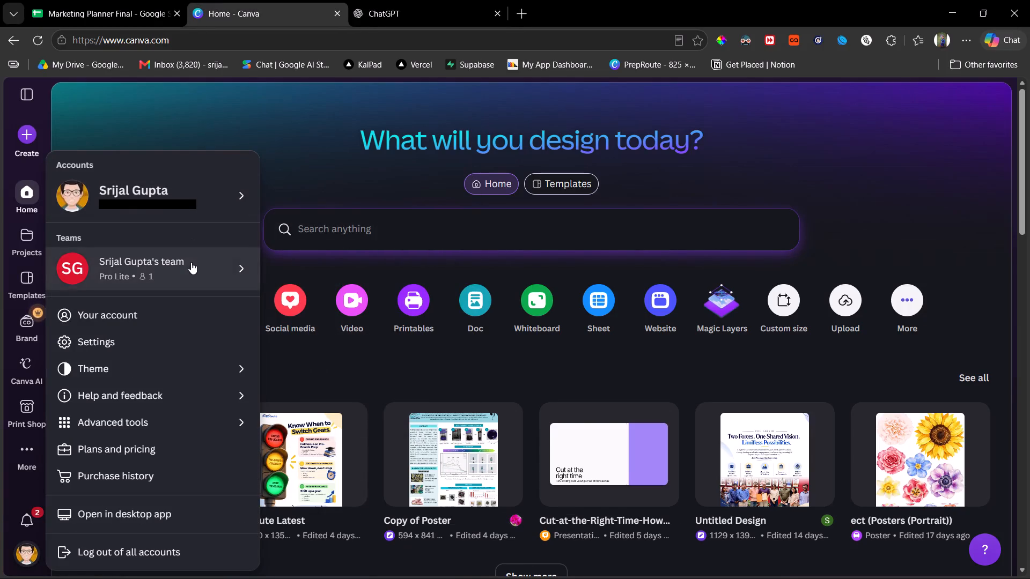
pyautogui.click(152, 237)
pyautogui.click(27, 554)
pyautogui.click(27, 554)
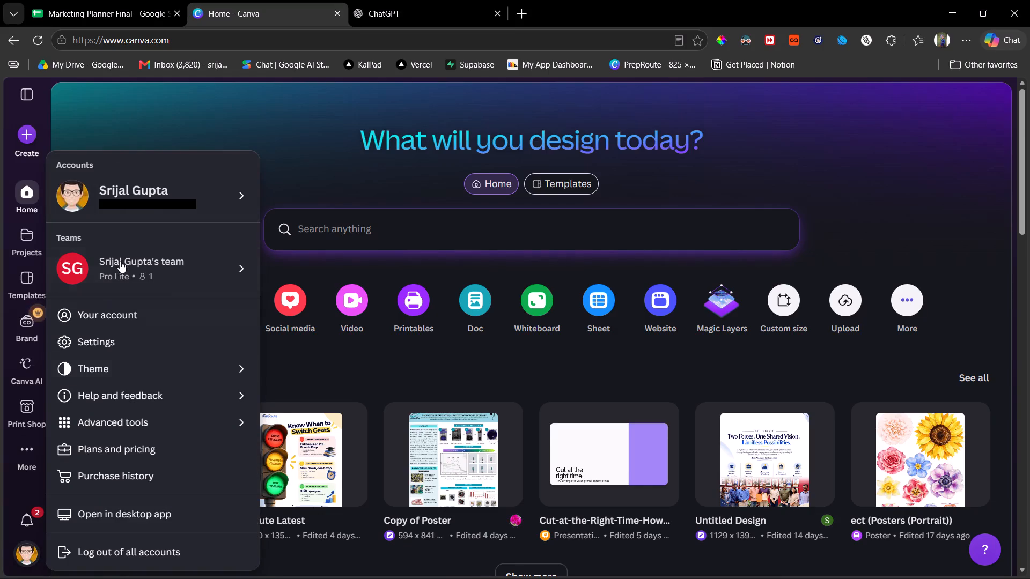
pyautogui.click(140, 198)
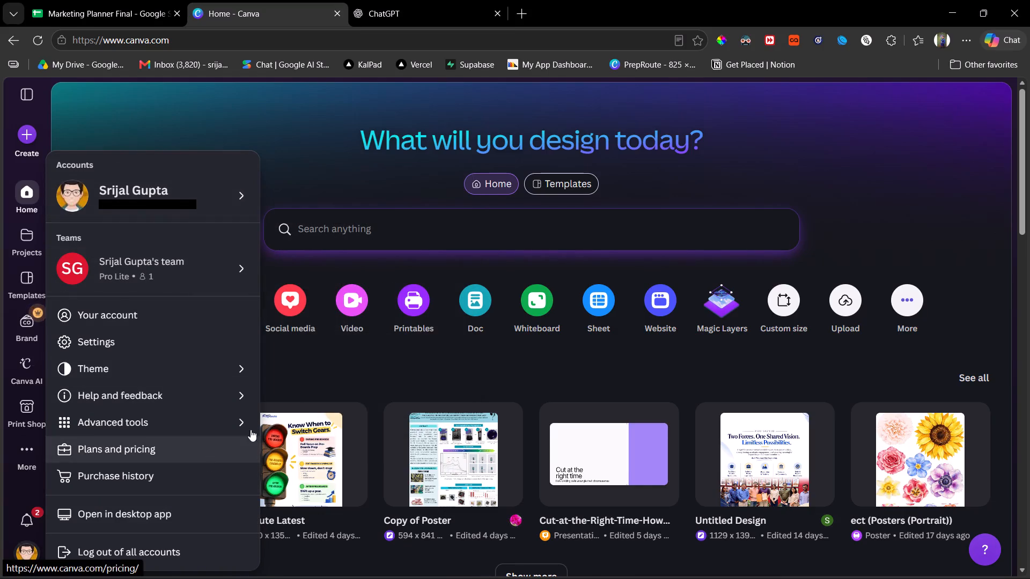
# Open Canva's Your account page and look through the profile, connected accounts, integrations, link opening and video editing settings.
pyautogui.click(170, 309)
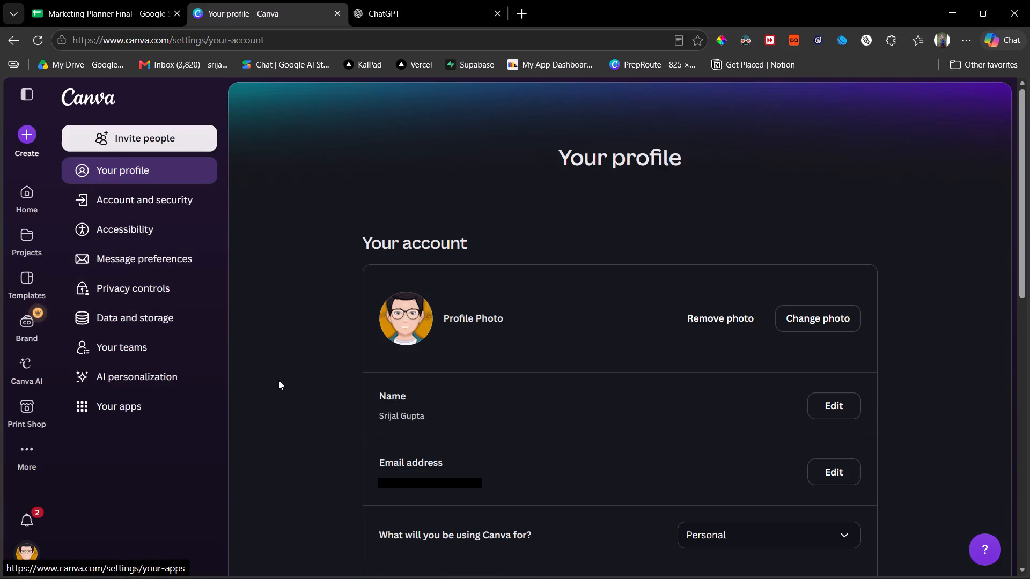
pyautogui.scroll(-4, 590, 437)
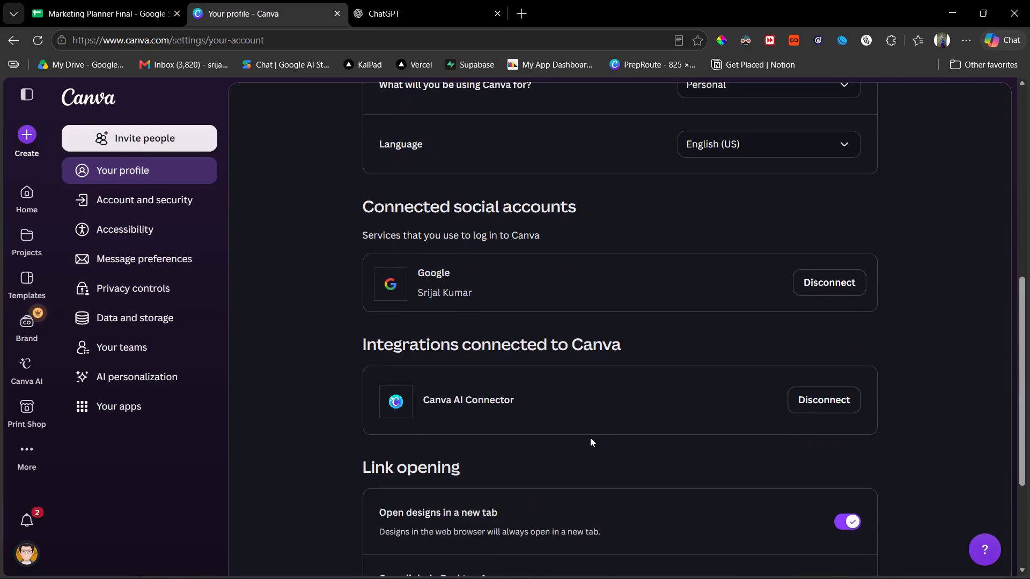
pyautogui.scroll(-2, 590, 437)
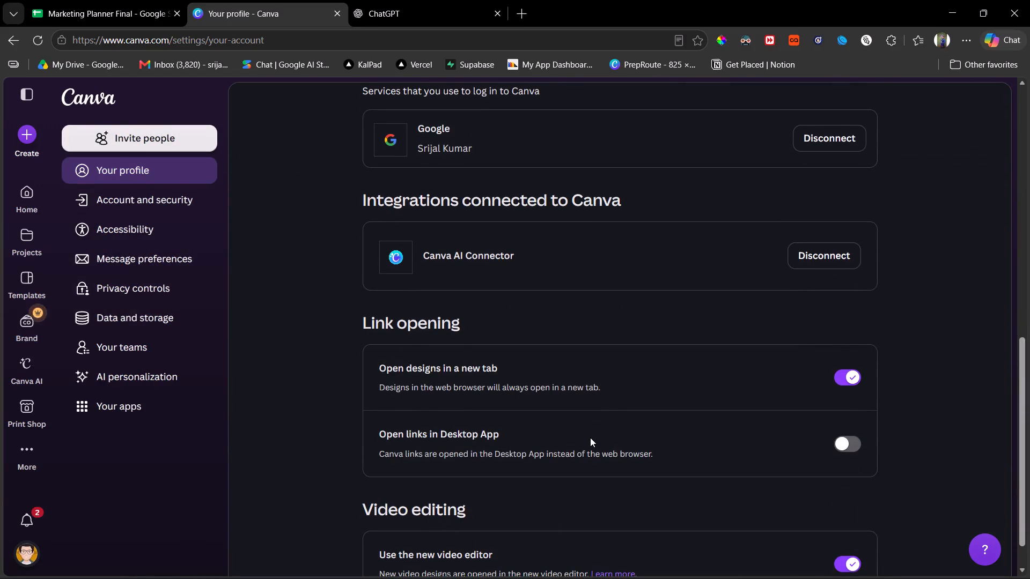
pyautogui.scroll(-1, 590, 437)
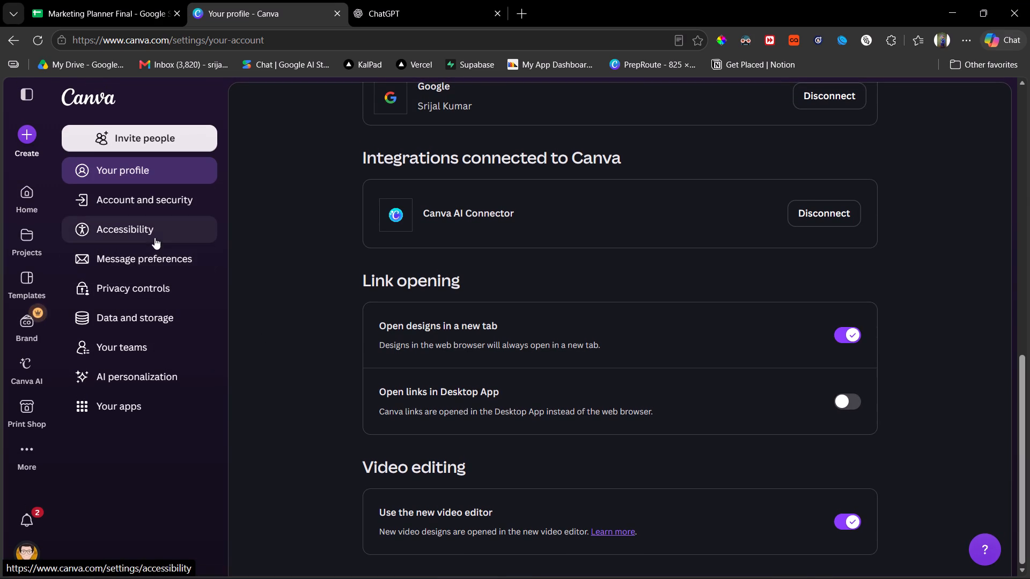
# Open the Your teams settings page in Canva and examine the teams available to the current account.
pyautogui.click(147, 344)
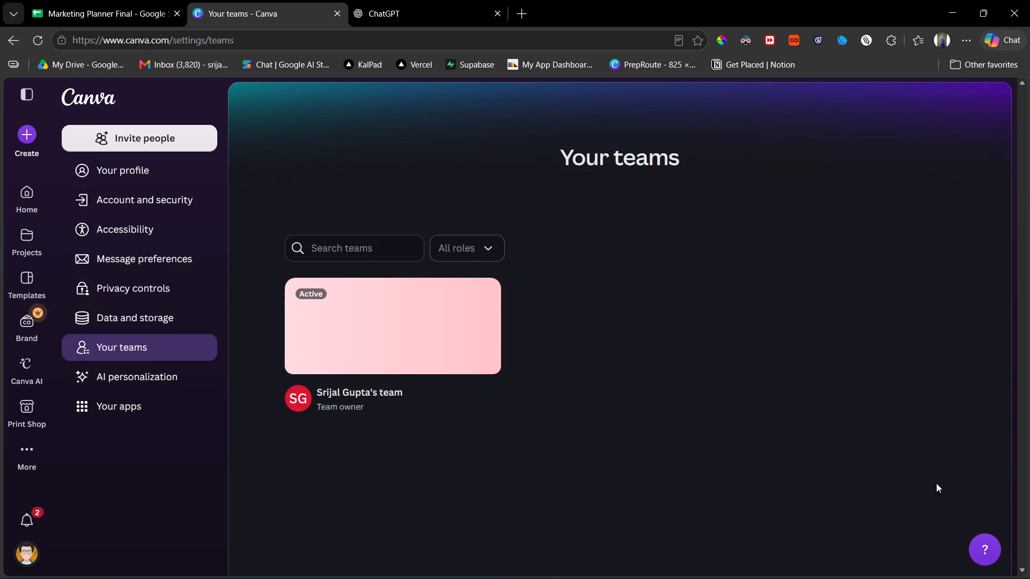
pyautogui.click(848, 488)
pyautogui.click(377, 394)
pyautogui.click(378, 250)
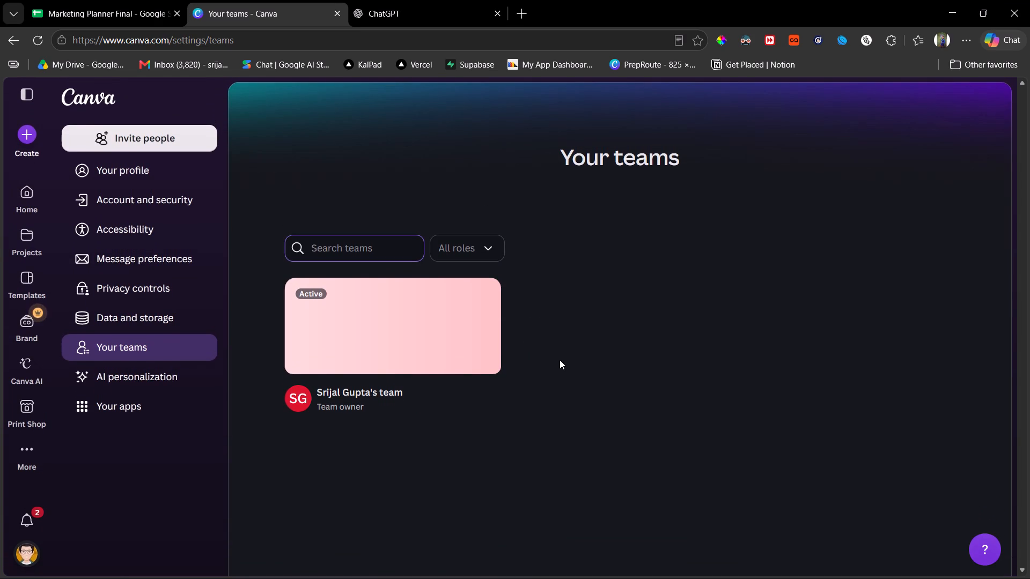
pyautogui.click(332, 308)
pyautogui.click(359, 414)
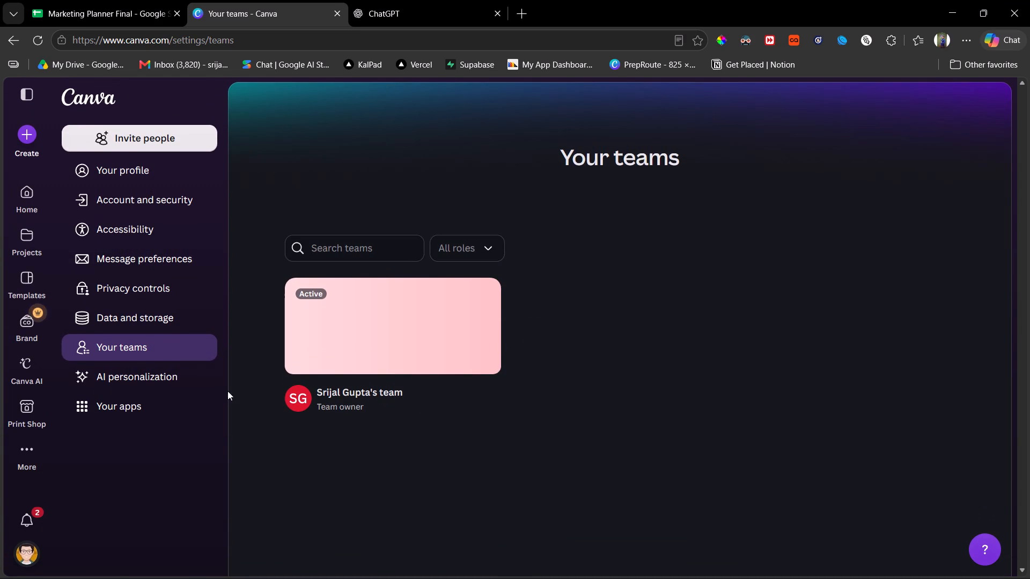
# Switch Canva to the Kavyanjali hrc account and look over its teams.
pyautogui.click(25, 553)
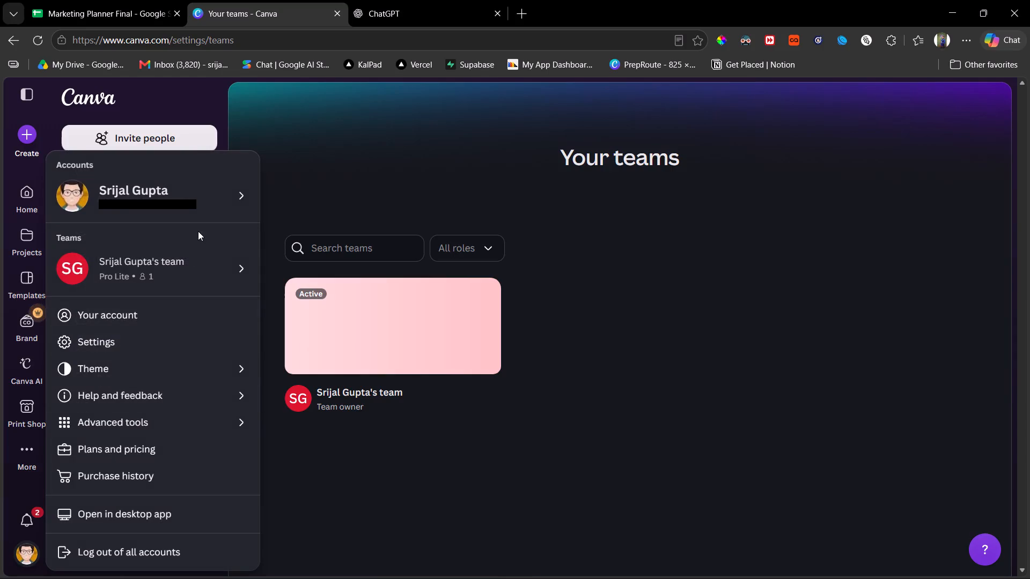
pyautogui.click(213, 196)
pyautogui.click(319, 244)
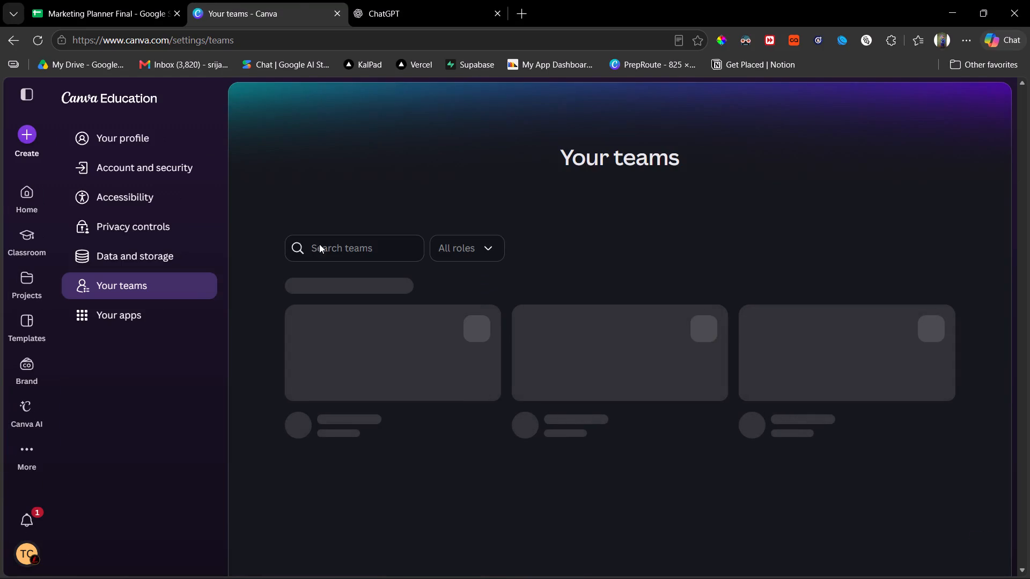
pyautogui.scroll(-4, 319, 244)
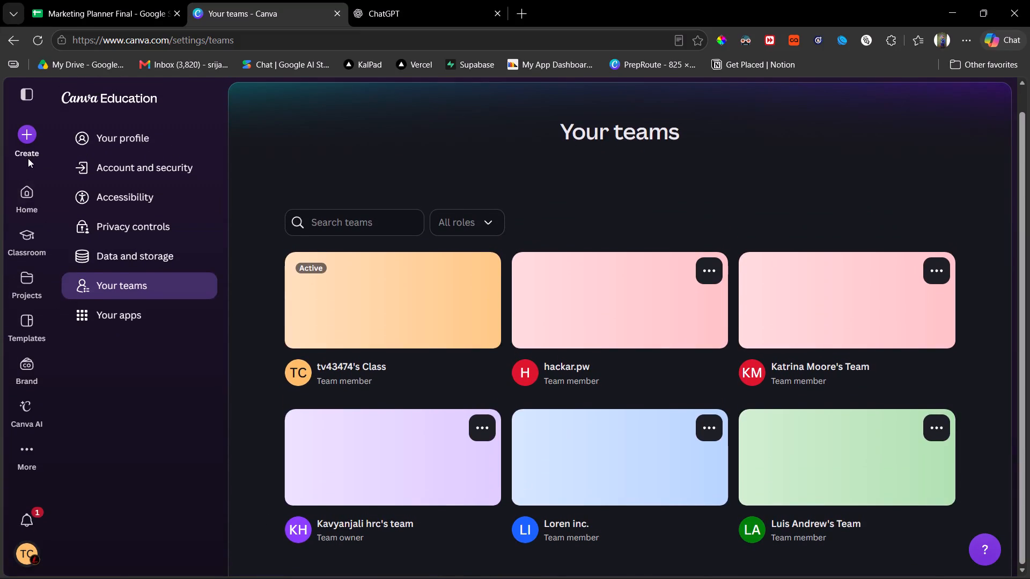
pyautogui.click(25, 190)
pyautogui.click(33, 543)
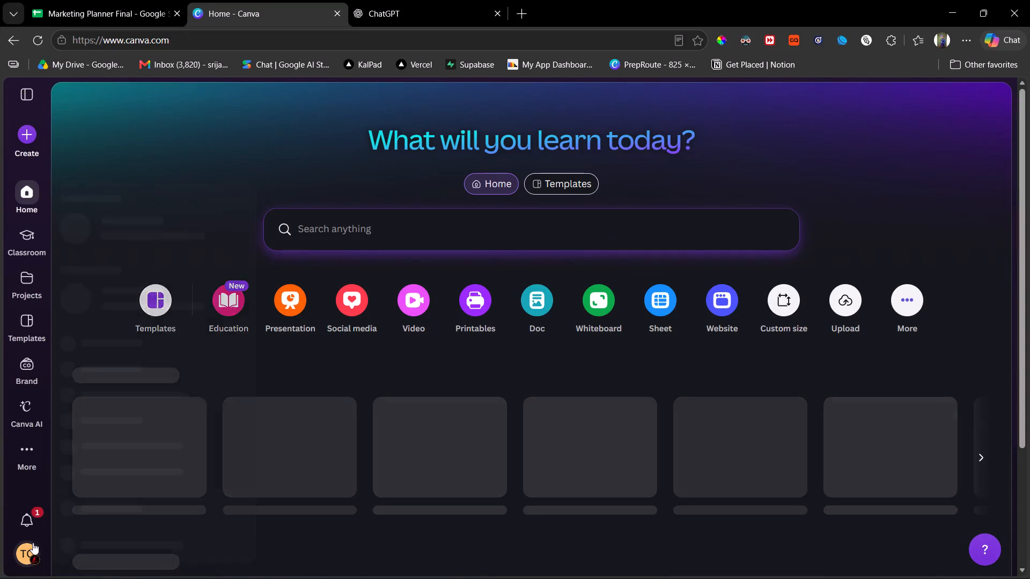
pyautogui.click(196, 292)
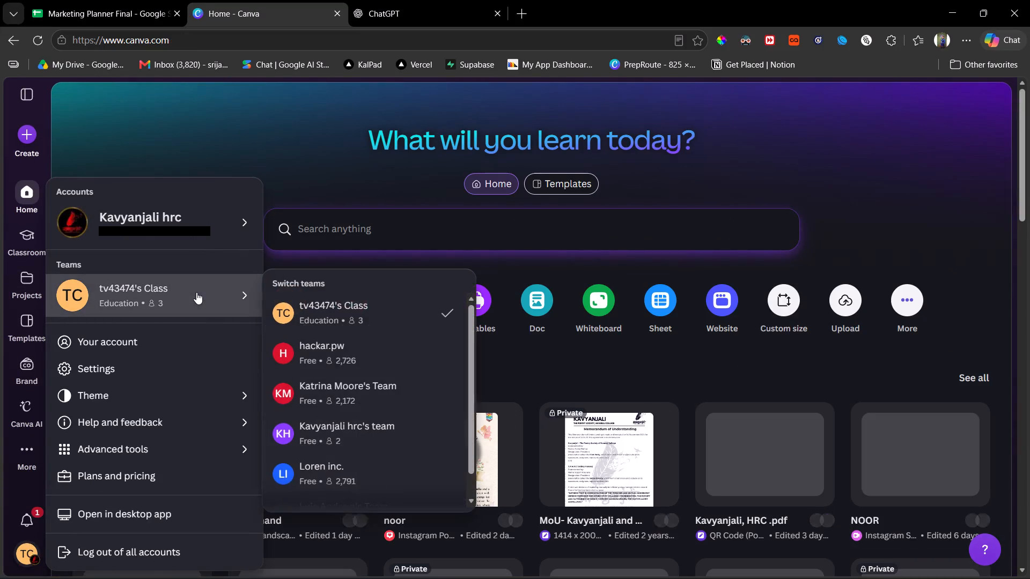
pyautogui.scroll(-1, 339, 442)
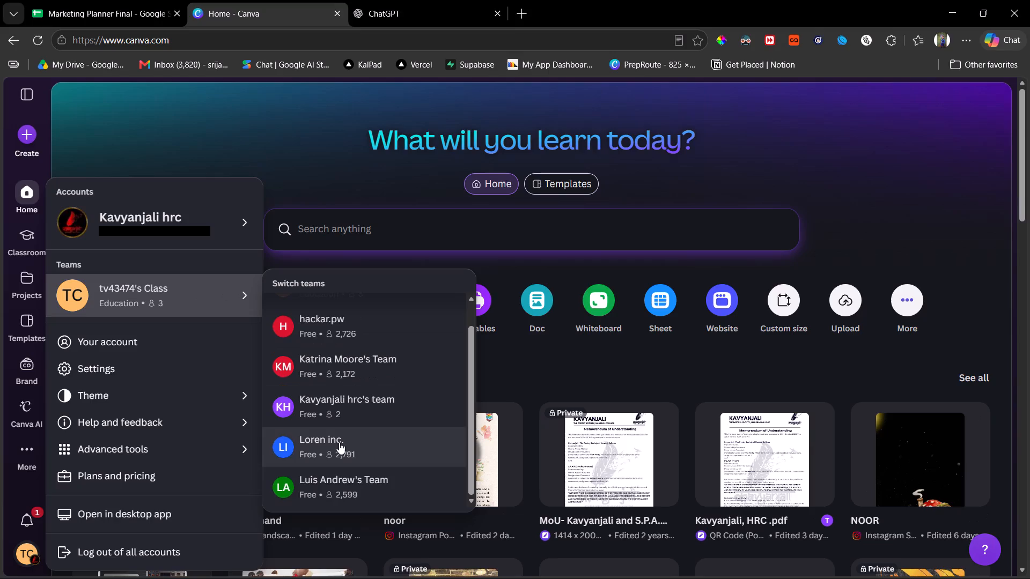
pyautogui.scroll(-1, 339, 442)
pyautogui.click(365, 447)
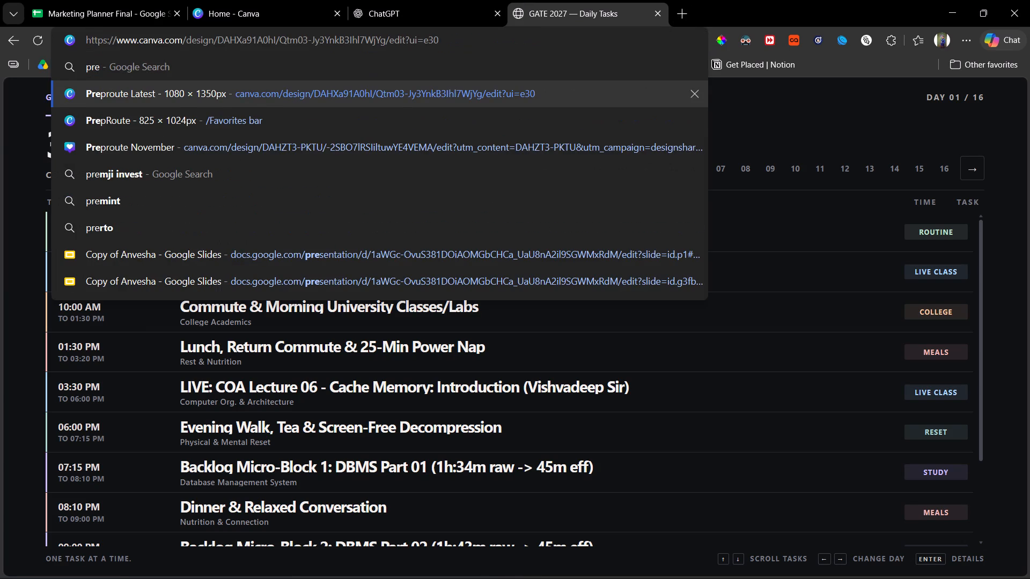
# Open the Preproute November design in Canva from the suggested addresses.
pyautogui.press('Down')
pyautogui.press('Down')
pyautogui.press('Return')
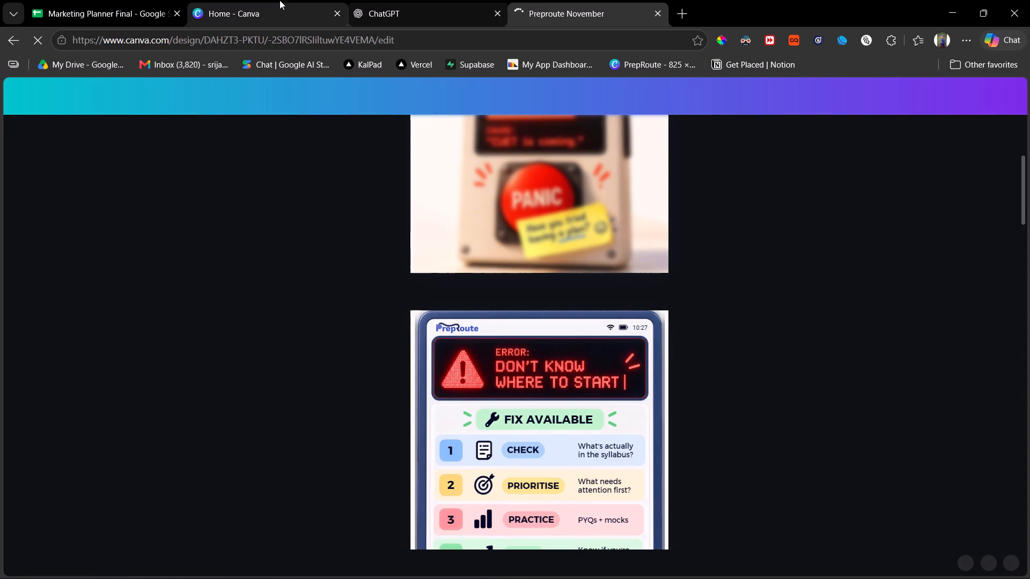
# Look through the pages of the Preproute November design, from the Panic Button poster to the last CUET prep page.
pyautogui.click(277, 0)
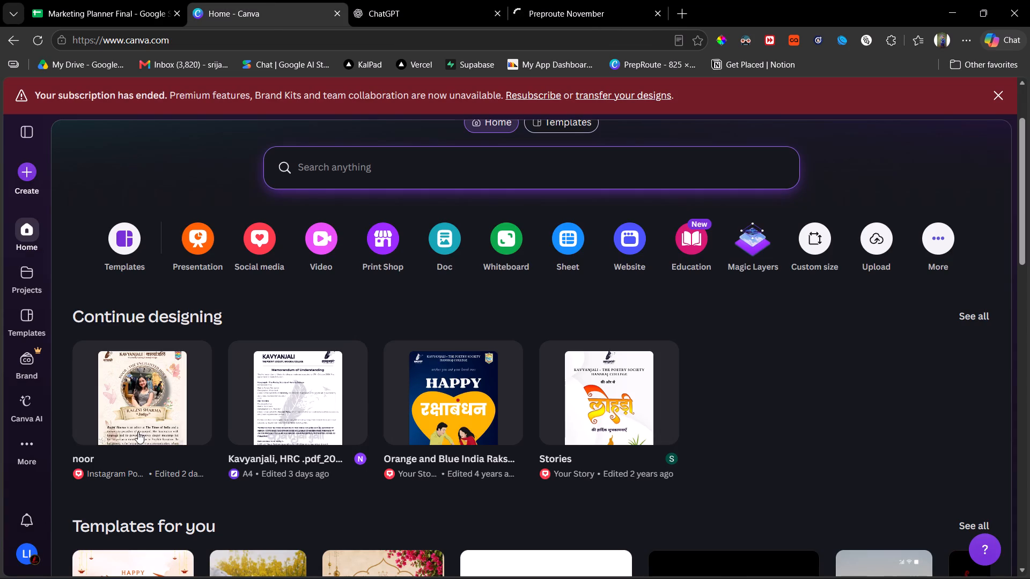
pyautogui.click(548, 0)
pyautogui.scroll(-2, 517, 444)
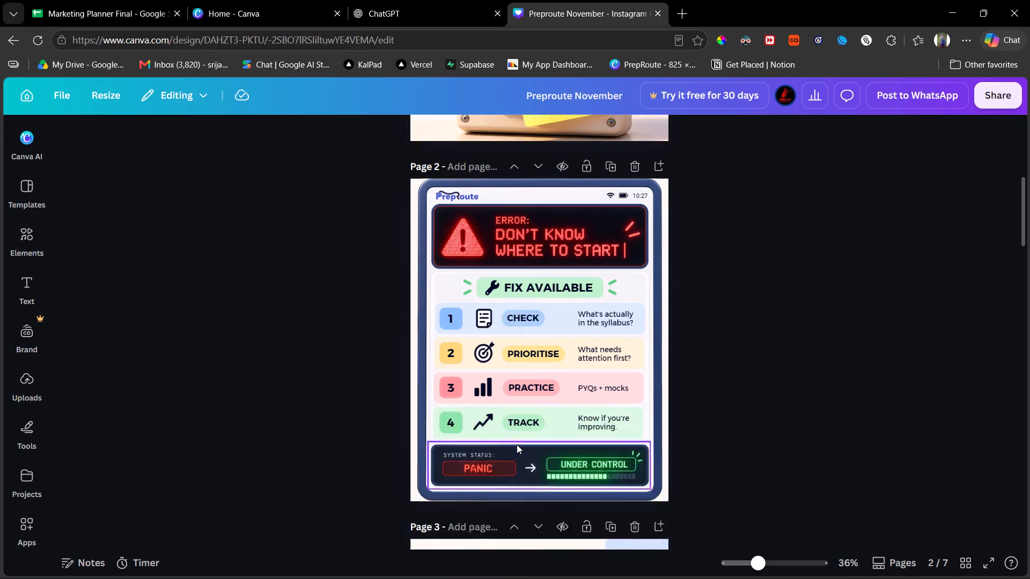
pyautogui.scroll(-11, 517, 444)
pyautogui.scroll(10, 517, 444)
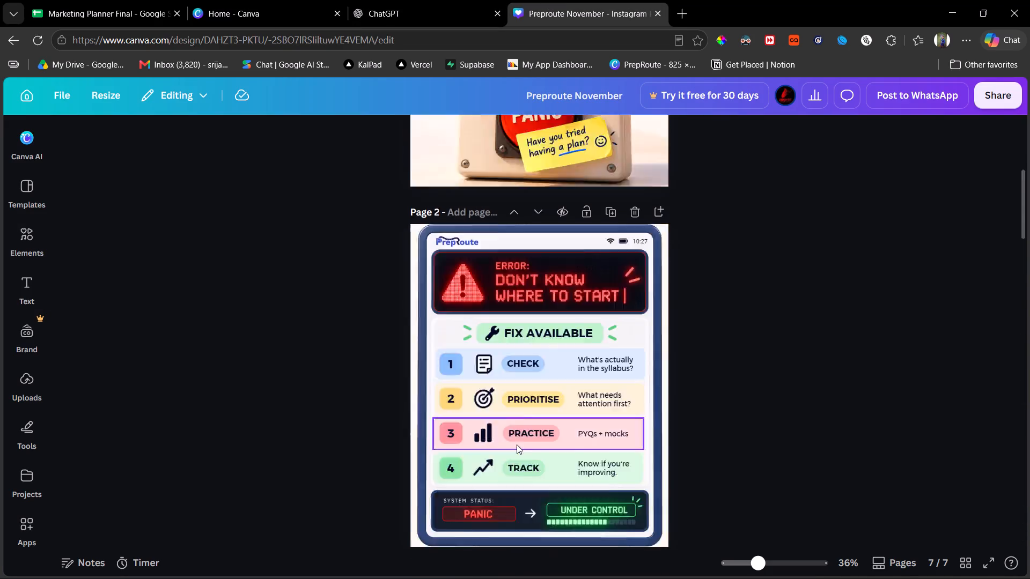
pyautogui.scroll(6, 517, 444)
pyautogui.scroll(-1, 517, 444)
pyautogui.scroll(6, 517, 444)
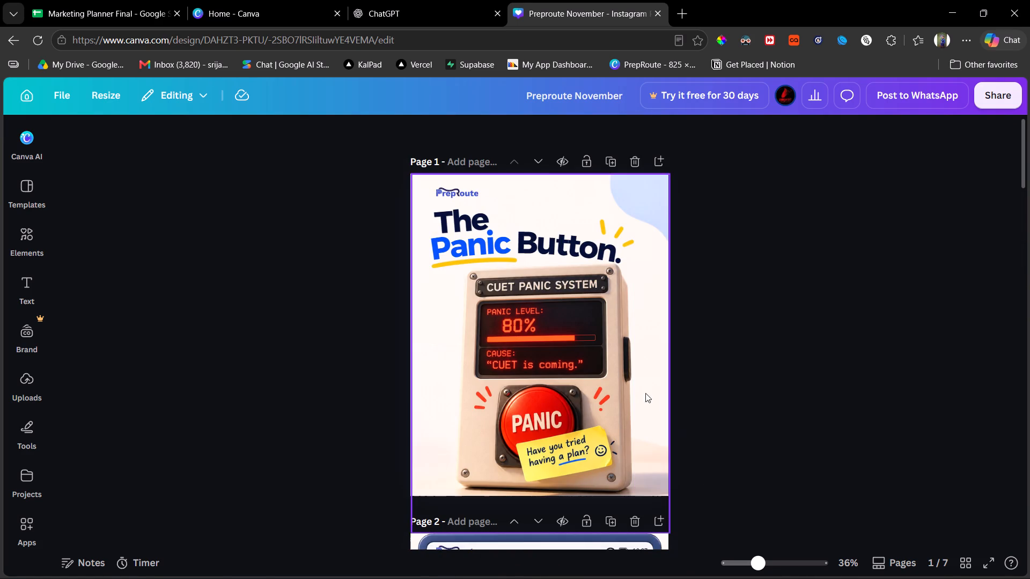
pyautogui.scroll(-4, 642, 394)
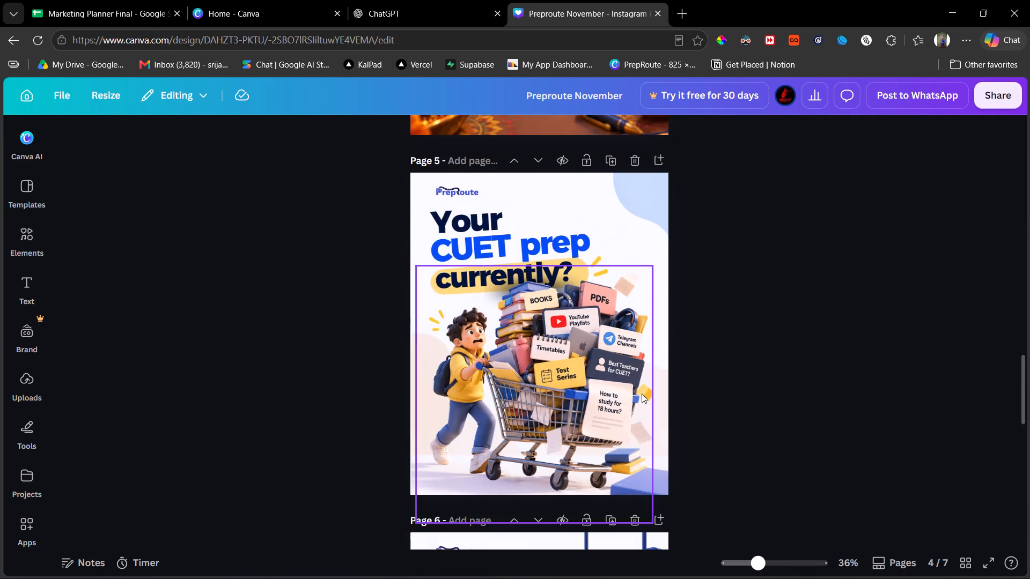
pyautogui.scroll(-4, 642, 394)
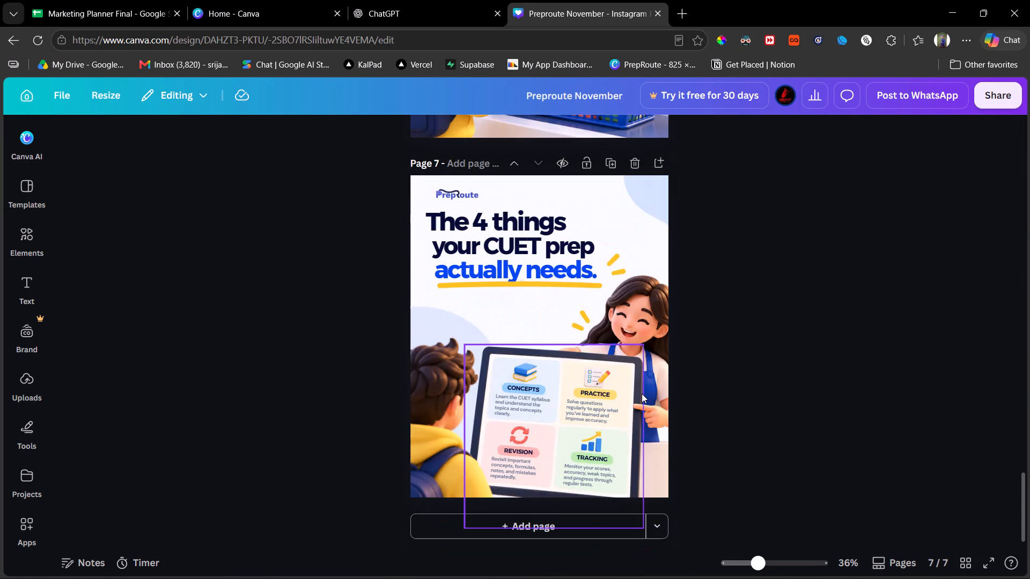
pyautogui.scroll(9, 642, 394)
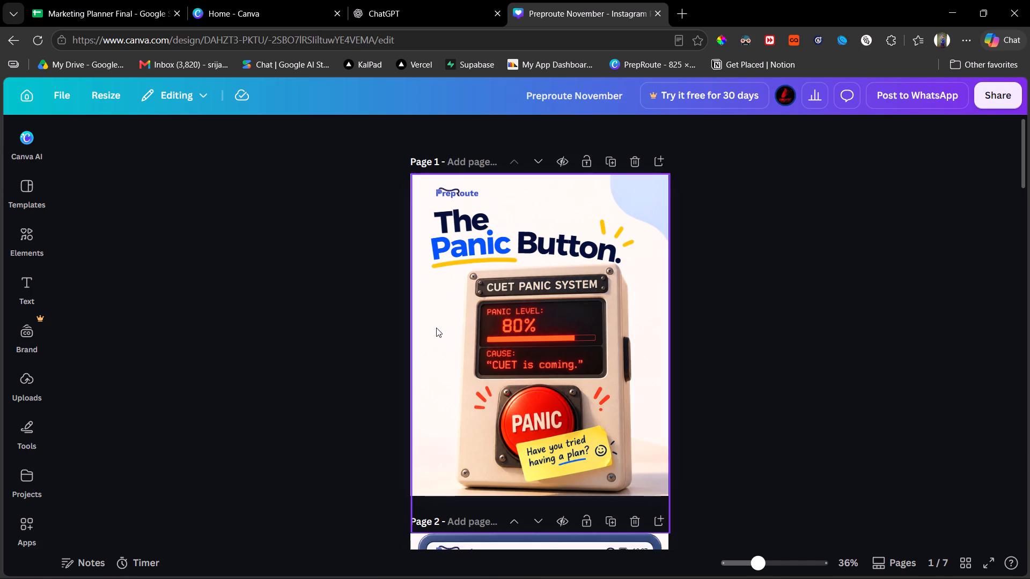
# Open the image adjustment settings for the Panic Button background image on page 1.
pyautogui.click(436, 328)
pyautogui.click(263, 126)
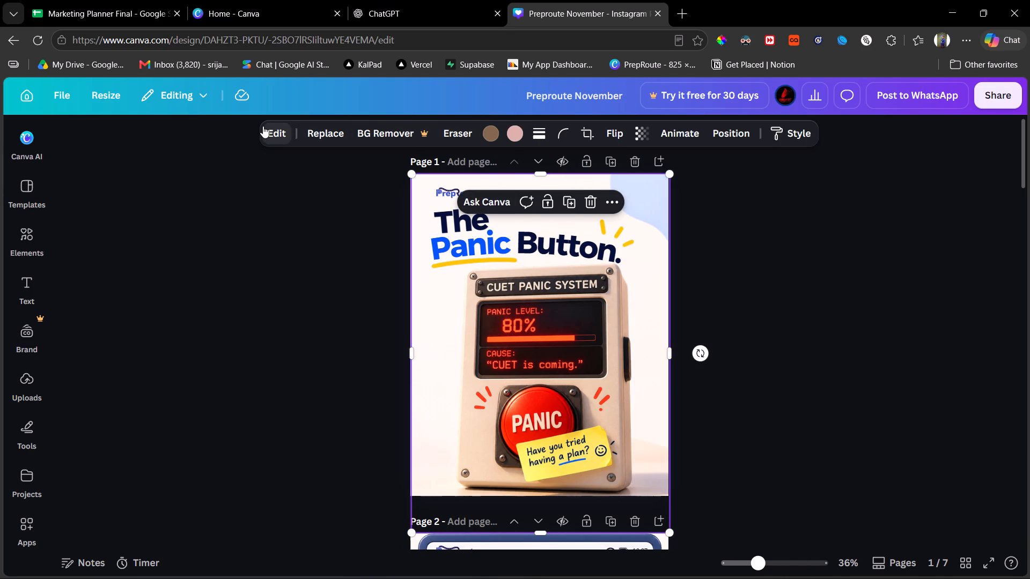
pyautogui.click(100, 318)
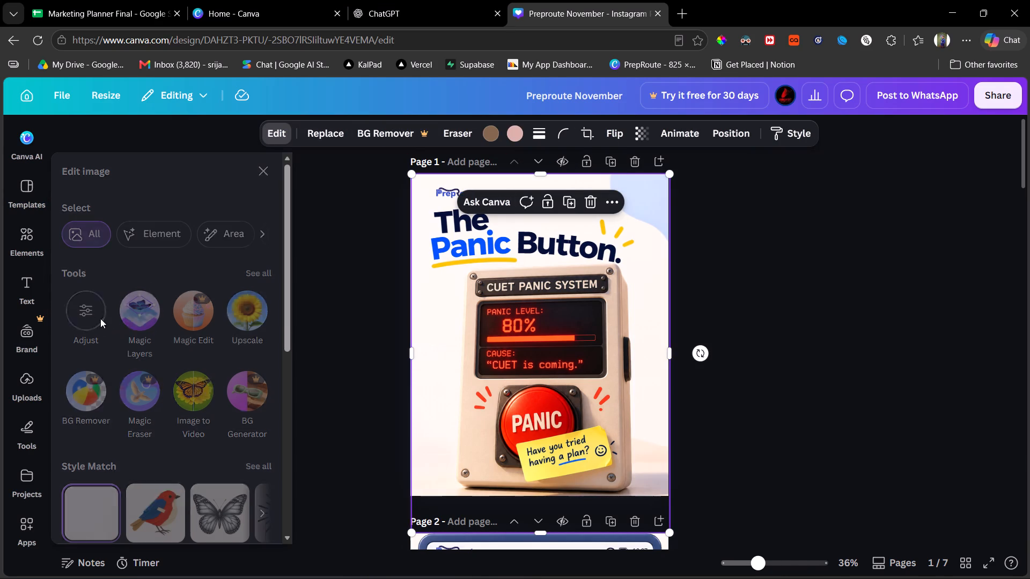
# Adjust the white-balance temperature of page 1's background image, trying -10 and settling on -20.
pyautogui.click(261, 351)
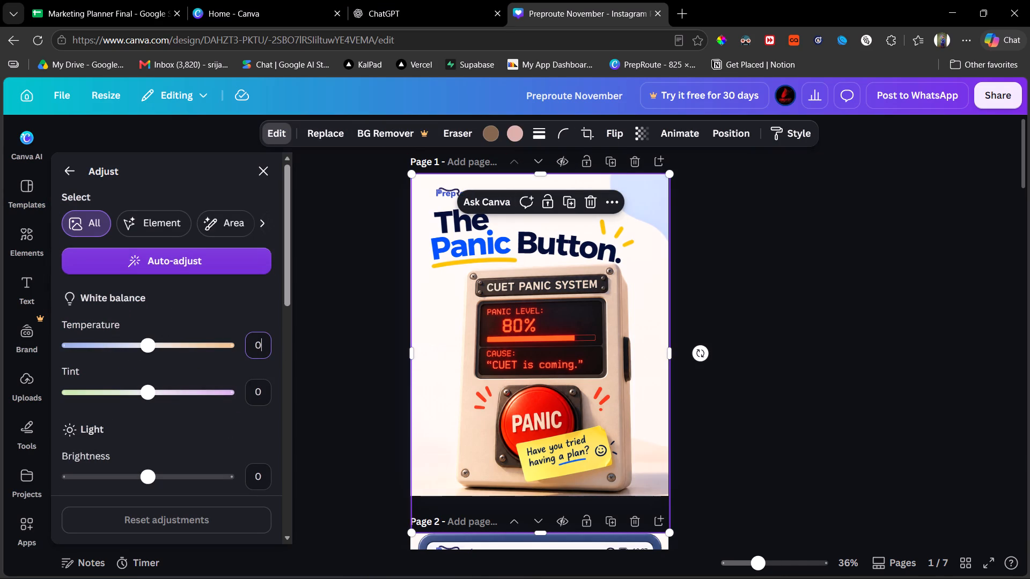
pyautogui.write('-10')
pyautogui.press('Return')
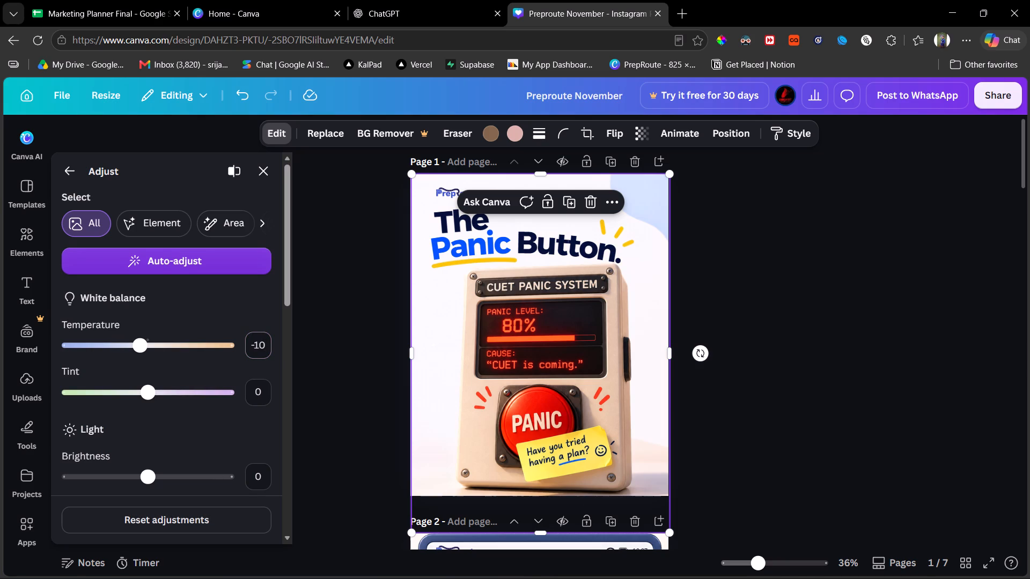
pyautogui.click(257, 352)
pyautogui.write('-20')
pyautogui.press('Return')
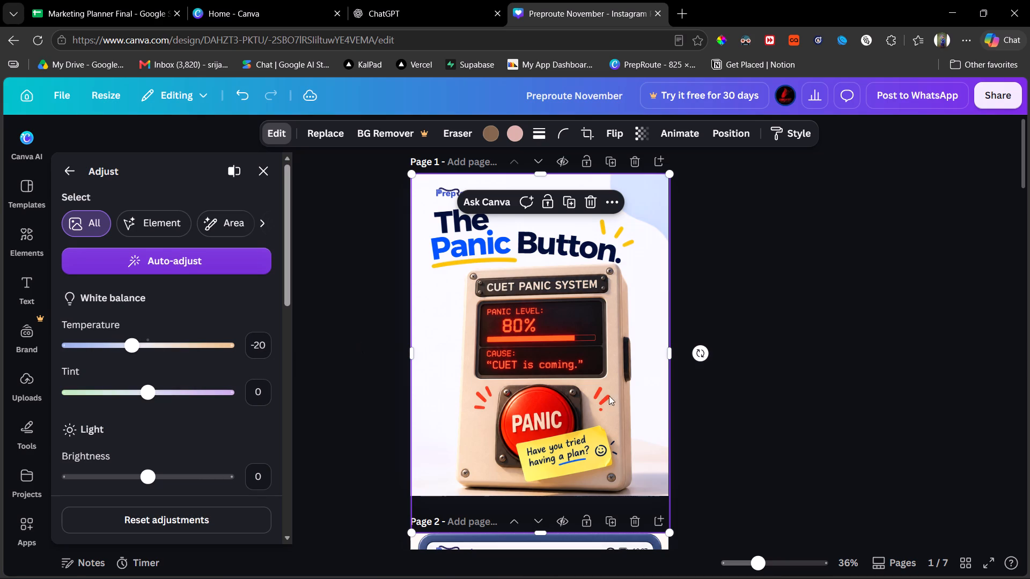
pyautogui.click(786, 424)
# Set the white-balance temperature of page 1's CUET Panic System machine image to -20.
pyautogui.click(523, 383)
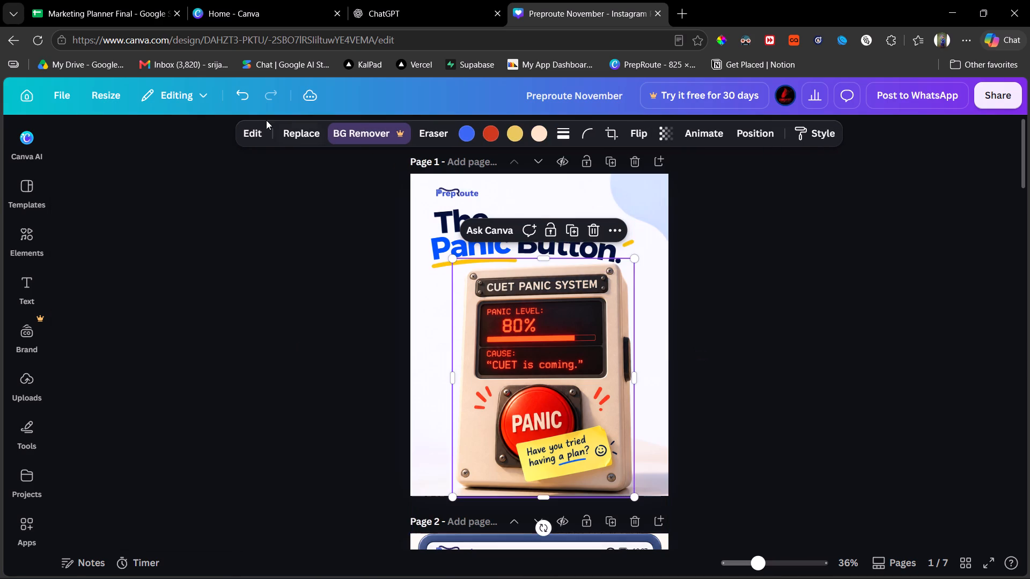
pyautogui.click(252, 136)
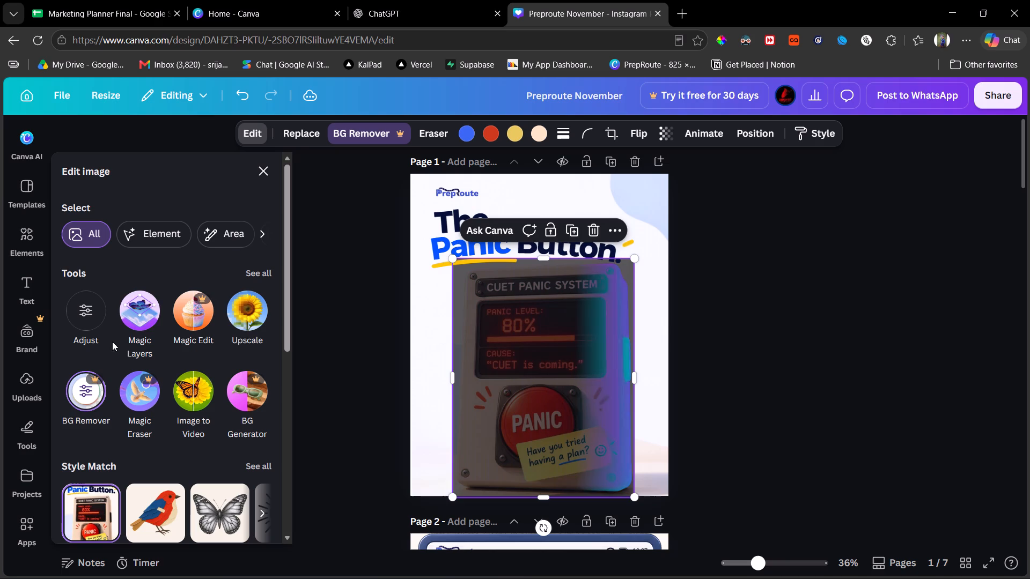
pyautogui.click(85, 315)
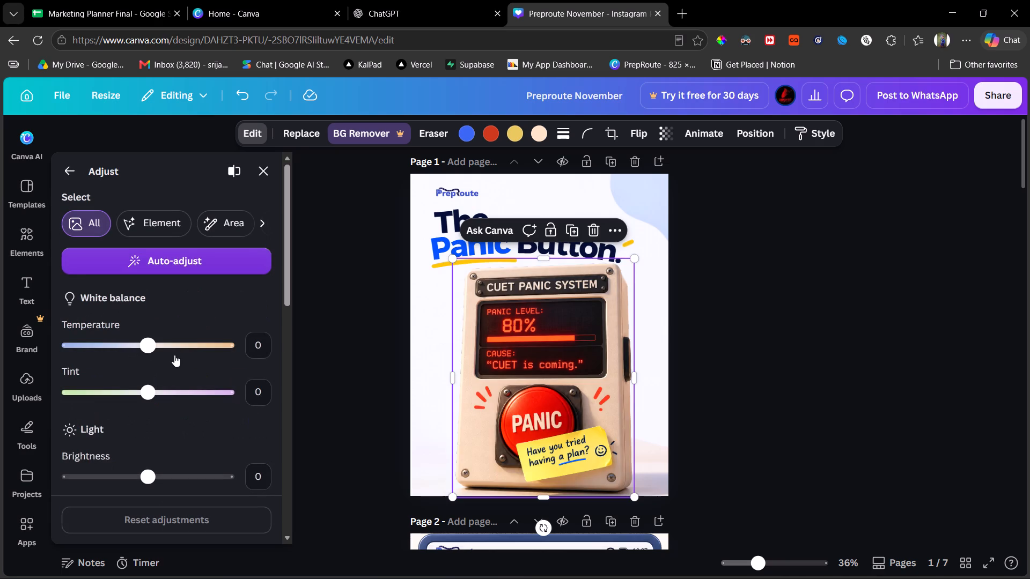
pyautogui.click(264, 350)
pyautogui.write('-20')
pyautogui.press('Return')
pyautogui.click(848, 394)
pyautogui.click(779, 411)
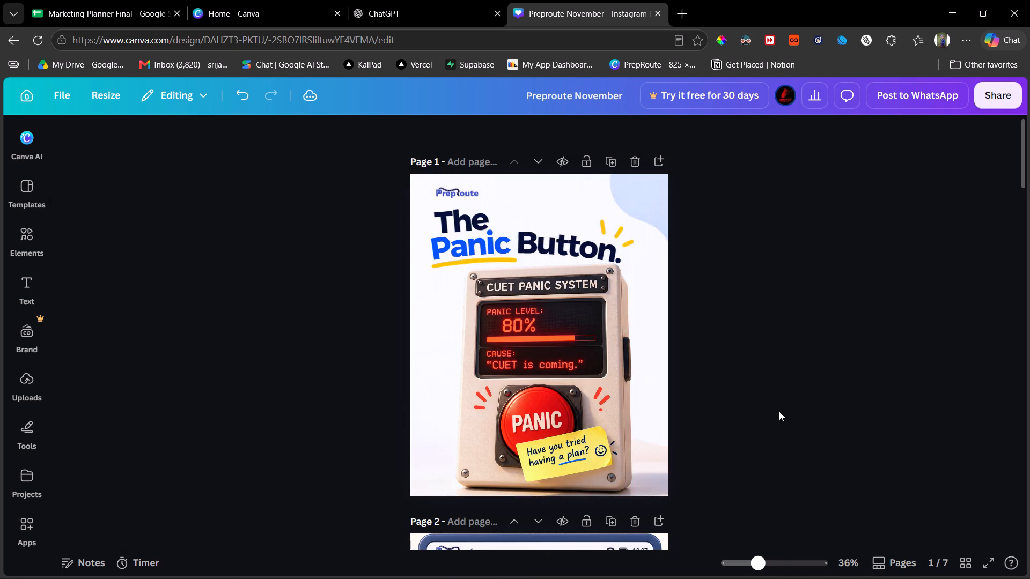
# Set the white-balance temperature of page 2's phone-frame background image to -20.
pyautogui.scroll(-2, 779, 411)
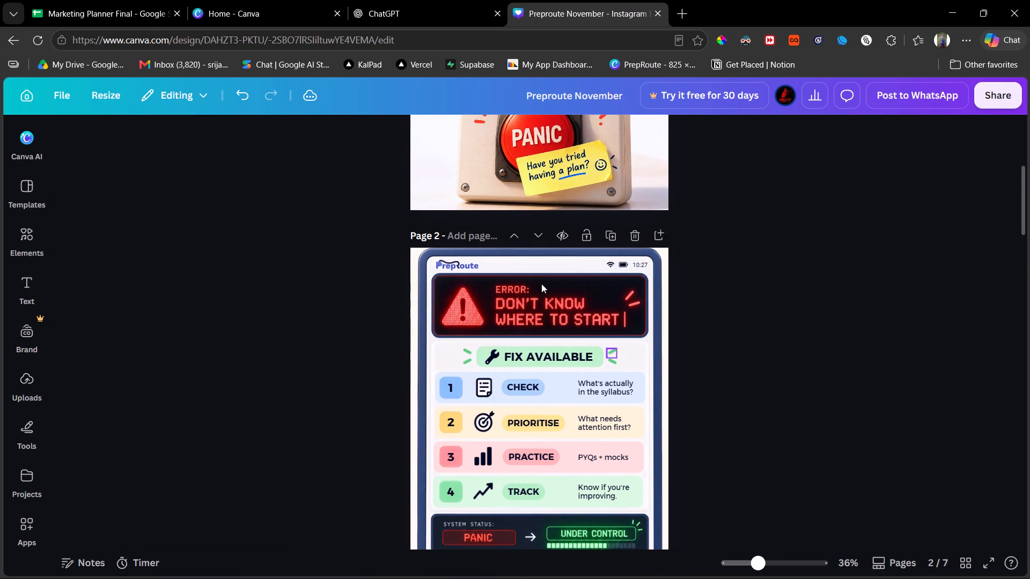
pyautogui.click(499, 262)
pyautogui.click(265, 129)
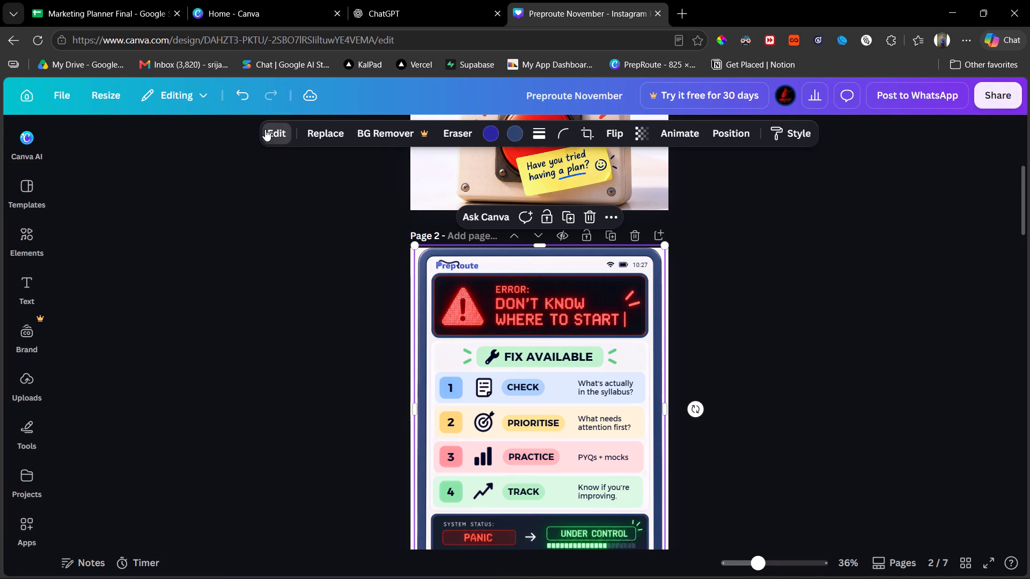
pyautogui.click(78, 311)
pyautogui.click(271, 356)
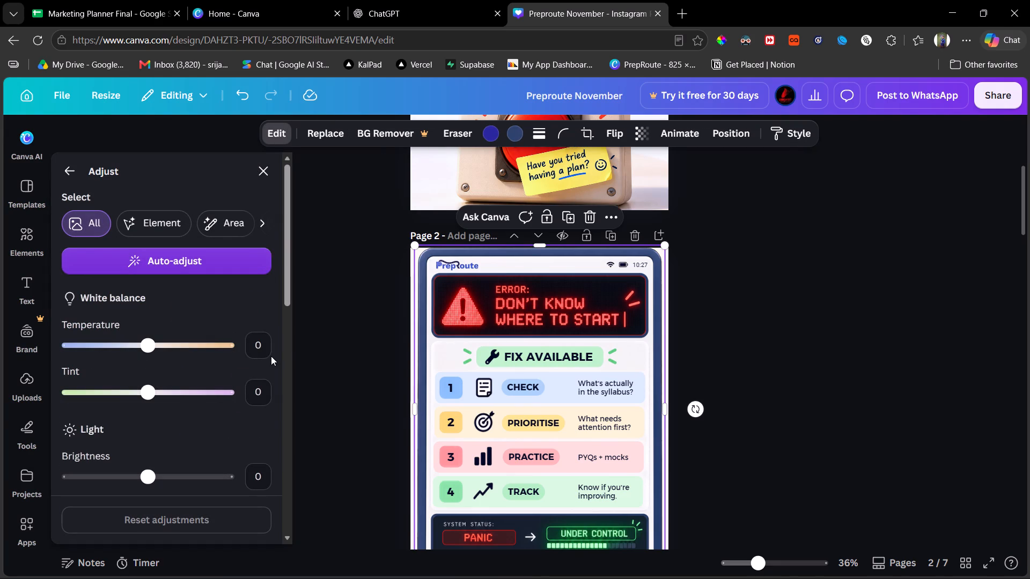
pyautogui.rightClick(267, 353)
pyautogui.write('-20')
pyautogui.press('Return')
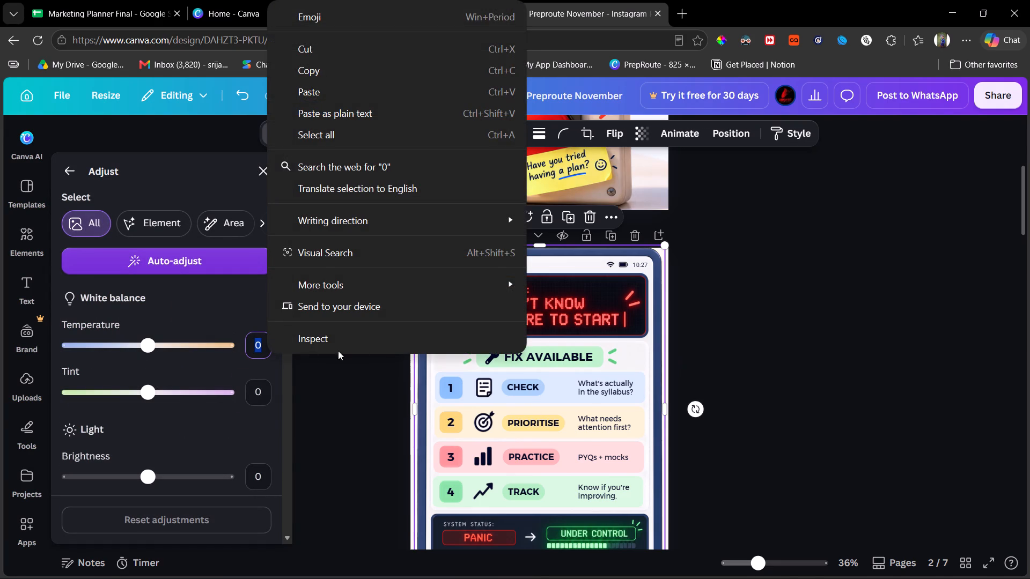
pyautogui.click(249, 352)
pyautogui.press('-')
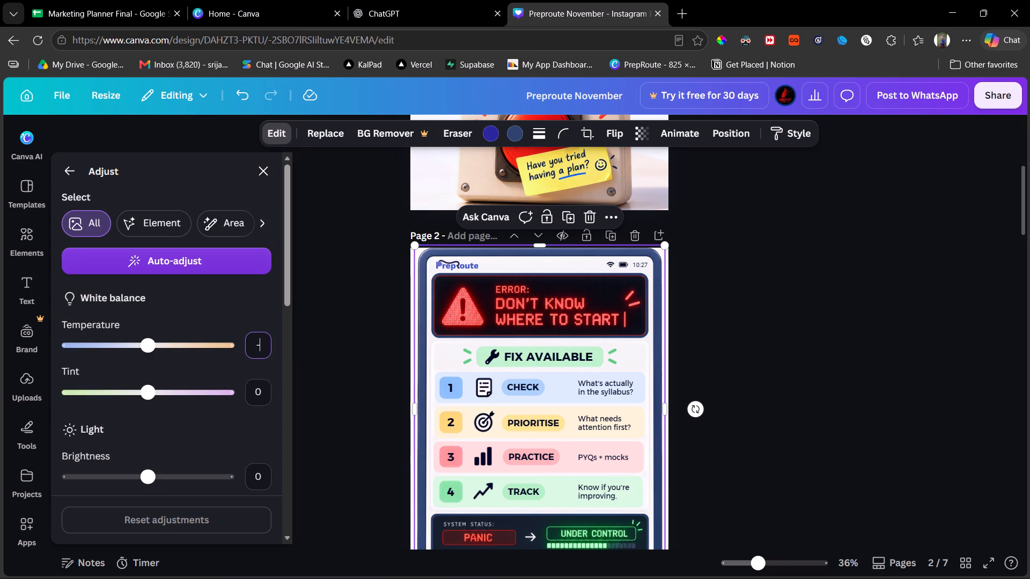
pyautogui.write('20')
pyautogui.press('Return')
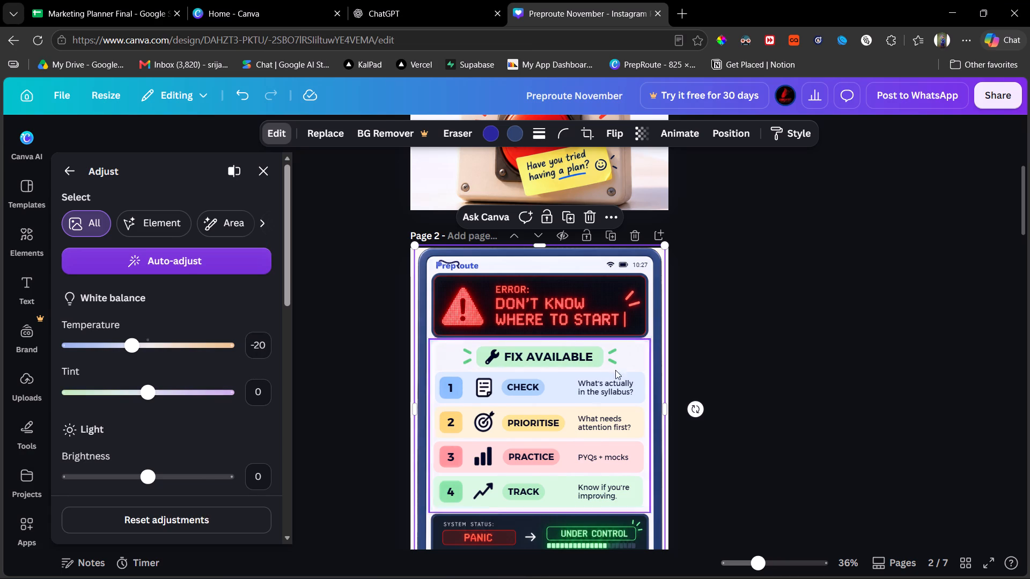
pyautogui.click(761, 412)
# Examine the backgrounds of pages 1 and 3 and compare their colour tone.
pyautogui.scroll(-1, 649, 317)
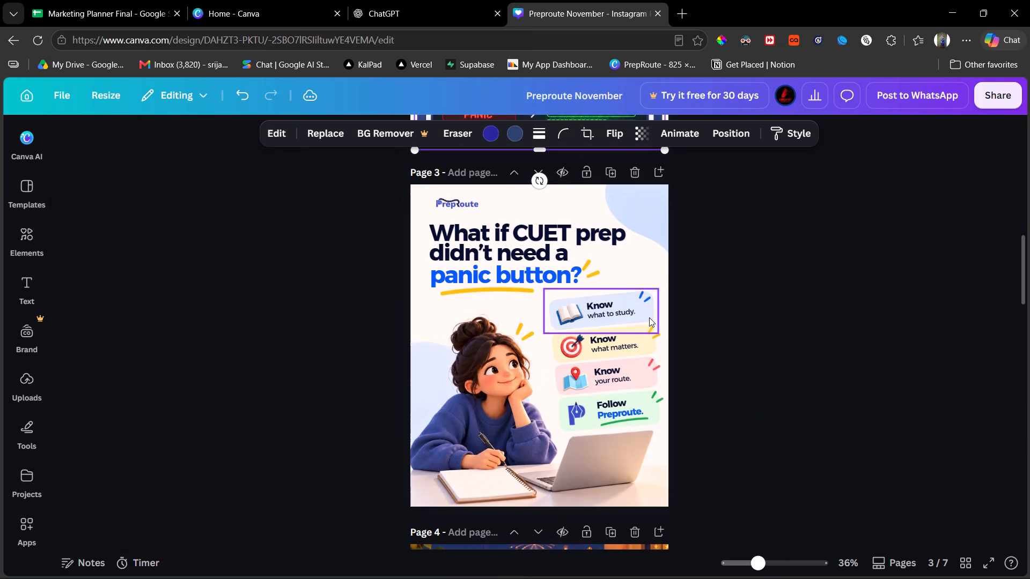
pyautogui.scroll(-1, 649, 317)
pyautogui.click(521, 209)
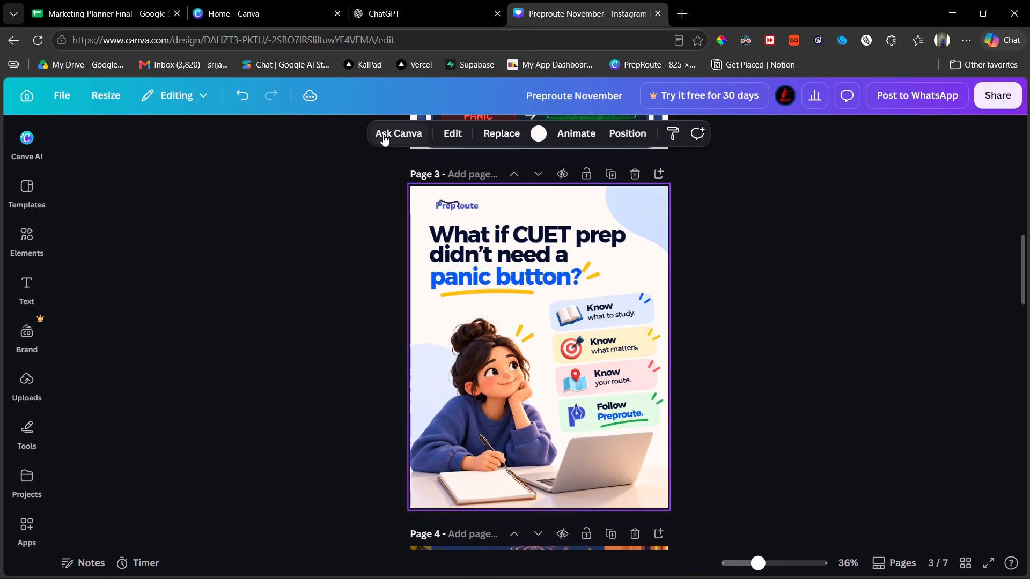
pyautogui.click(504, 199)
pyautogui.click(495, 214)
pyautogui.scroll(2, 495, 214)
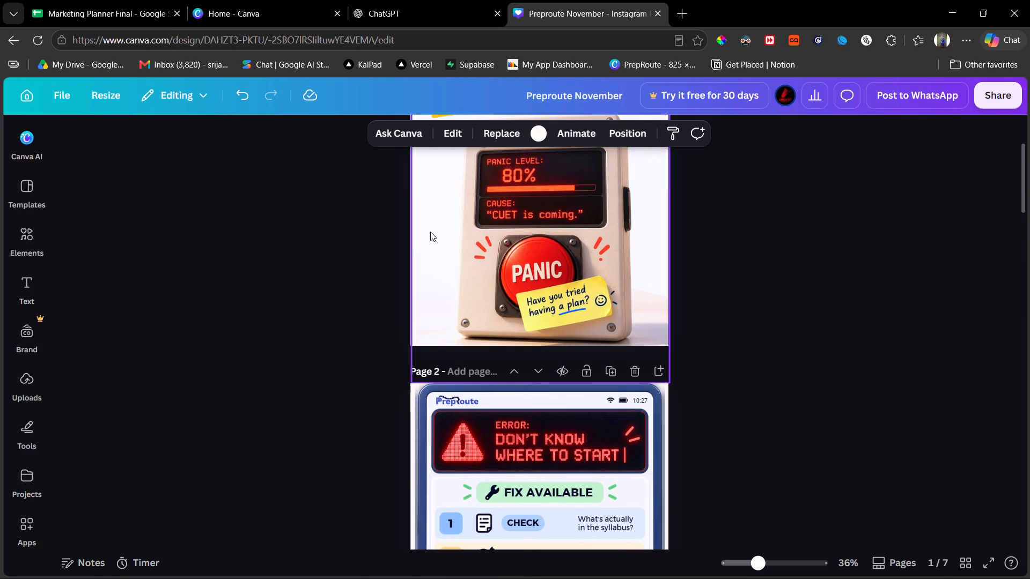
pyautogui.click(430, 232)
pyautogui.scroll(1, 430, 232)
pyautogui.scroll(-2, 430, 232)
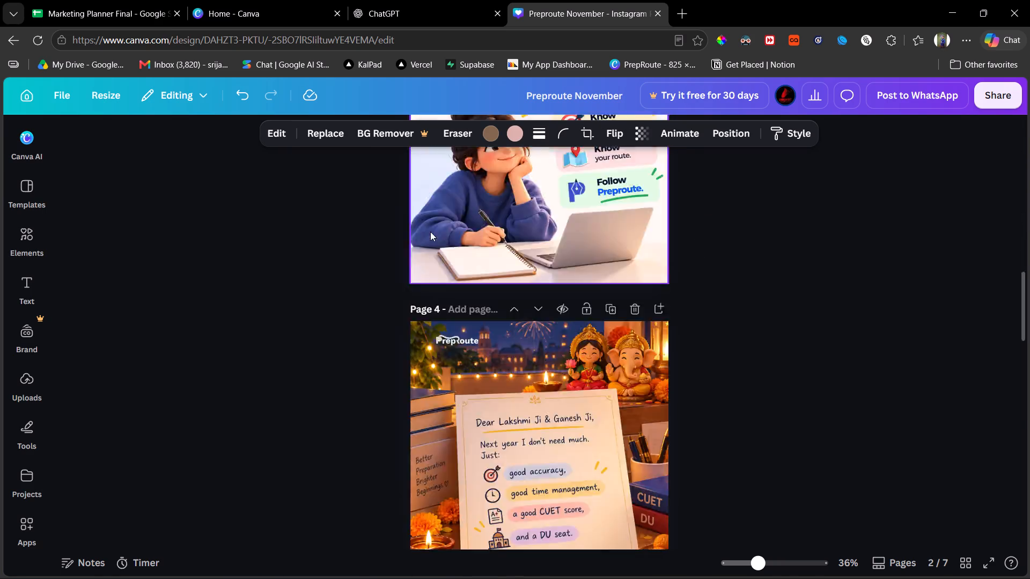
pyautogui.scroll(-1, 430, 232)
pyautogui.click(524, 194)
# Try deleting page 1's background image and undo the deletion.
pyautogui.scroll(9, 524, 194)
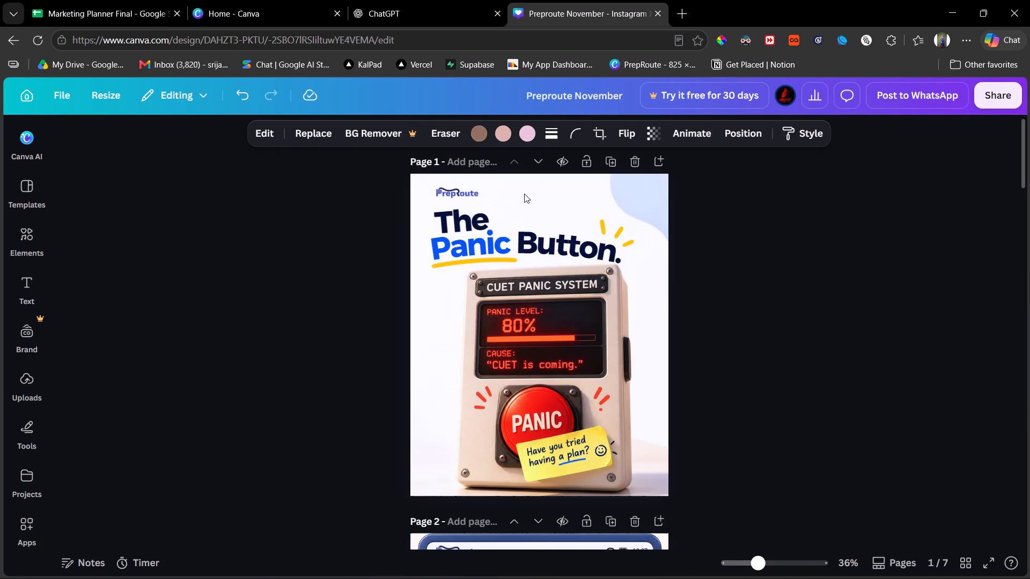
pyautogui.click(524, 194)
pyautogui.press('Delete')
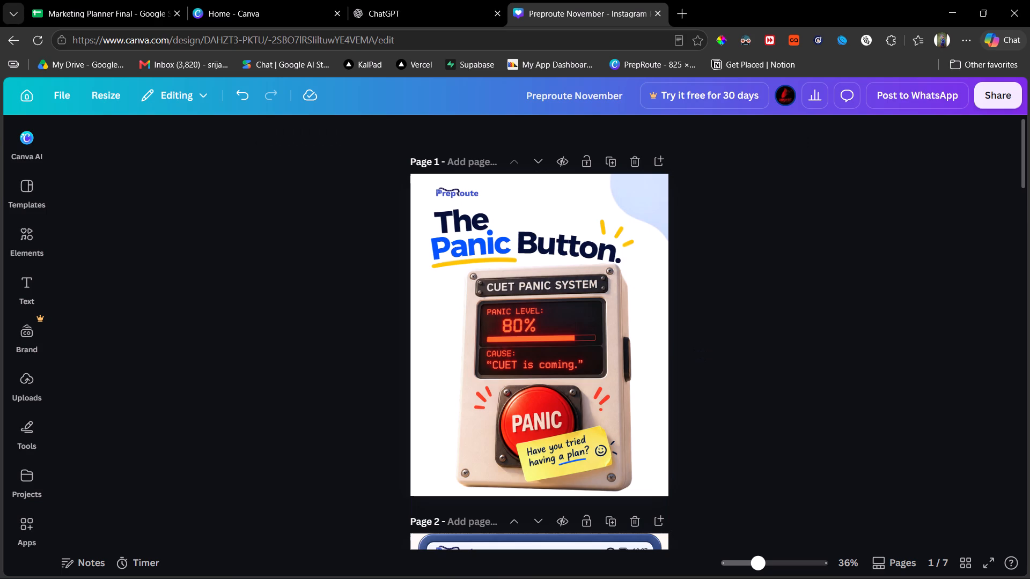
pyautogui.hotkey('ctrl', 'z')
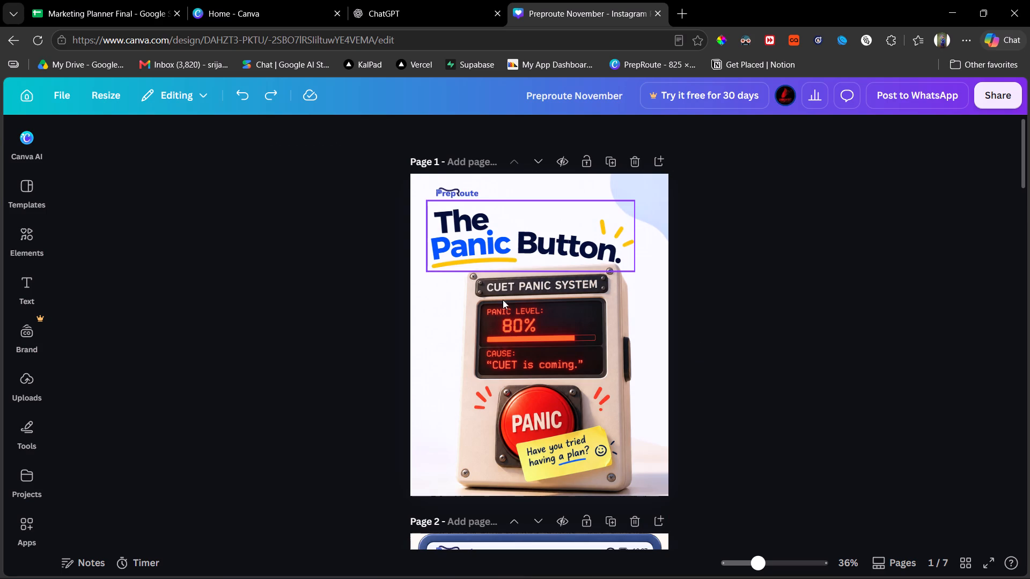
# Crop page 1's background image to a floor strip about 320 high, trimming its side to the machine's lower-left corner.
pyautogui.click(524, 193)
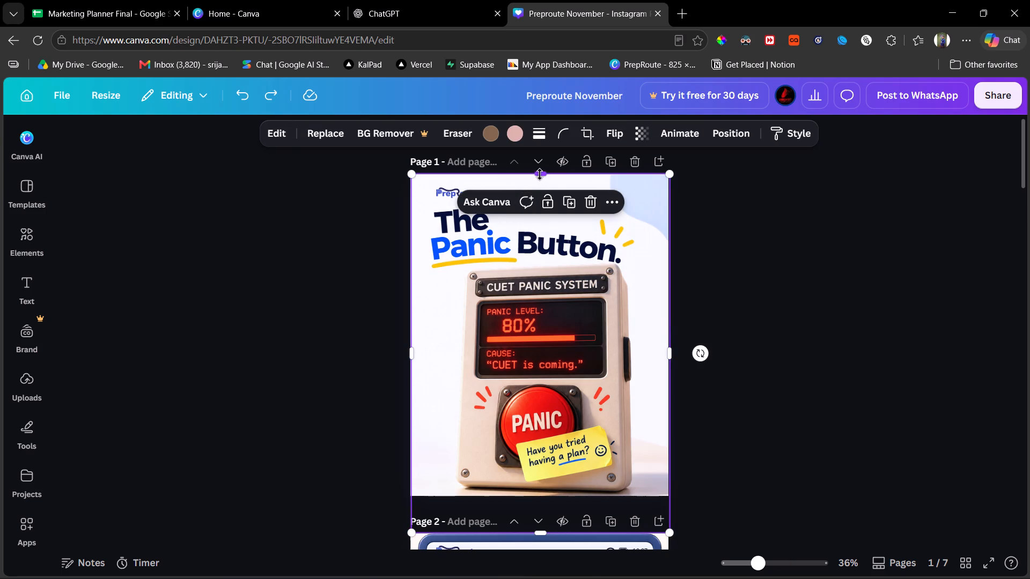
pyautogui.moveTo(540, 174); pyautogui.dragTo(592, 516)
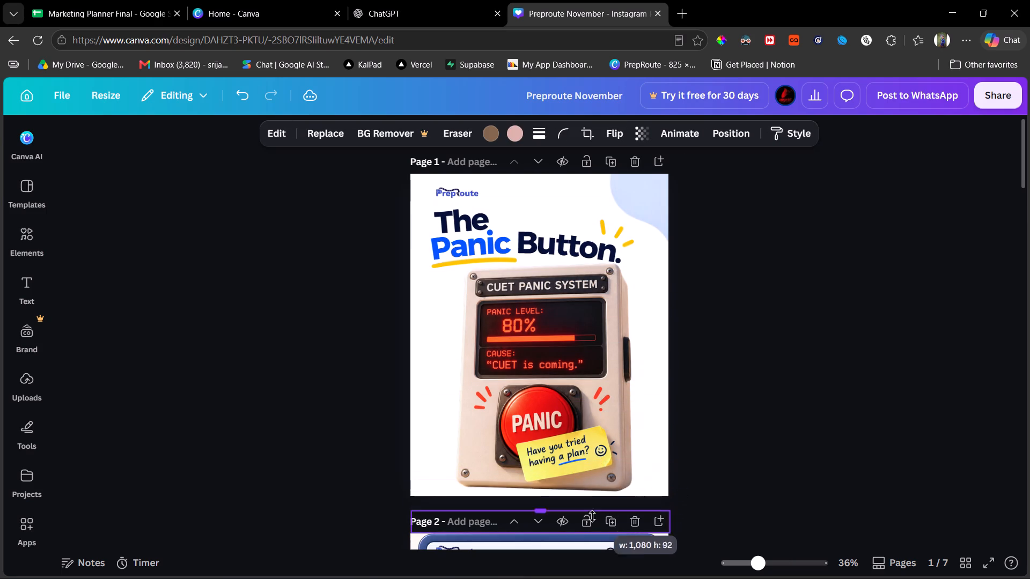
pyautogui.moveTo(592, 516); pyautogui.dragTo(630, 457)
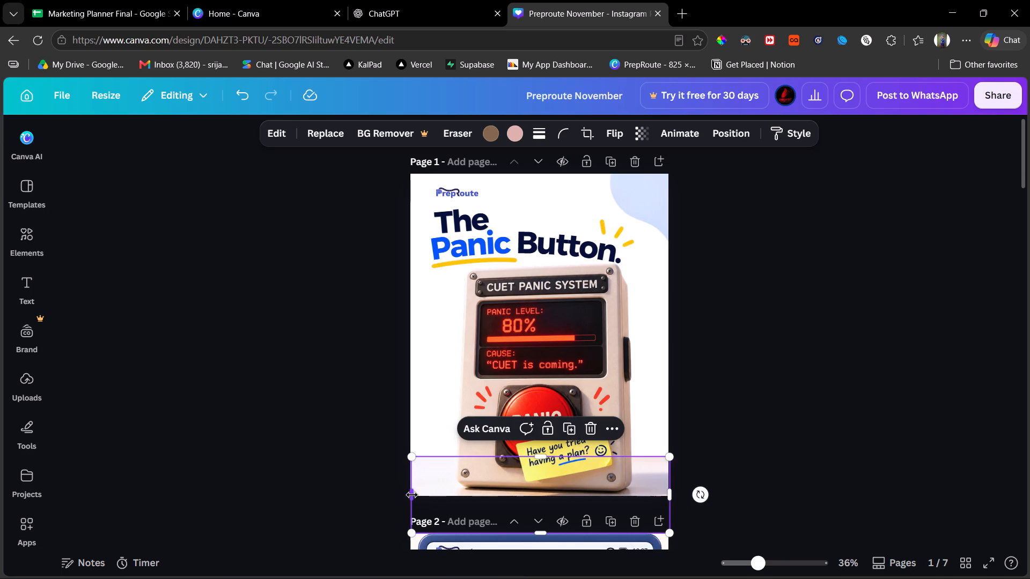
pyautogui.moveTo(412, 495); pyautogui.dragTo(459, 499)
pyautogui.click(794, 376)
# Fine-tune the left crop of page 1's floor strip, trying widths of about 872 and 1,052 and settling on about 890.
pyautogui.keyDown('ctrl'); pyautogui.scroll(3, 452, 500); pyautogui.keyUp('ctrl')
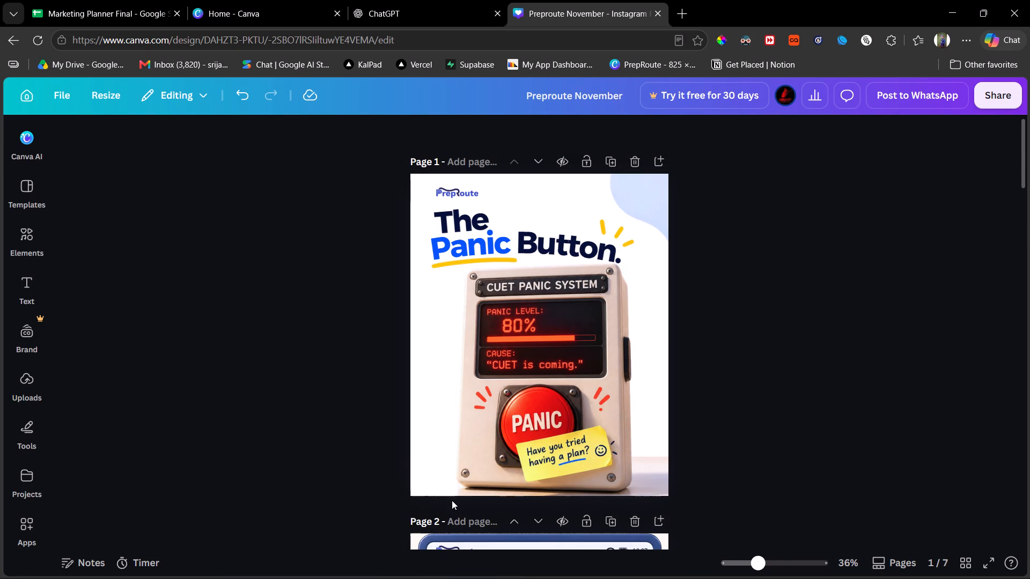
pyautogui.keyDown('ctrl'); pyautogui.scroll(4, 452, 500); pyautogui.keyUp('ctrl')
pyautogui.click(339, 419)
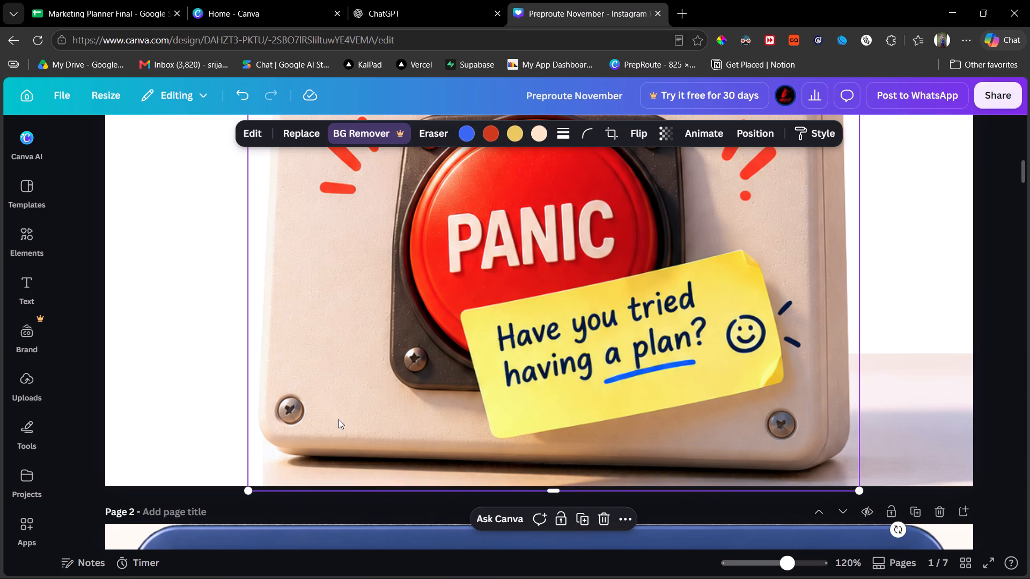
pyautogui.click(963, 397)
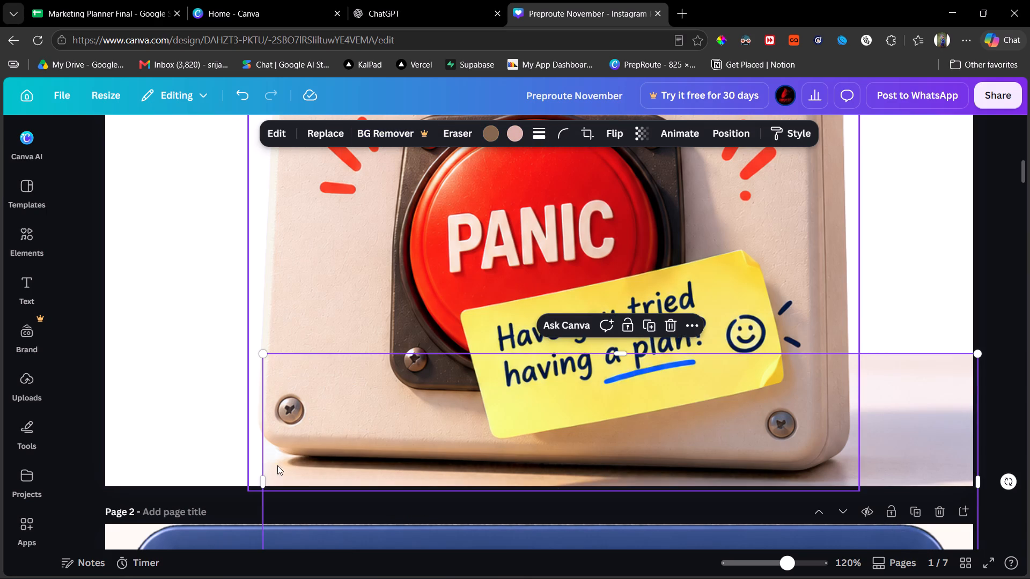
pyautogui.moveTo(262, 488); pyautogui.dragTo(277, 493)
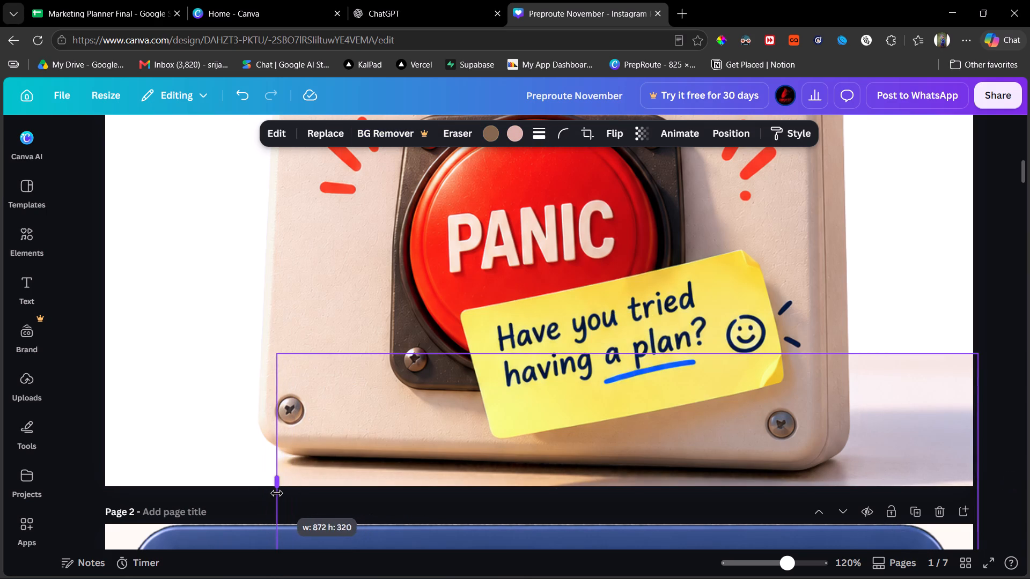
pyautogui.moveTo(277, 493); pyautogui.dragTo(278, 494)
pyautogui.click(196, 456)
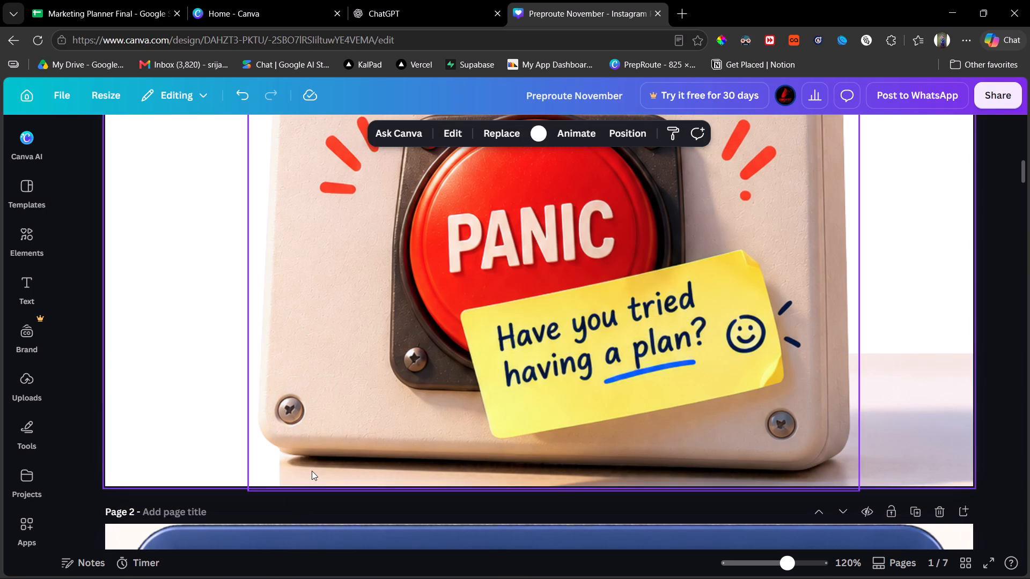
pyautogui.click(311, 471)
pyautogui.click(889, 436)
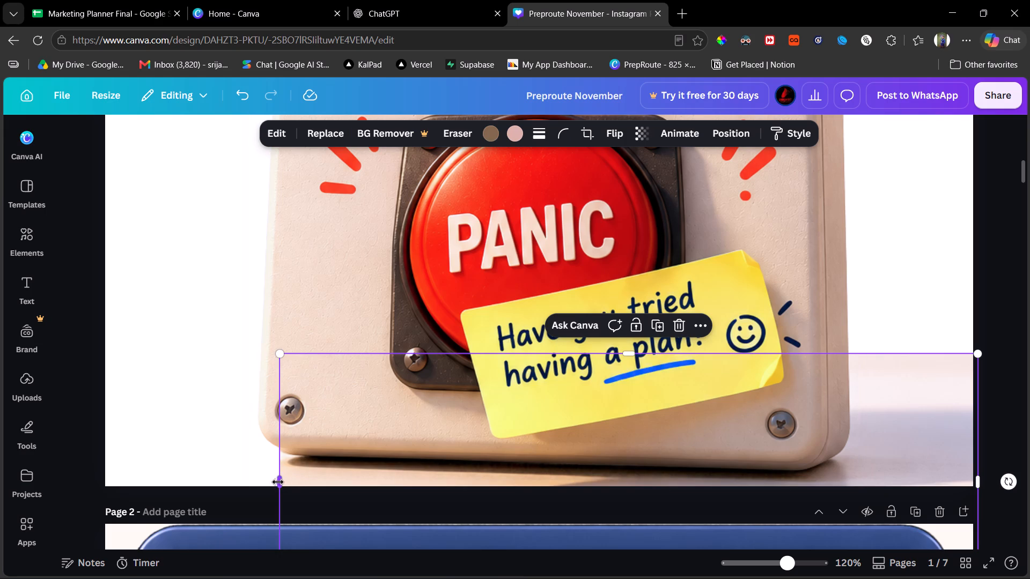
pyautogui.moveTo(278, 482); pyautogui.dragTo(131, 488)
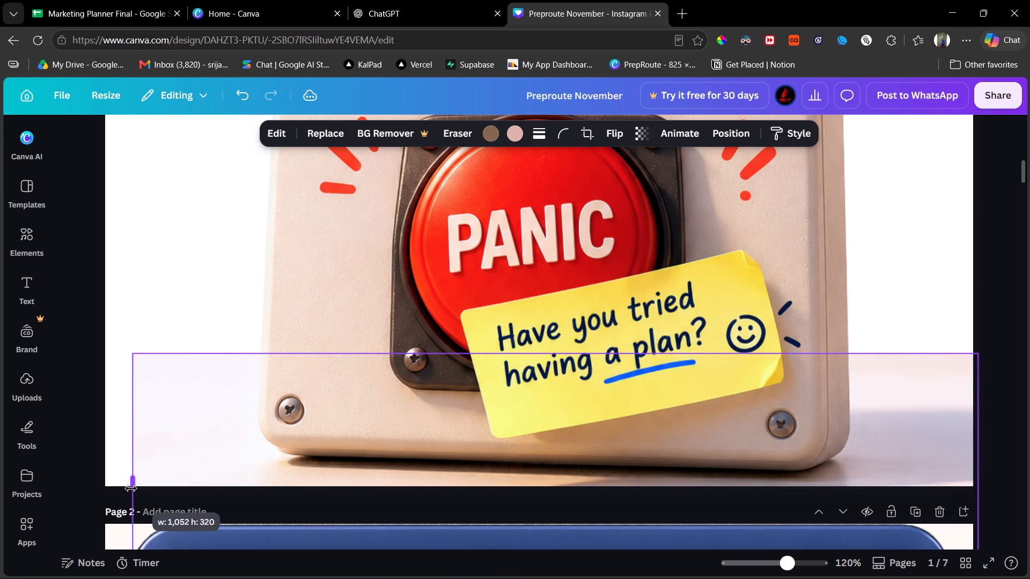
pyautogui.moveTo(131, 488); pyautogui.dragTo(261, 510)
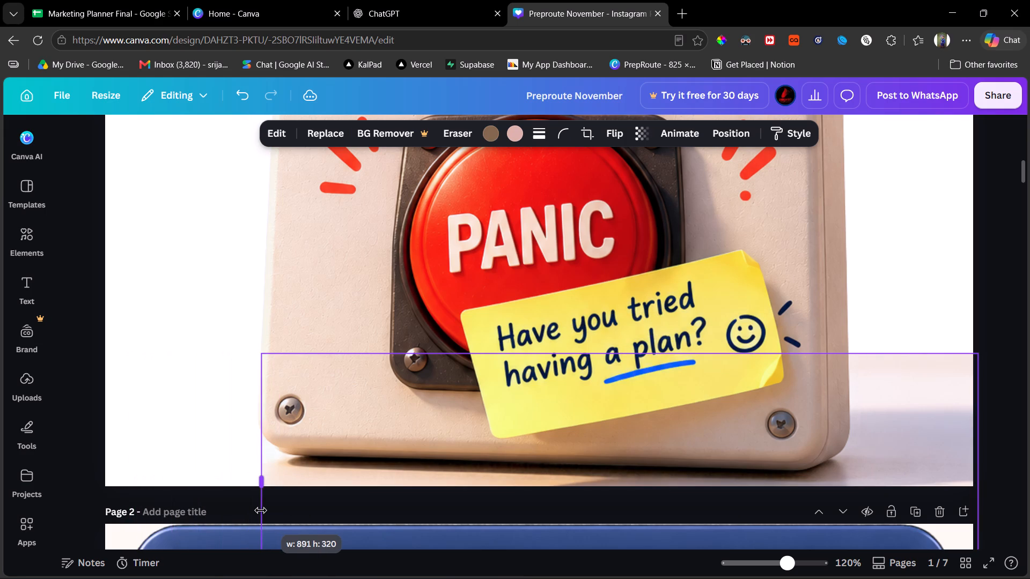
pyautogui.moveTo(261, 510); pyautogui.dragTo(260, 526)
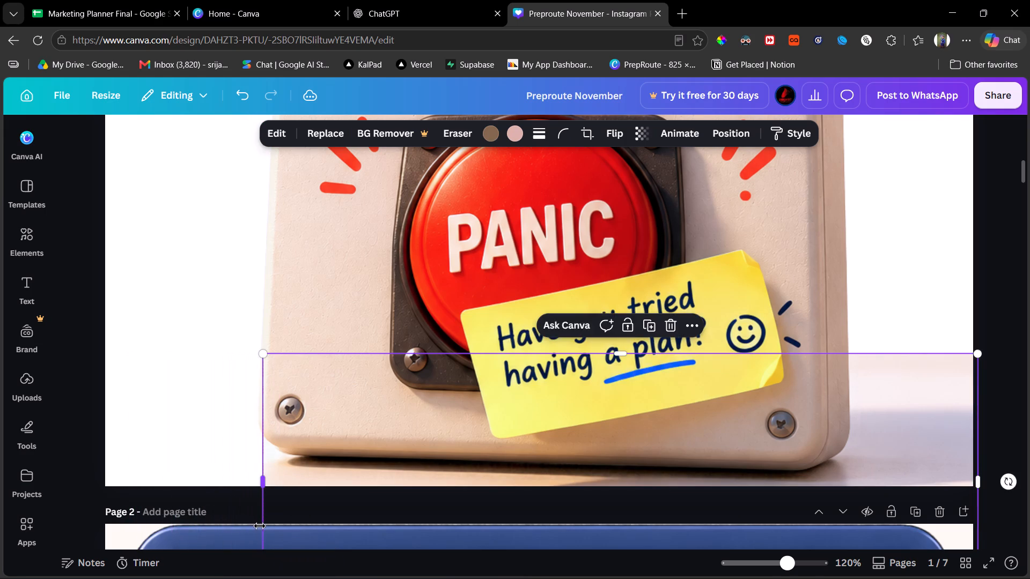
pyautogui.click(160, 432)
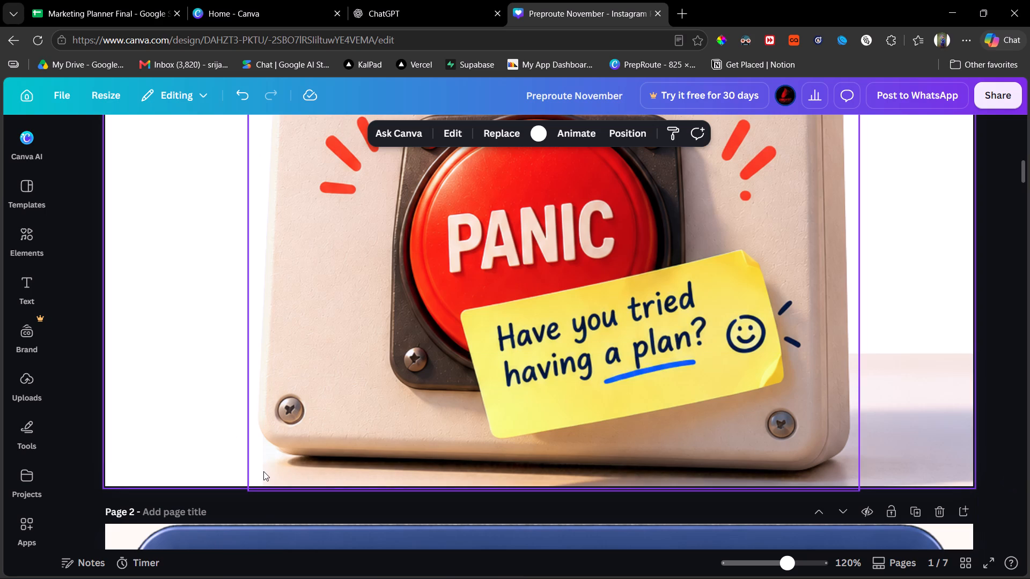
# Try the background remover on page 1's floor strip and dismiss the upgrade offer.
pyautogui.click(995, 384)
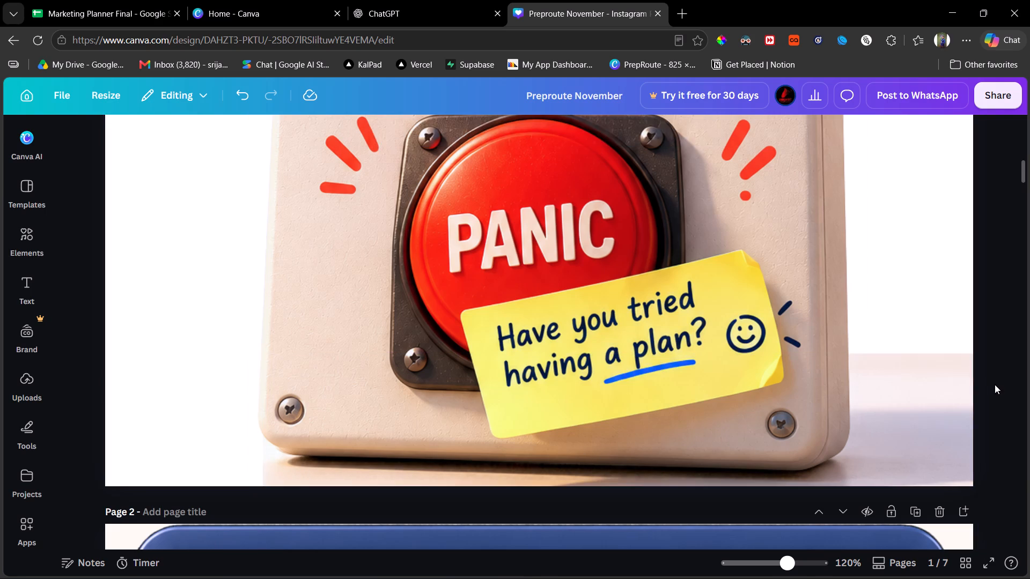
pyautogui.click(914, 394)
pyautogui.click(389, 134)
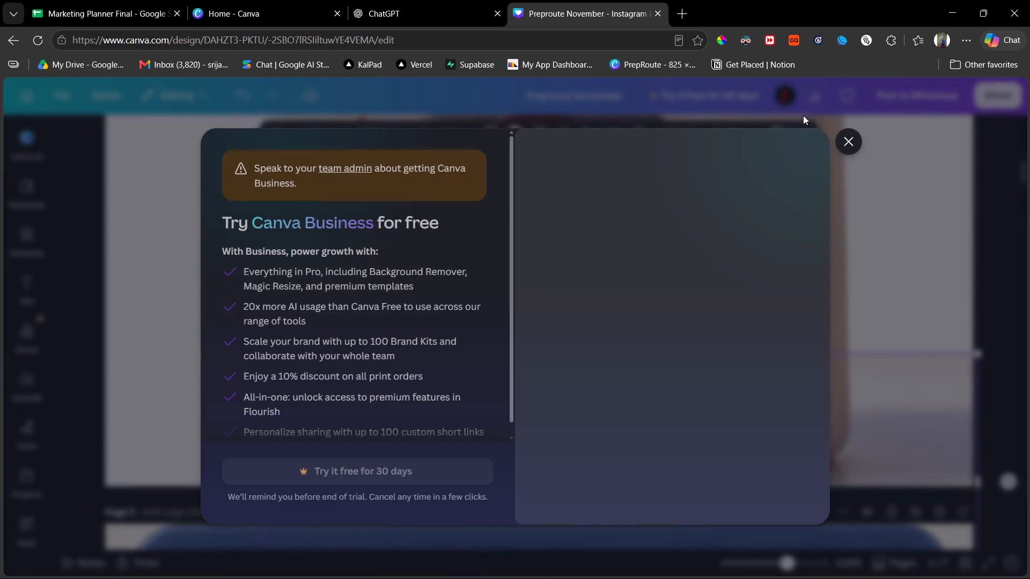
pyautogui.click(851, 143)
# Check the accounts and teams available on the Canva home page and return to the November design.
pyautogui.click(407, 0)
pyautogui.click(318, 0)
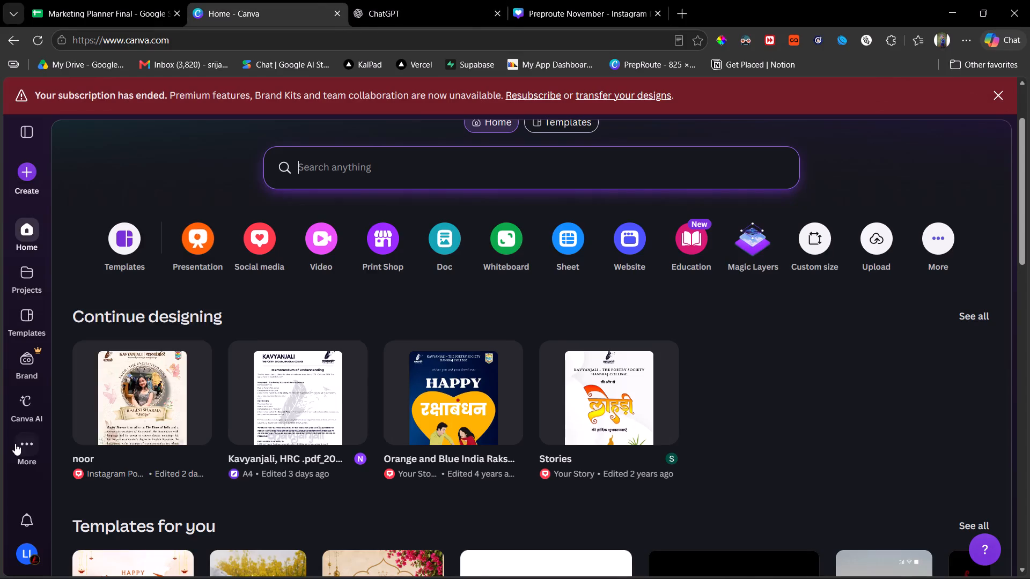
pyautogui.click(25, 556)
pyautogui.click(170, 236)
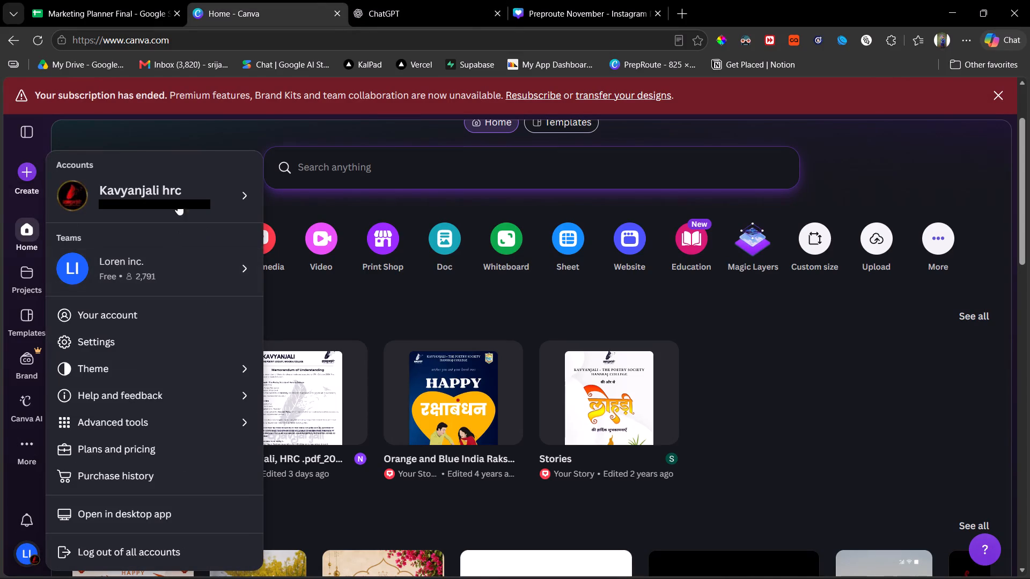
pyautogui.click(175, 196)
pyautogui.click(582, 0)
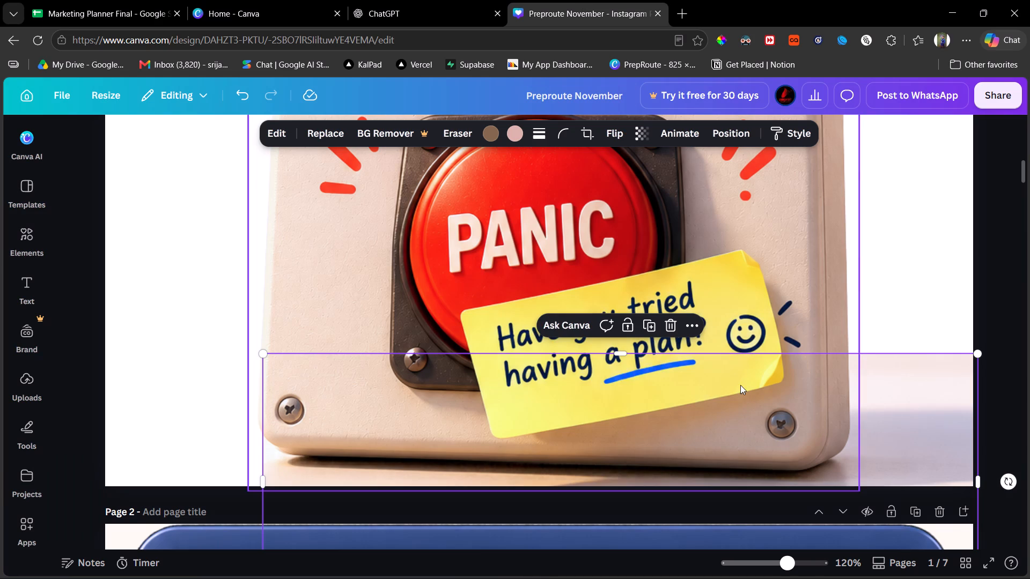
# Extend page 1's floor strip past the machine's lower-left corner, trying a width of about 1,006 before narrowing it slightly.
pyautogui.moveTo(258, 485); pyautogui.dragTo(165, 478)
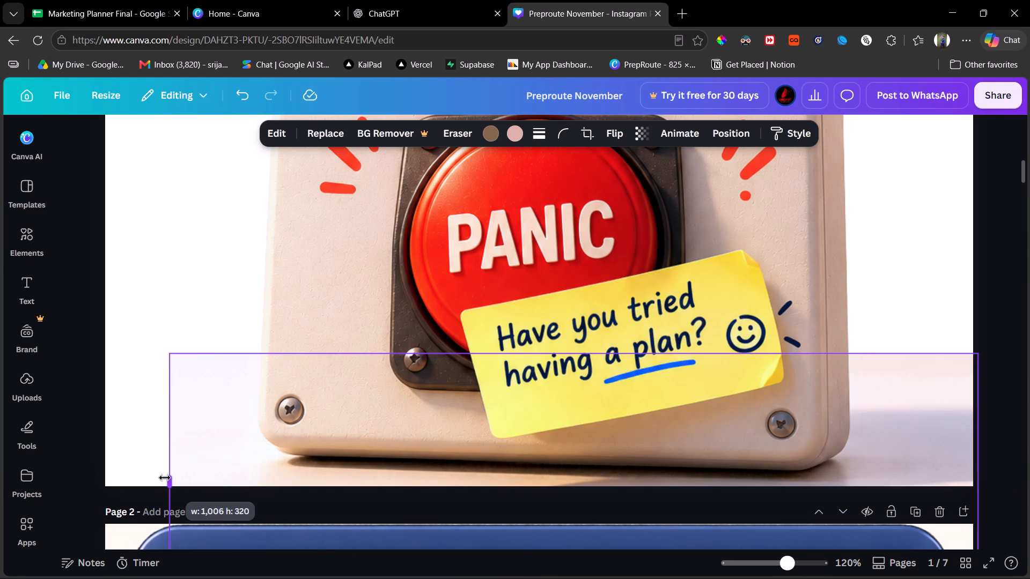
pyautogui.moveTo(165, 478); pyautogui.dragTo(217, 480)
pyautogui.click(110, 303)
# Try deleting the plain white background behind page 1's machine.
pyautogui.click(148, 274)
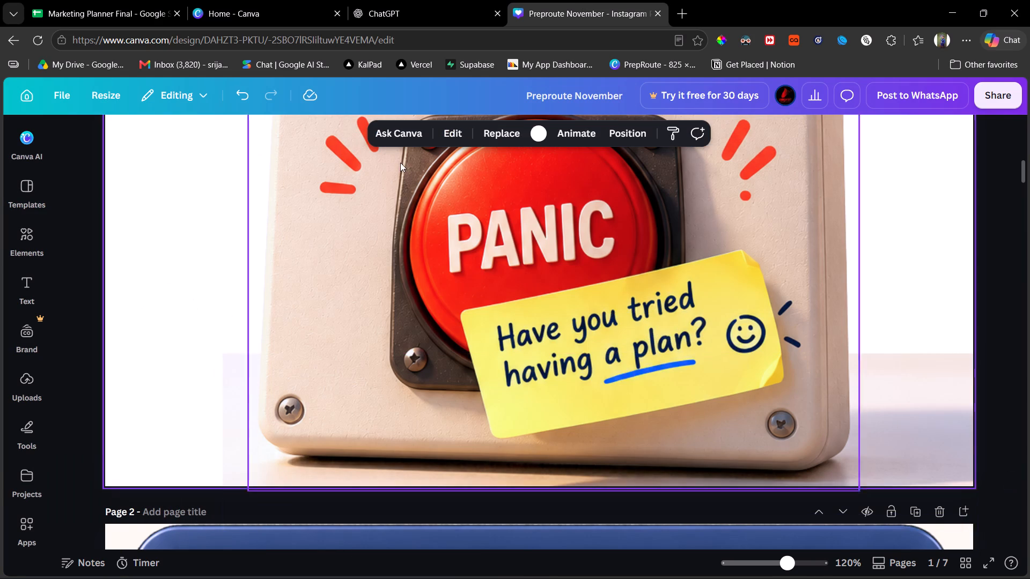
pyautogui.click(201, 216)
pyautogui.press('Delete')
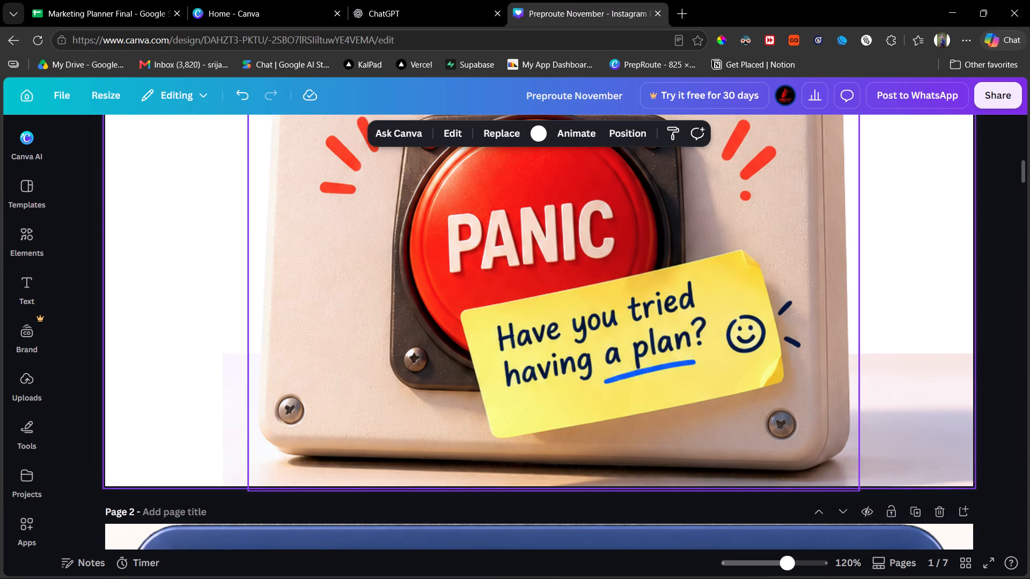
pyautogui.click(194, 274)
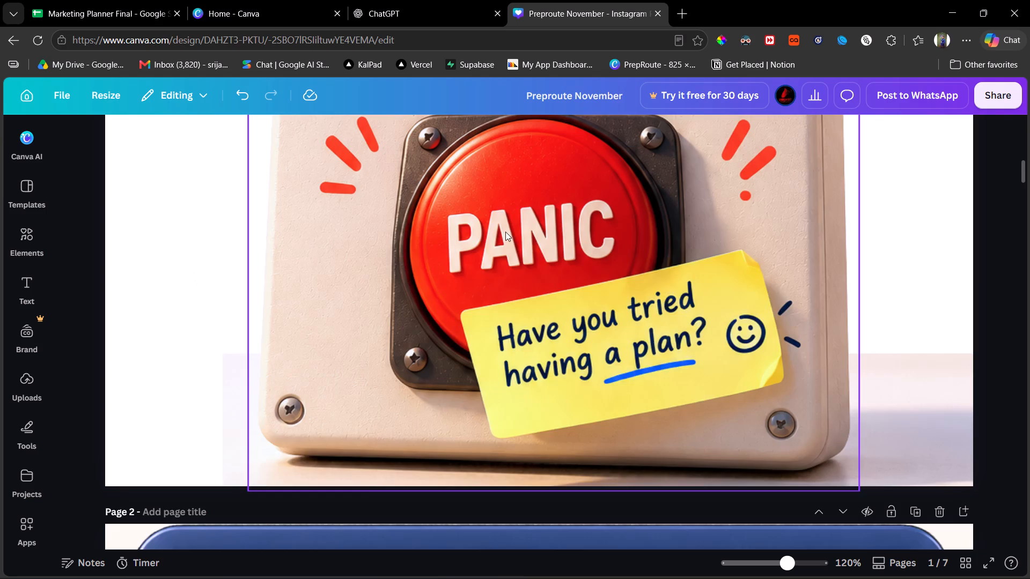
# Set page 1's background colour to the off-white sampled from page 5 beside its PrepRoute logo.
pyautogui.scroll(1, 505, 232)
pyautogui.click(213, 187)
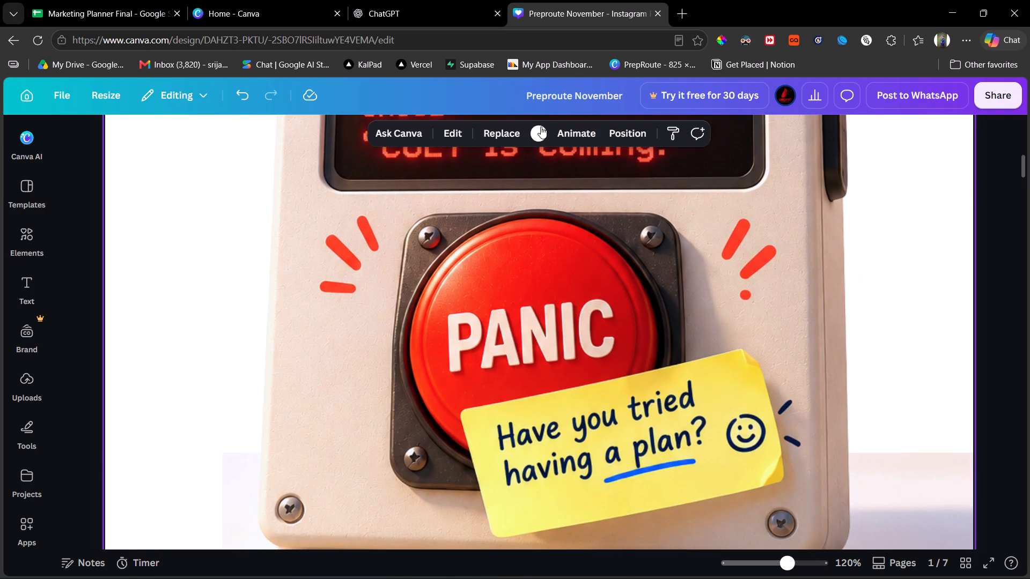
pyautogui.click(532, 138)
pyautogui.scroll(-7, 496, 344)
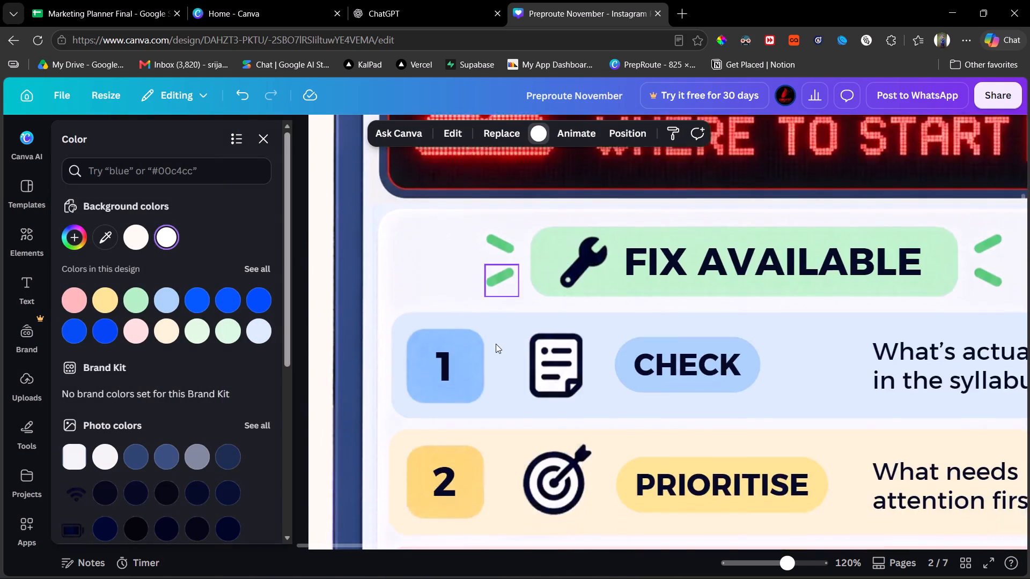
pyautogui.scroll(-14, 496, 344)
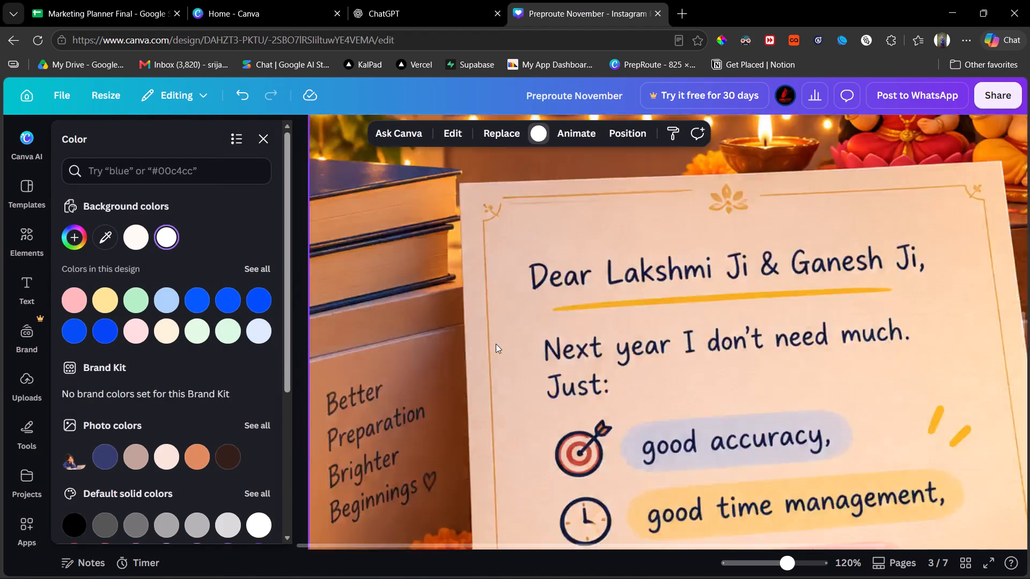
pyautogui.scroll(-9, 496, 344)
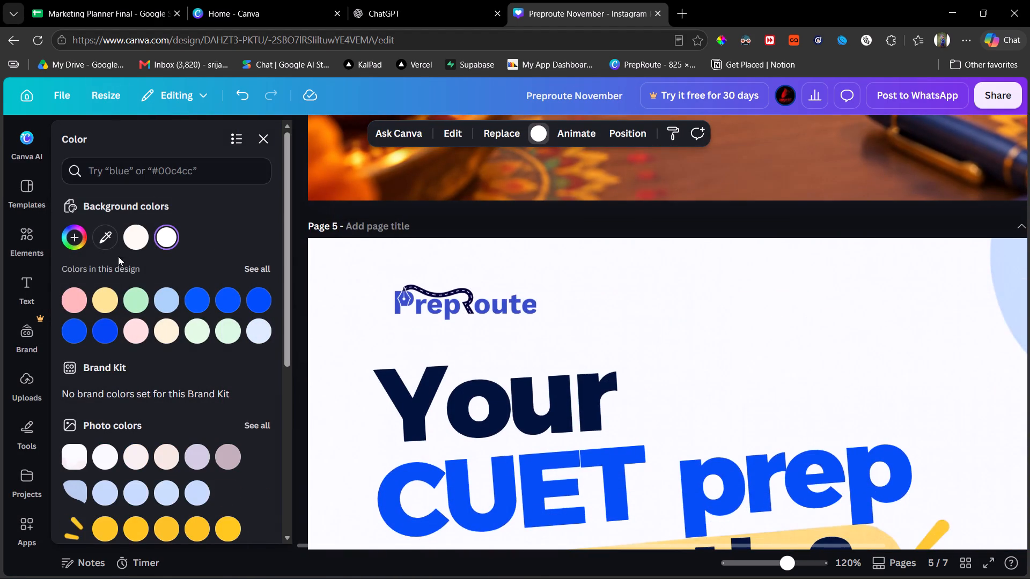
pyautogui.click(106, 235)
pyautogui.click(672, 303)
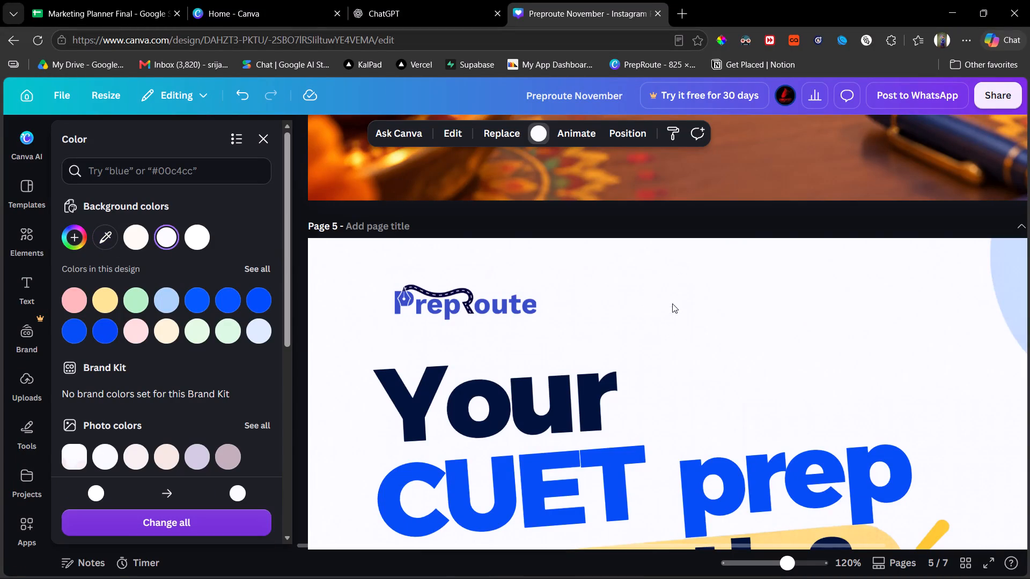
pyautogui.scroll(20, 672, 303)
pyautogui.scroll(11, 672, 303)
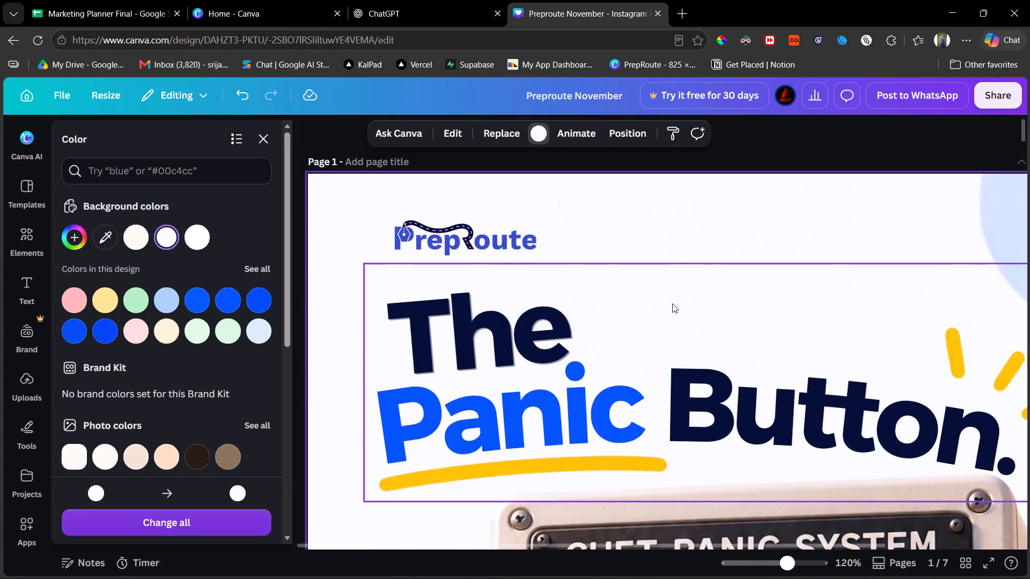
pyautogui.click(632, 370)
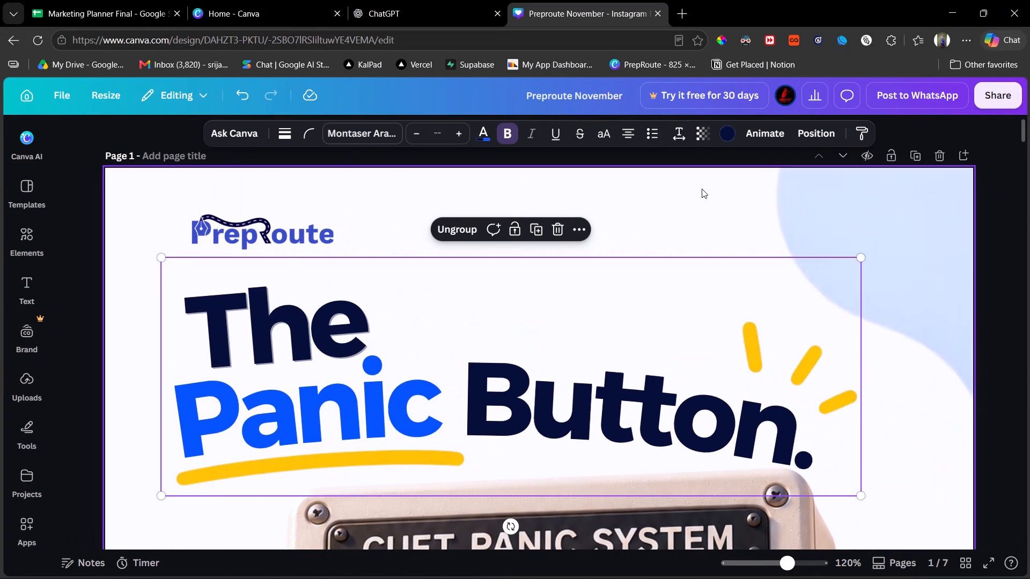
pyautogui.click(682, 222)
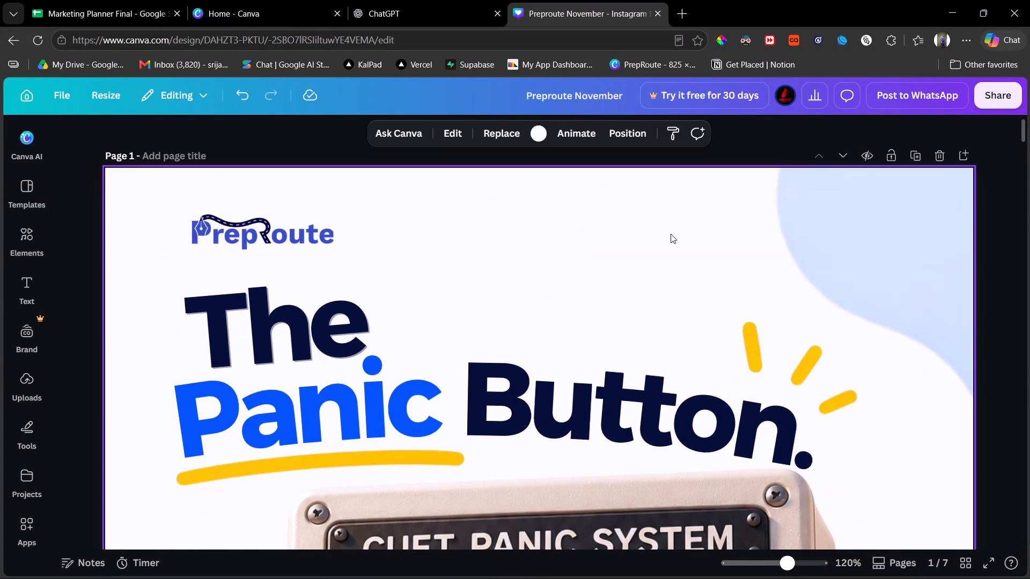
# Undo page 1's background colour change and the floor strip crops back to the full background image.
pyautogui.hotkey('ctrl', 'z')
pyautogui.hotkey('ctrl', 'z')
pyautogui.hotkey('ctrl', 'z')
pyautogui.hotkey('ctrl', 'z')
pyautogui.hotkey('ctrl', 'z')
pyautogui.hotkey('ctrl', 'z')
pyautogui.hotkey('ctrl', 'z')
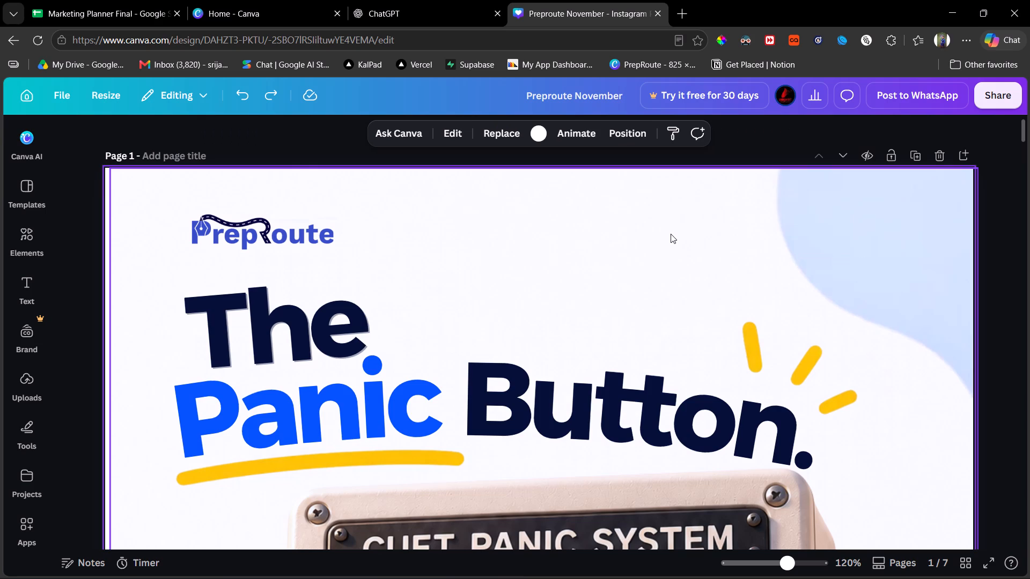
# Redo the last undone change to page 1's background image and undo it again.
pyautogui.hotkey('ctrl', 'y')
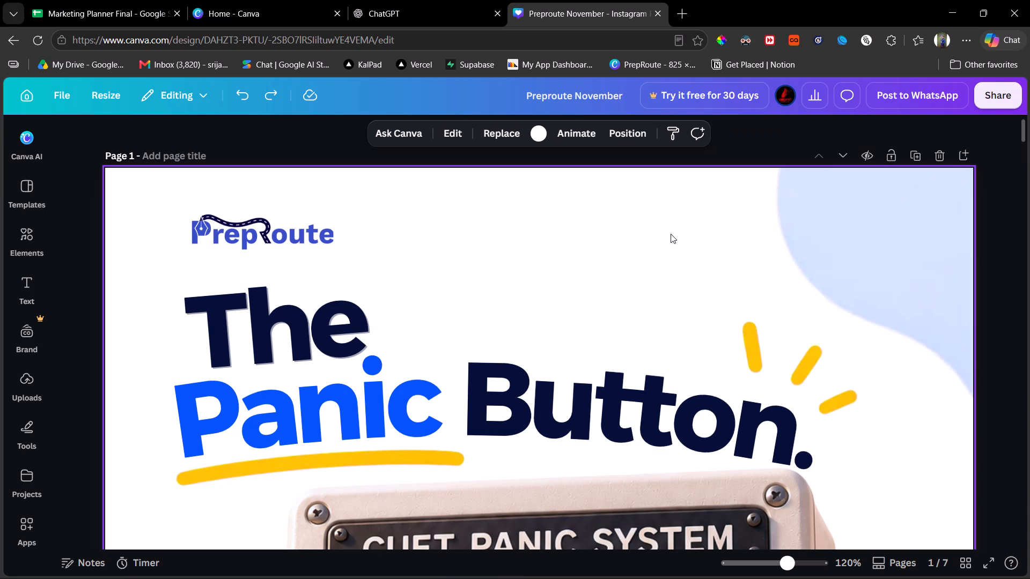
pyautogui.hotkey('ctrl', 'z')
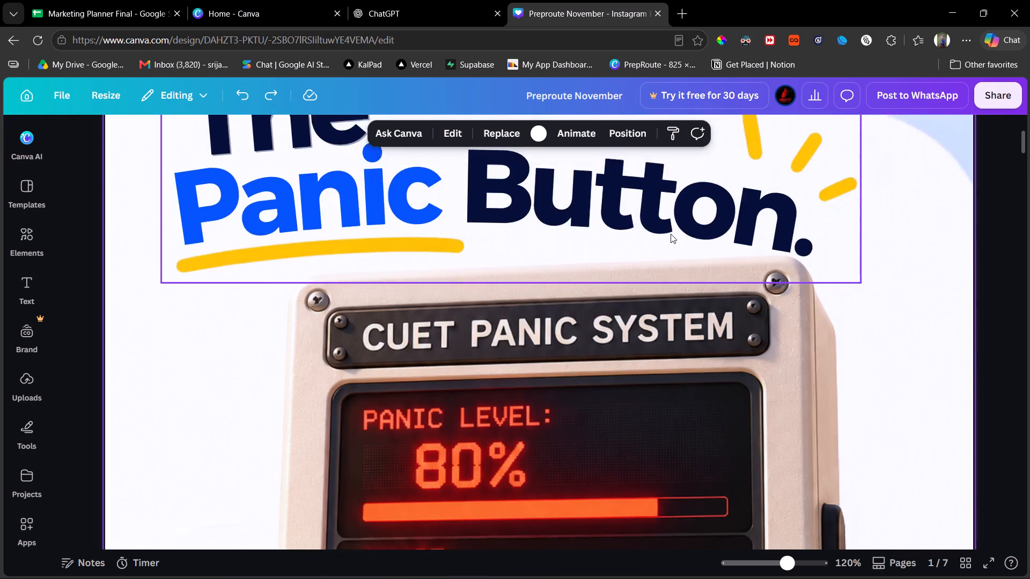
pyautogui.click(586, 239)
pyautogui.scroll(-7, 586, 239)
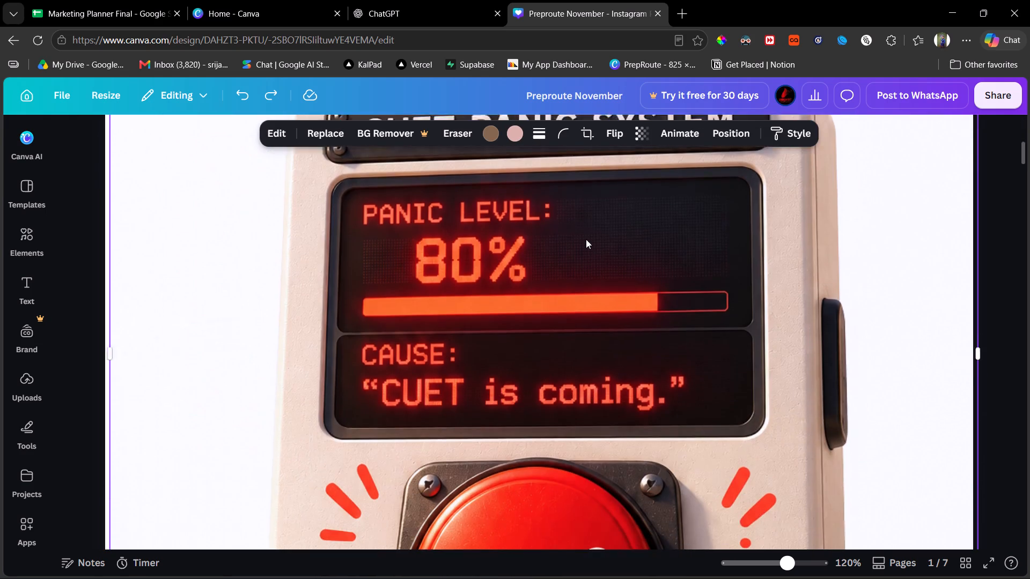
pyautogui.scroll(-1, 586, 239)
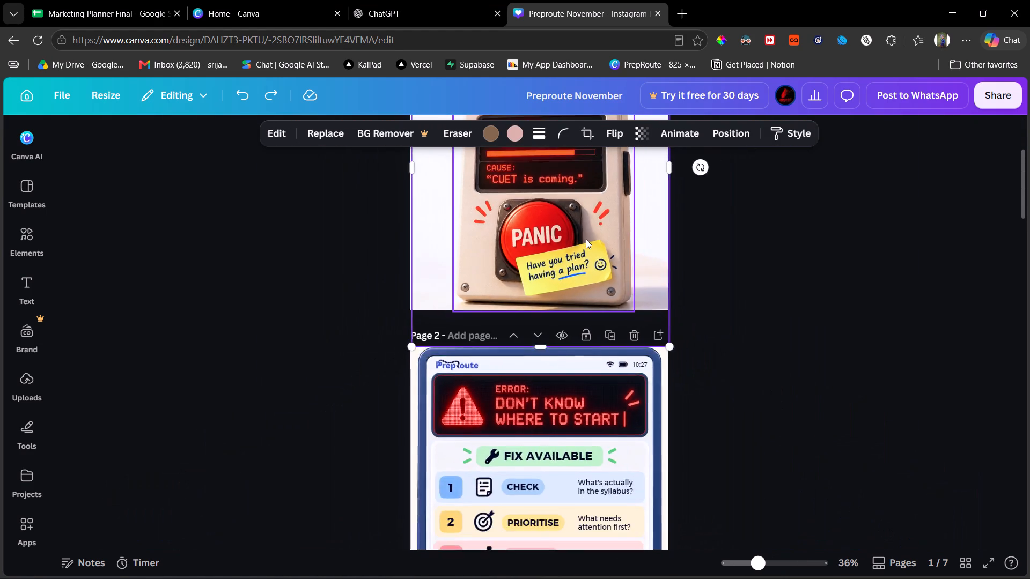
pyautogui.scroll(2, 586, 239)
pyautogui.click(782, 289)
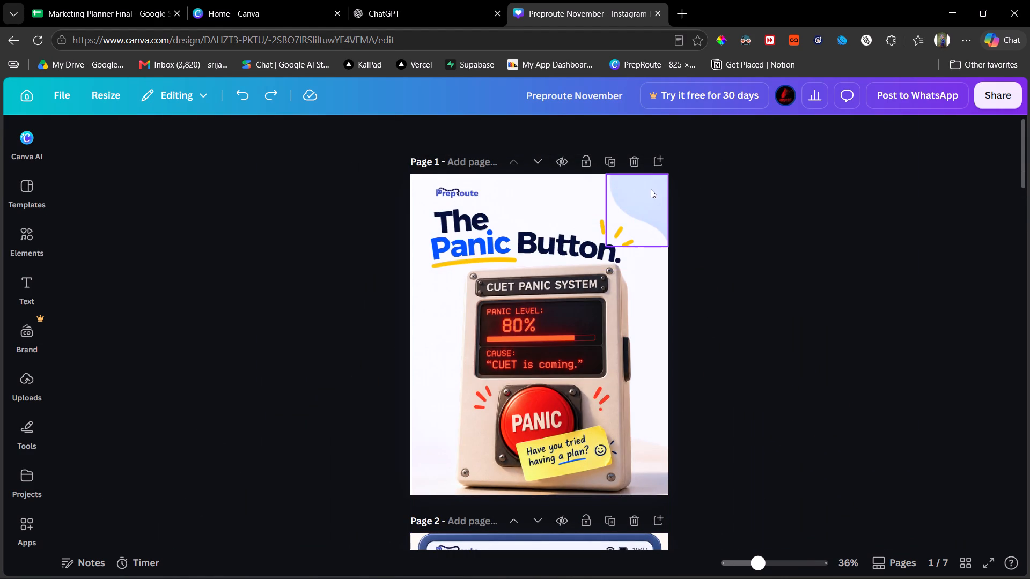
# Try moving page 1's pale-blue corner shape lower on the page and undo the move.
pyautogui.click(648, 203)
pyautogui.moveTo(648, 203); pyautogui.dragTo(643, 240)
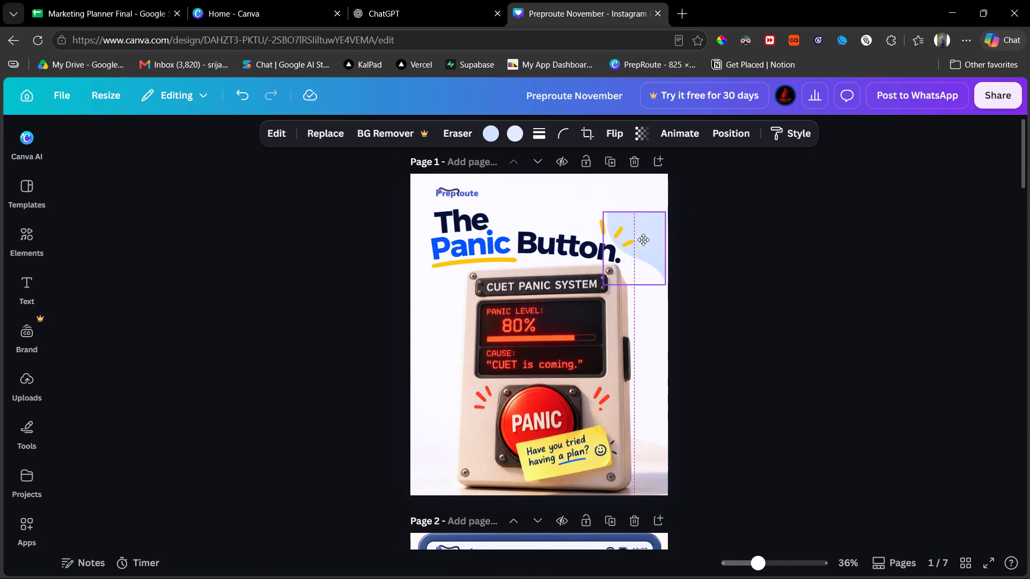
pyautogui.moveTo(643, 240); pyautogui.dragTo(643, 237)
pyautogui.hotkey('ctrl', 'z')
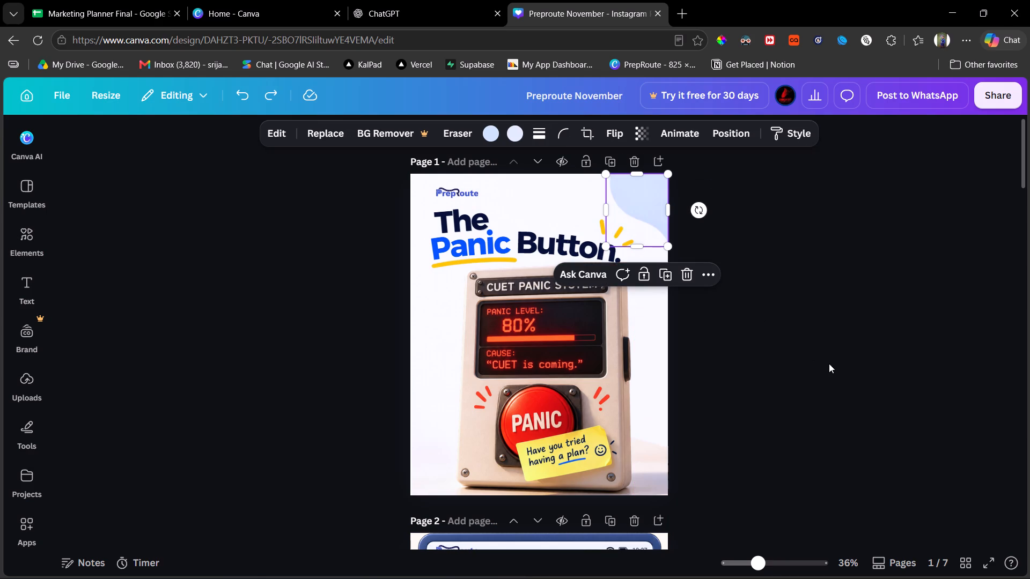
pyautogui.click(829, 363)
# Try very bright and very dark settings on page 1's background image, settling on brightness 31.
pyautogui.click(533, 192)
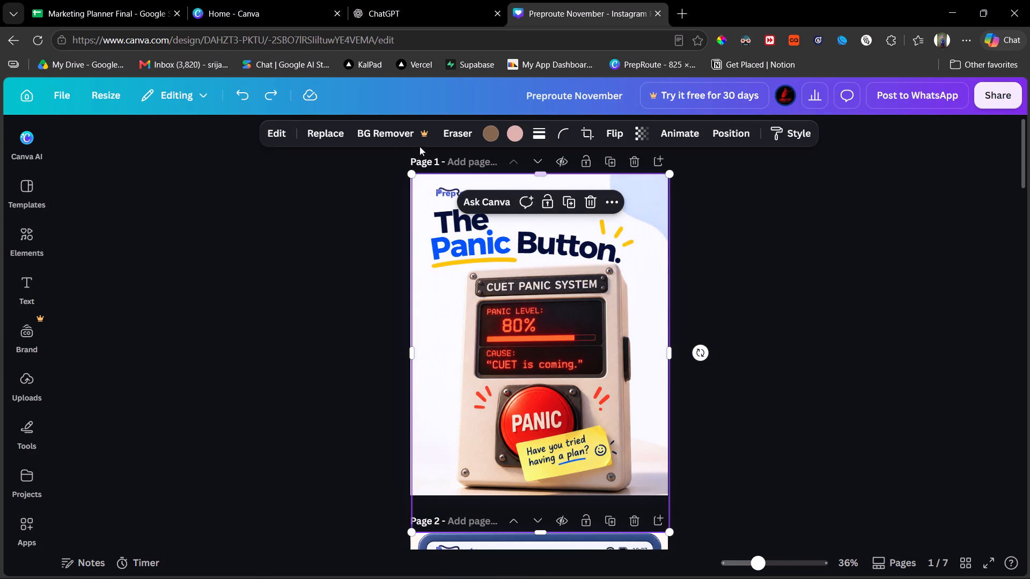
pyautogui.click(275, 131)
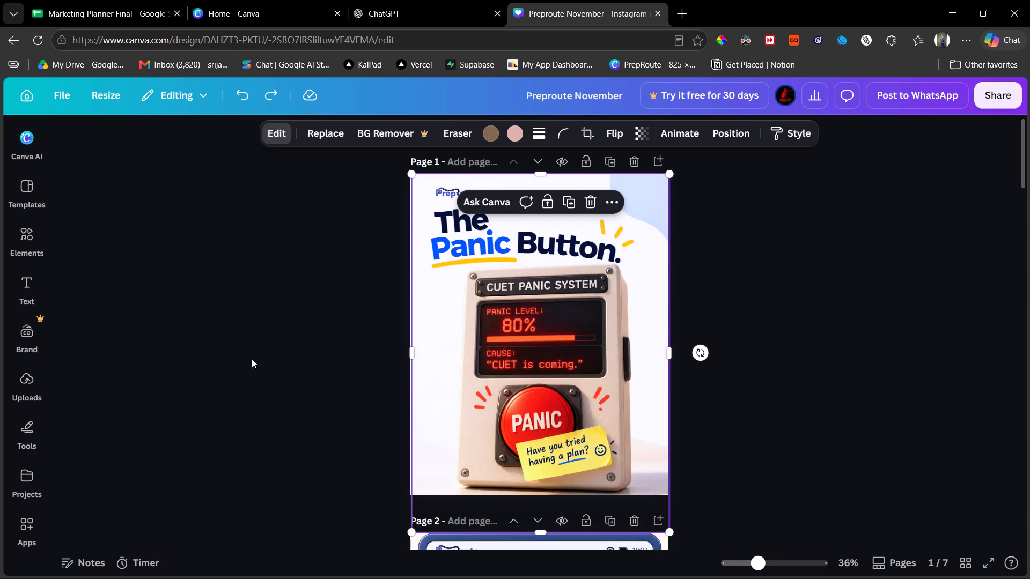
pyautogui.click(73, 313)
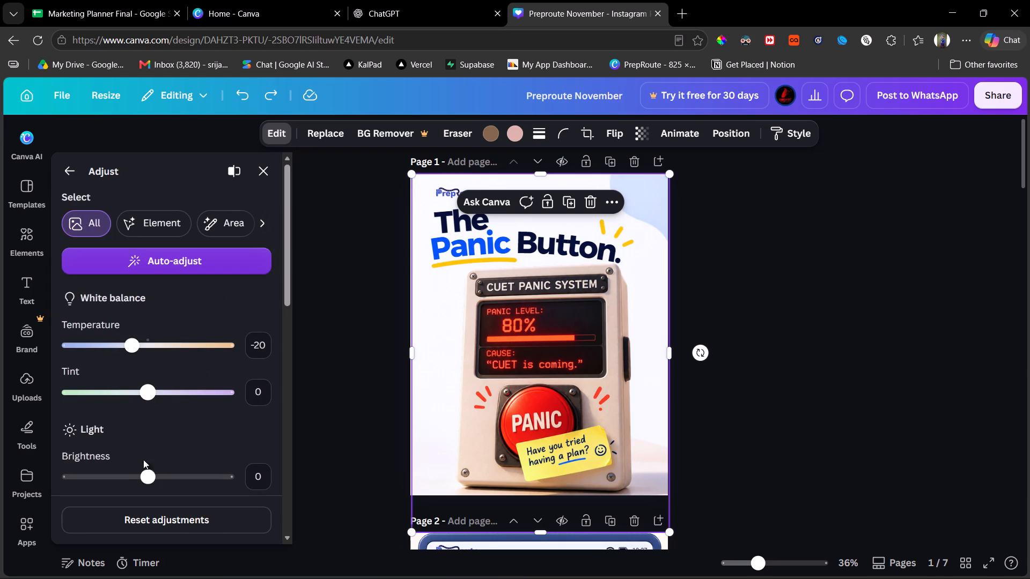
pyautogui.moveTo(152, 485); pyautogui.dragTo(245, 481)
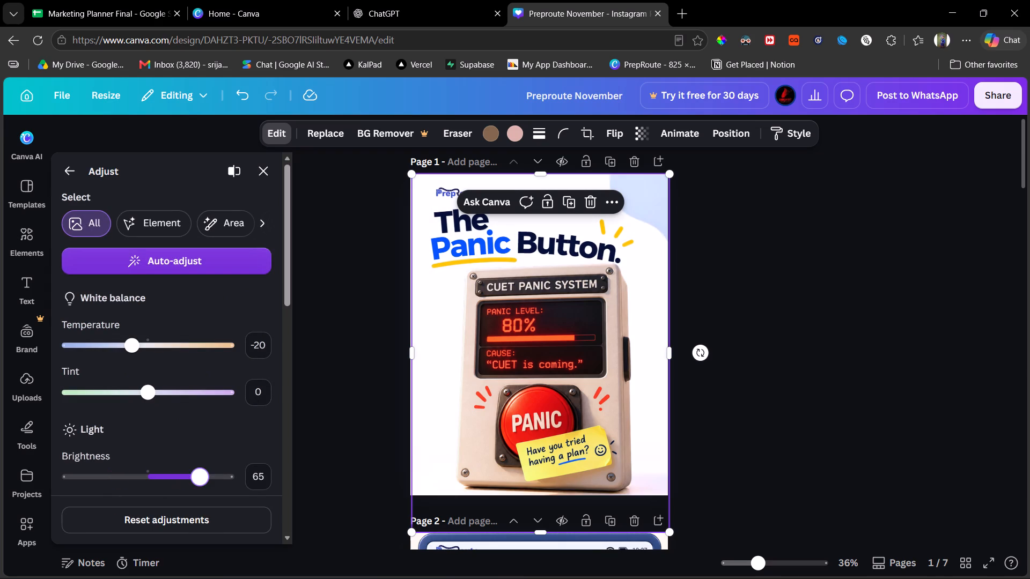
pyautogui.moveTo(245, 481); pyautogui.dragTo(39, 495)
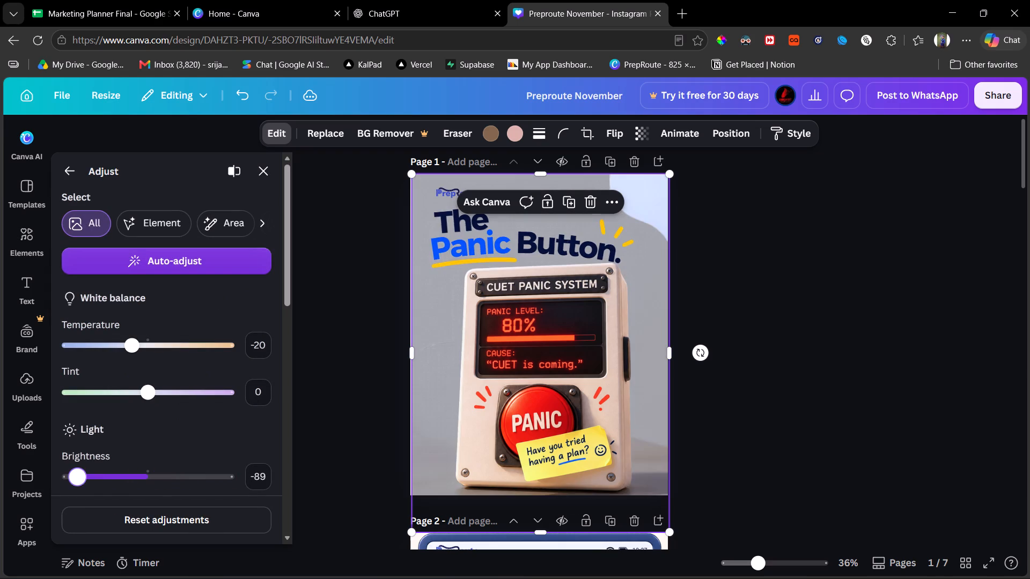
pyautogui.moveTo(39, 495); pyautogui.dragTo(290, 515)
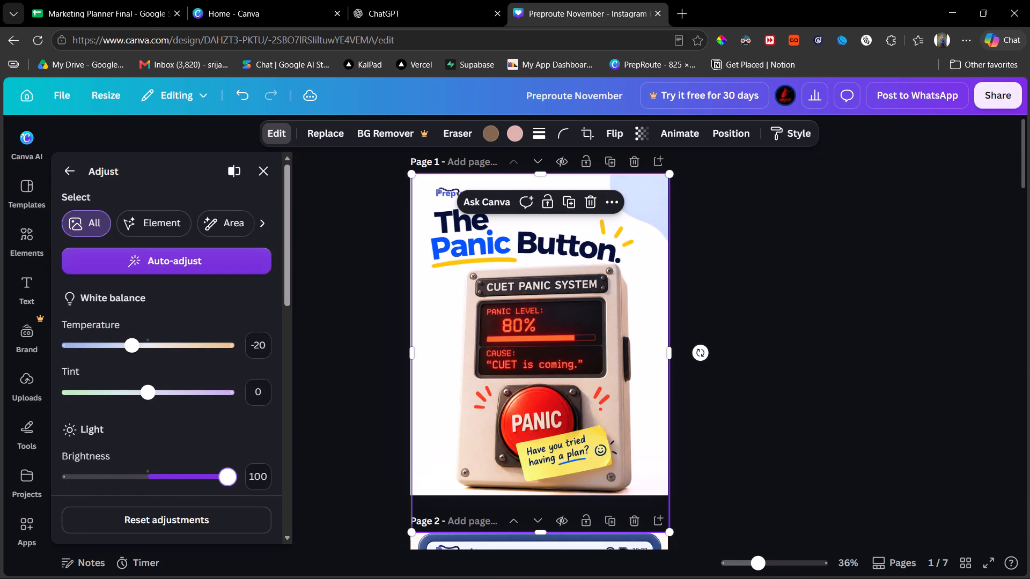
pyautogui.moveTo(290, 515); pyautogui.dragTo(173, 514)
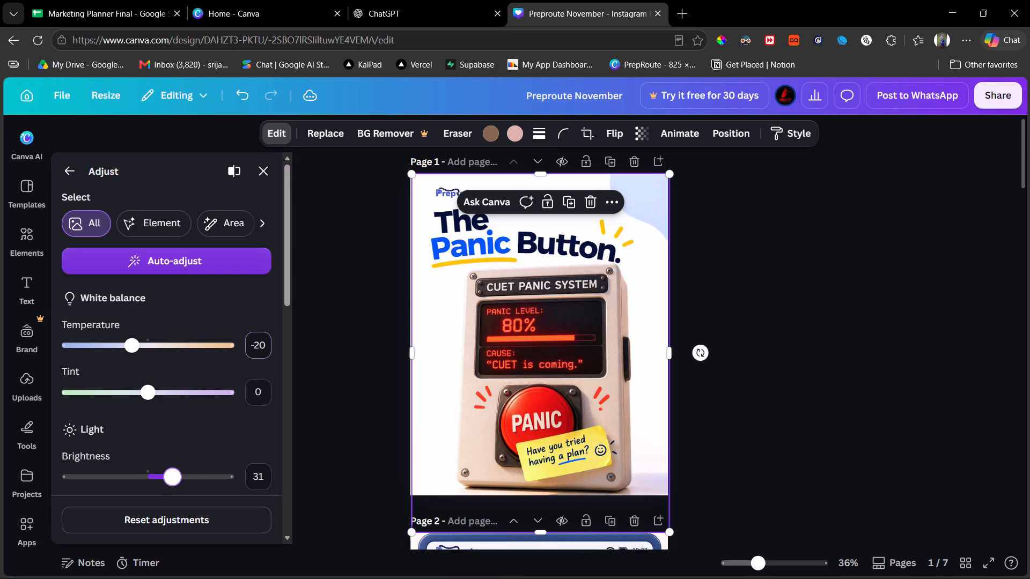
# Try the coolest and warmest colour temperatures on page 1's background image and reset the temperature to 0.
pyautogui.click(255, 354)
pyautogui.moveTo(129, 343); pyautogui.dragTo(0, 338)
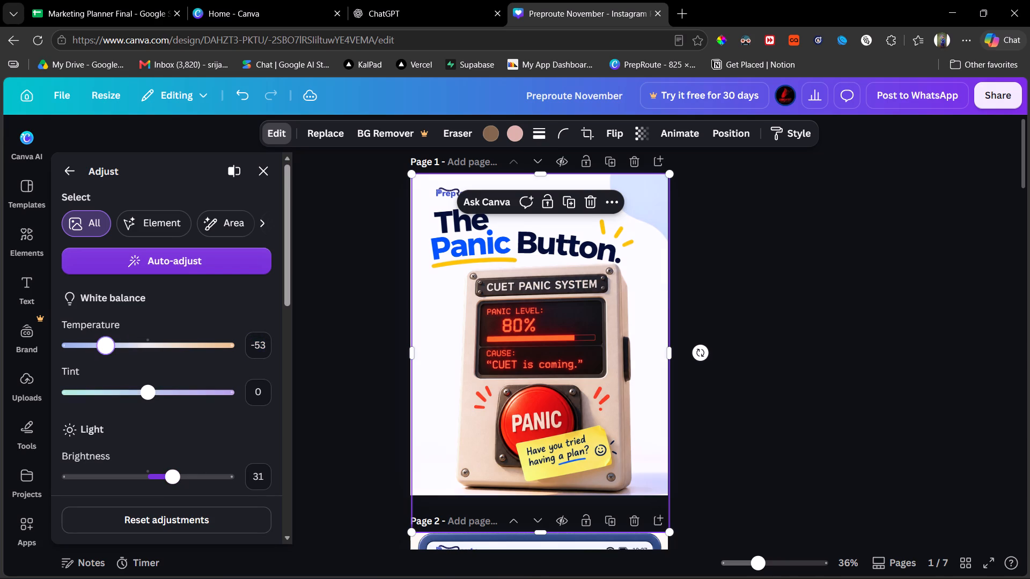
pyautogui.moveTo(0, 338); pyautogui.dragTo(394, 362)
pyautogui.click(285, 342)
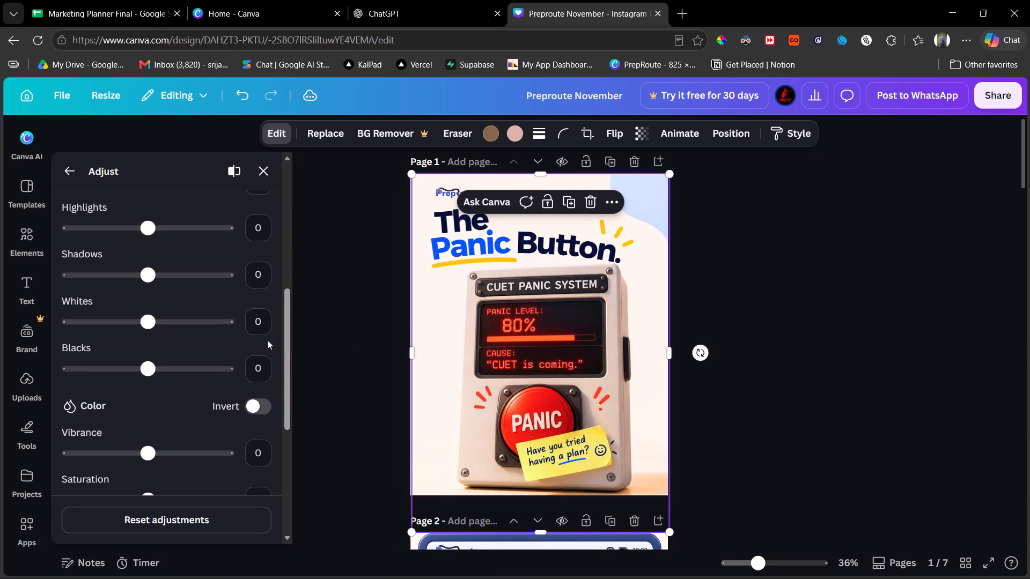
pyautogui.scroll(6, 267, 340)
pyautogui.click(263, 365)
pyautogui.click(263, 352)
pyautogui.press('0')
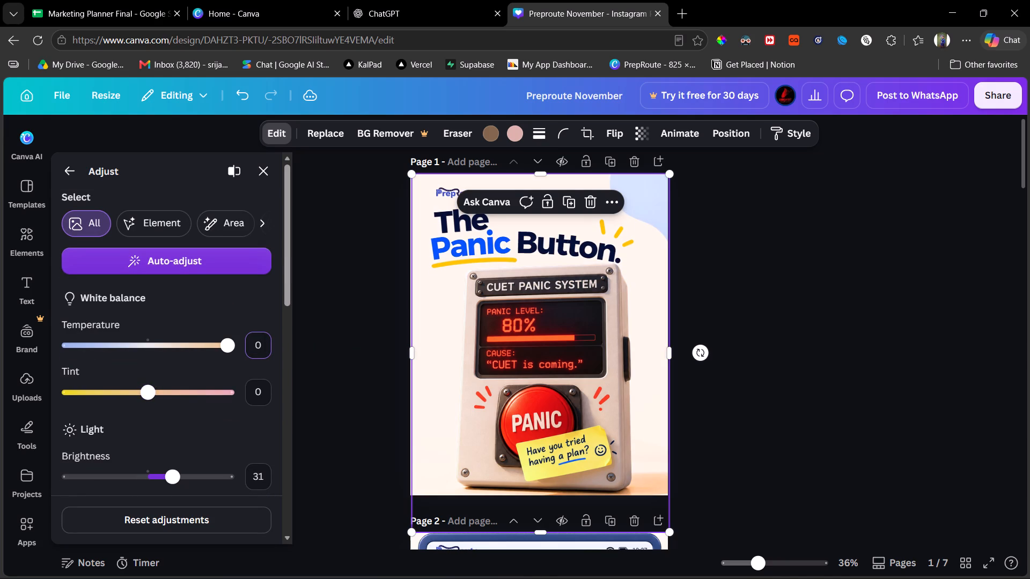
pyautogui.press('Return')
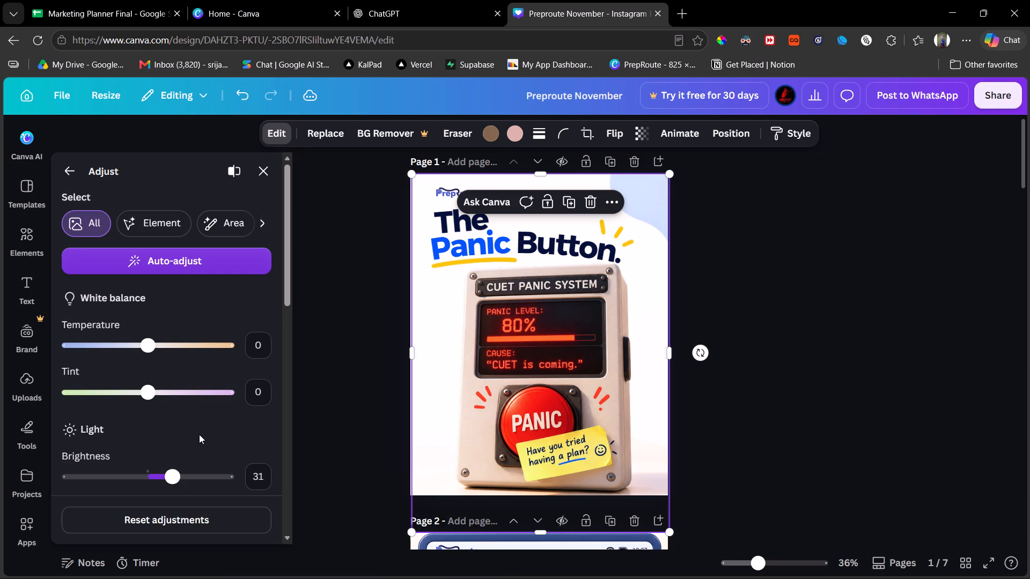
# Raise page 1's background image highlights to 23 and its whites to 34.
pyautogui.scroll(-1, 199, 434)
pyautogui.scroll(-1, 141, 482)
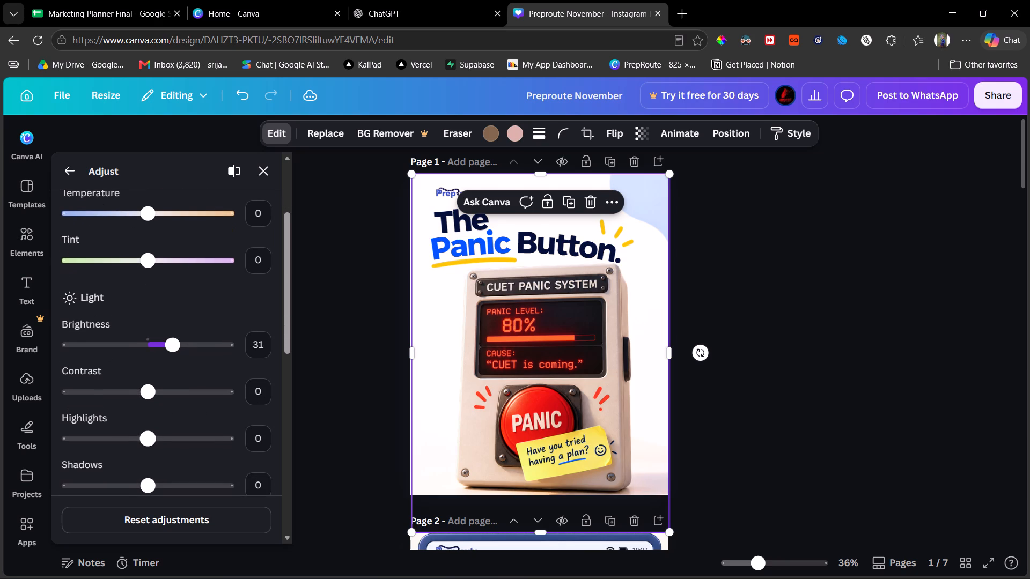
pyautogui.moveTo(147, 444); pyautogui.dragTo(166, 435)
pyautogui.scroll(-1, 166, 435)
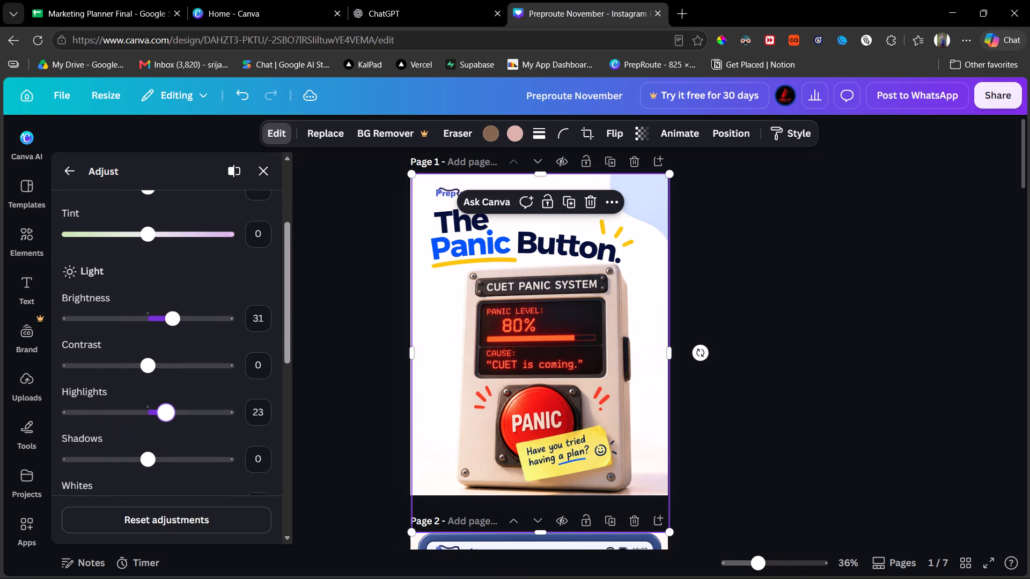
pyautogui.scroll(-1, 166, 435)
pyautogui.moveTo(148, 469); pyautogui.dragTo(175, 470)
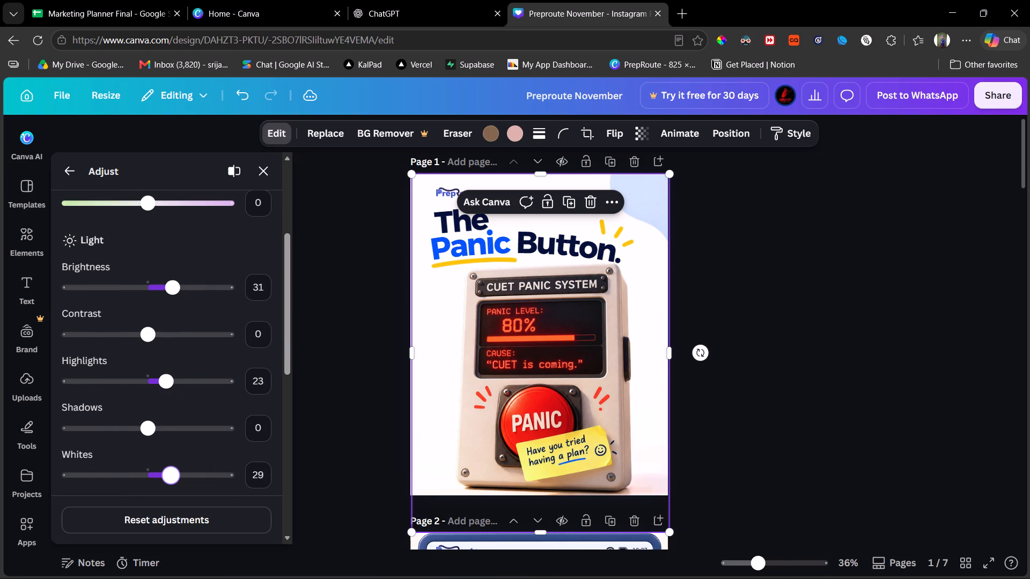
pyautogui.moveTo(175, 470); pyautogui.dragTo(144, 463)
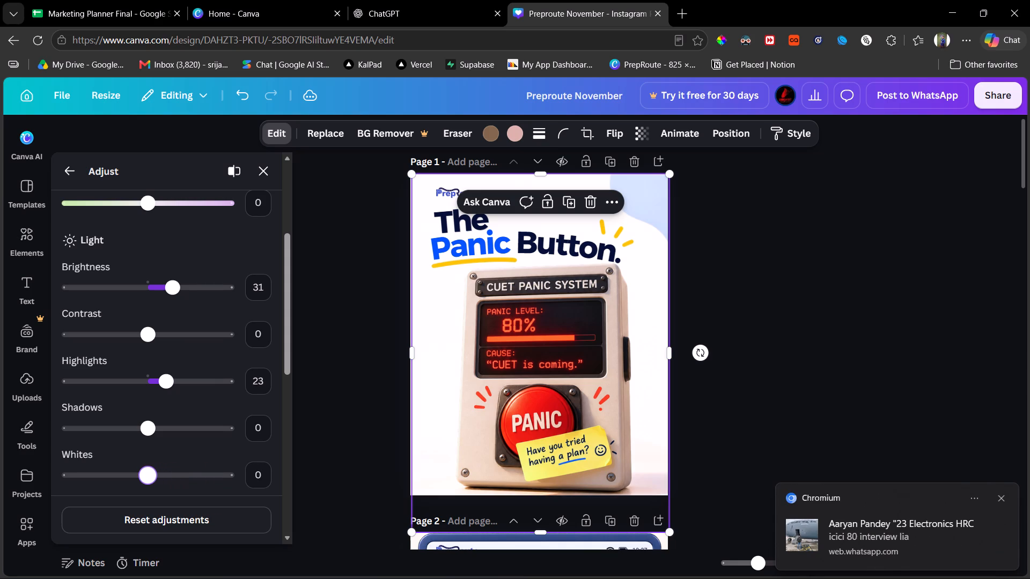
pyautogui.moveTo(144, 463); pyautogui.dragTo(174, 464)
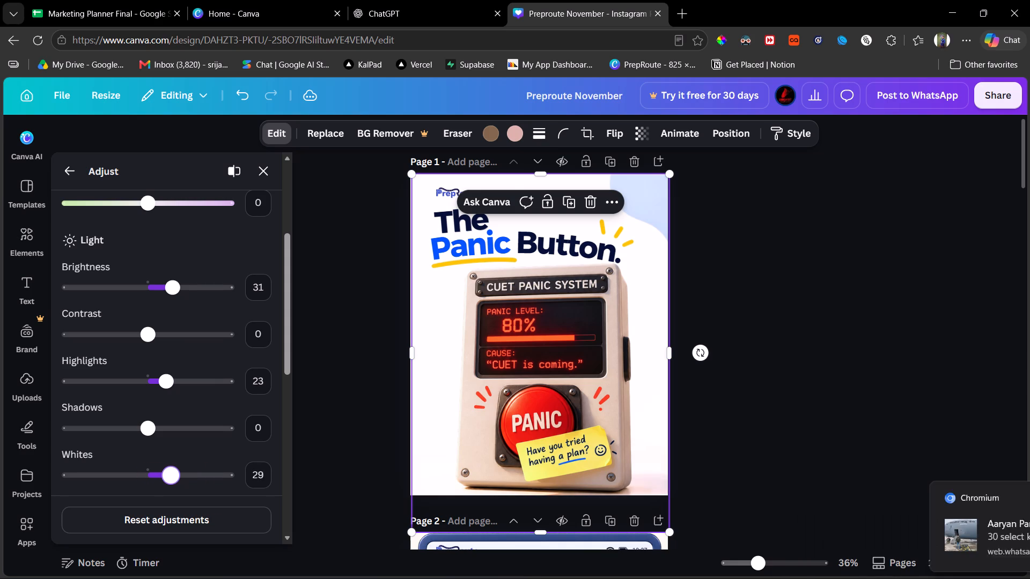
pyautogui.moveTo(174, 464); pyautogui.dragTo(175, 464)
# Try different blacks levels on page 1's background image, down to -100, and settle on -8.
pyautogui.scroll(-1, 175, 464)
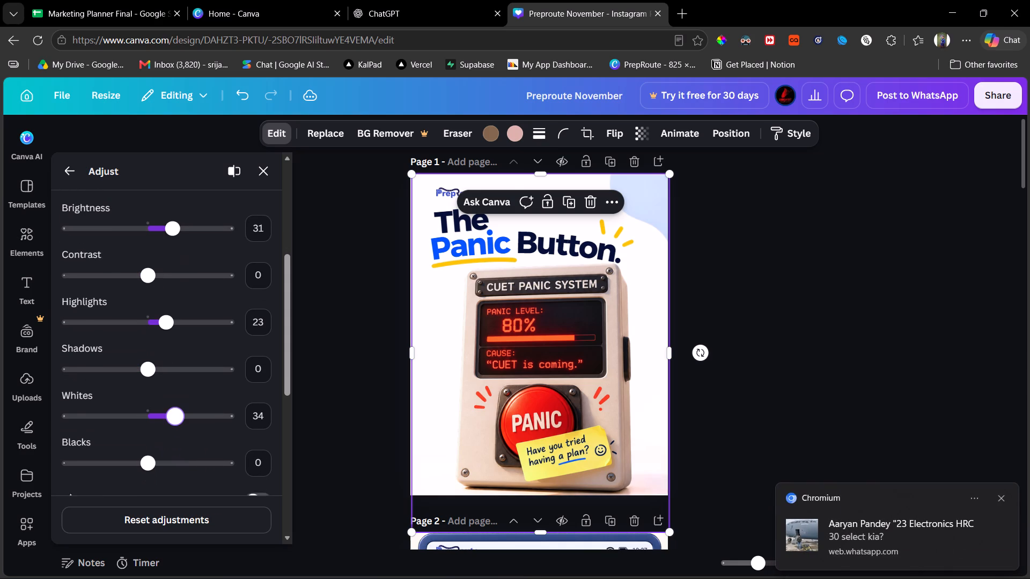
pyautogui.scroll(-1, 175, 464)
pyautogui.moveTo(147, 446); pyautogui.dragTo(166, 443)
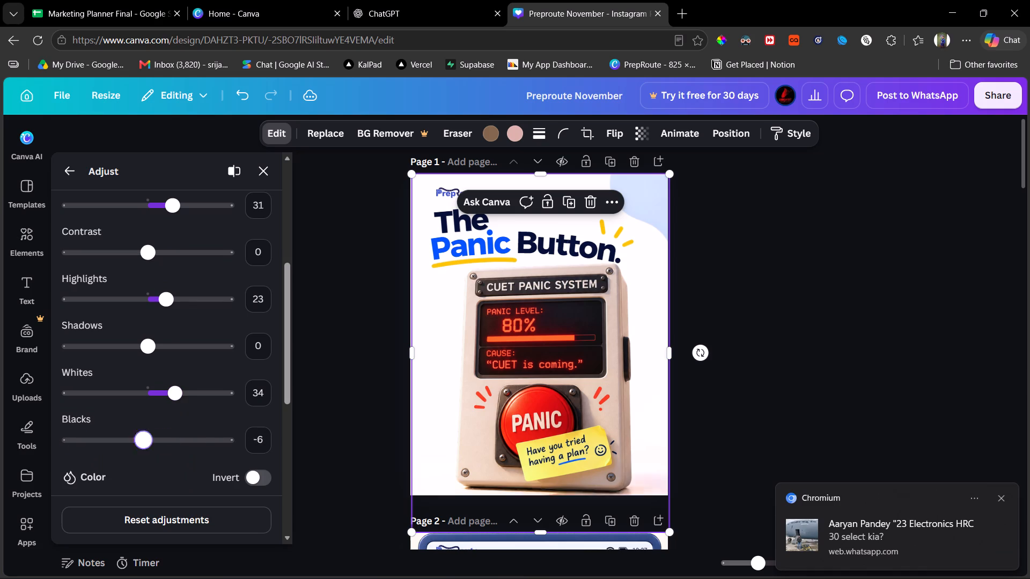
pyautogui.moveTo(166, 443); pyautogui.dragTo(0, 485)
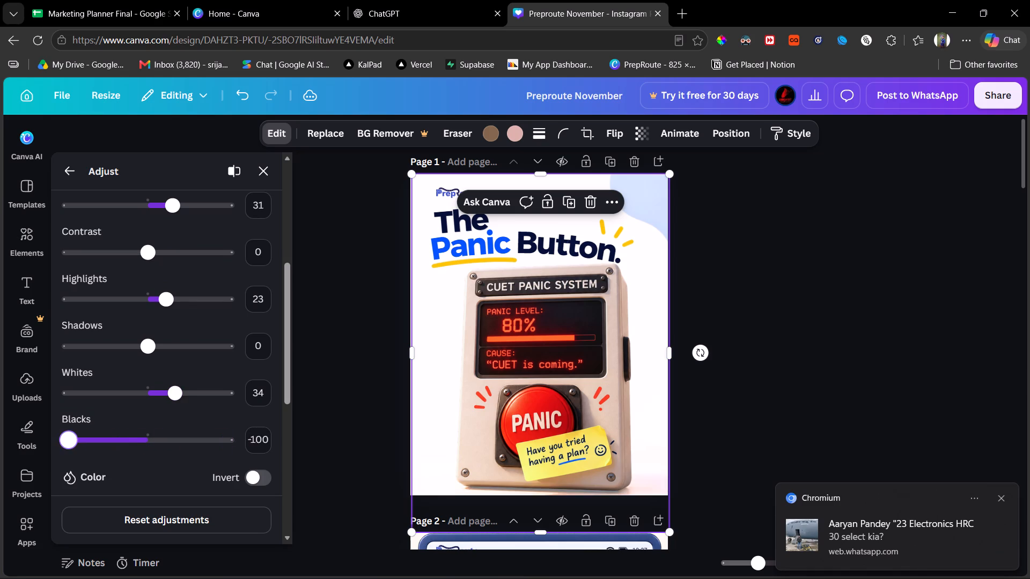
pyautogui.moveTo(0, 485); pyautogui.dragTo(142, 500)
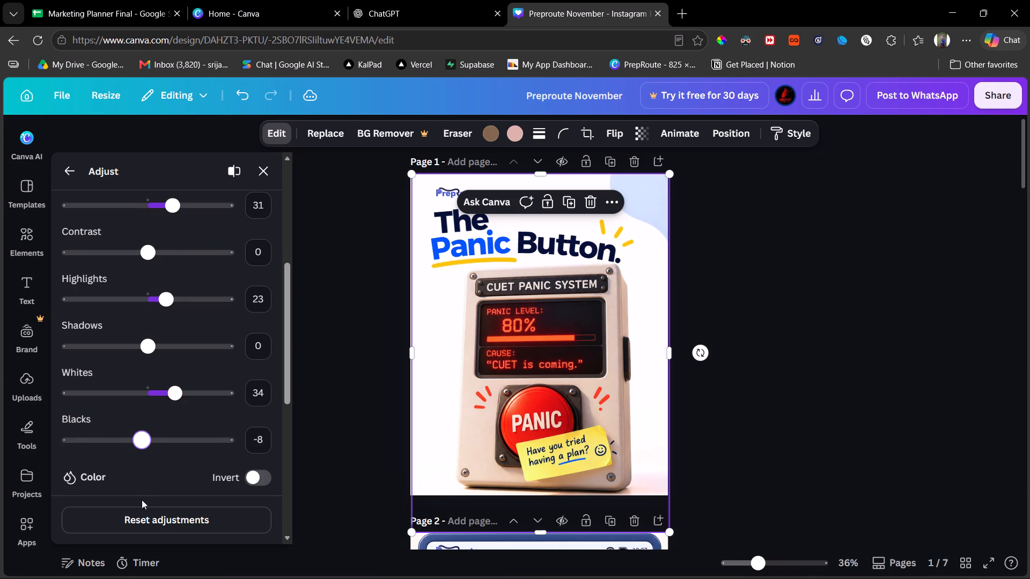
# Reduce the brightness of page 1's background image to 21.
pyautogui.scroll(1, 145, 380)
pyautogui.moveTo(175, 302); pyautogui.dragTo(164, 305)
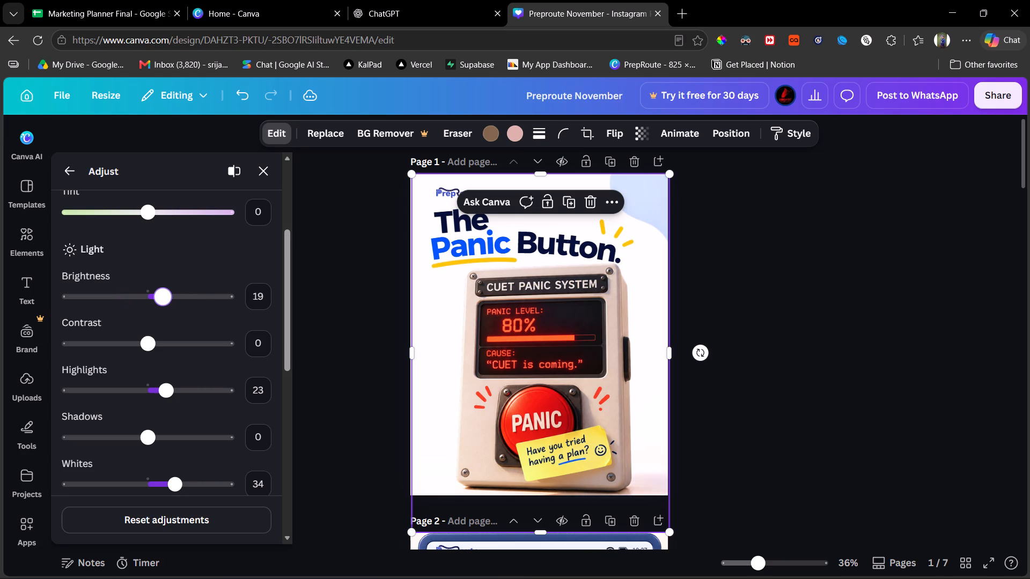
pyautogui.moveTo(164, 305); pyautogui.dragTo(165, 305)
# Cool page 1's background image to a temperature of -12.
pyautogui.scroll(4, 165, 305)
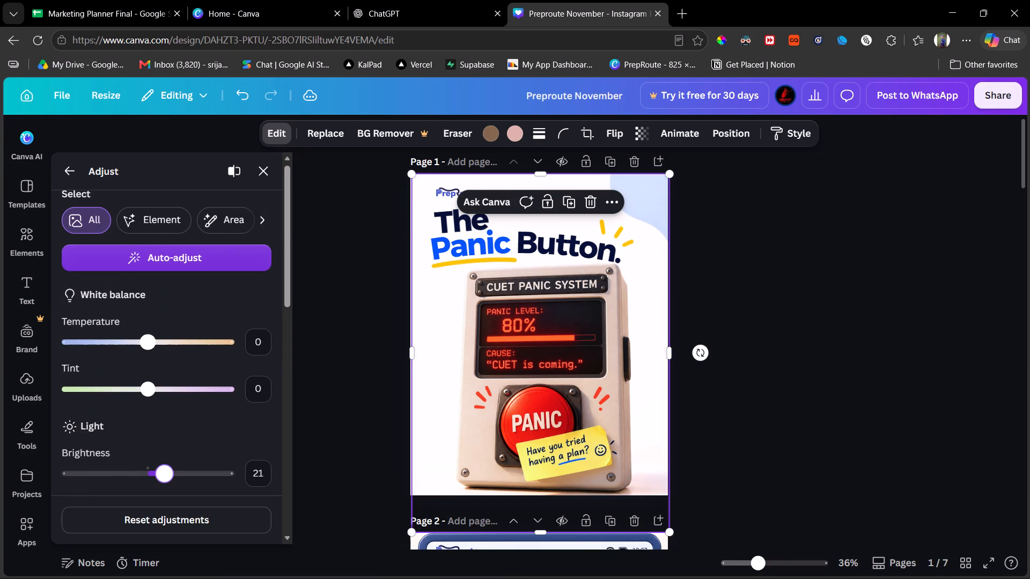
pyautogui.moveTo(151, 346); pyautogui.dragTo(139, 358)
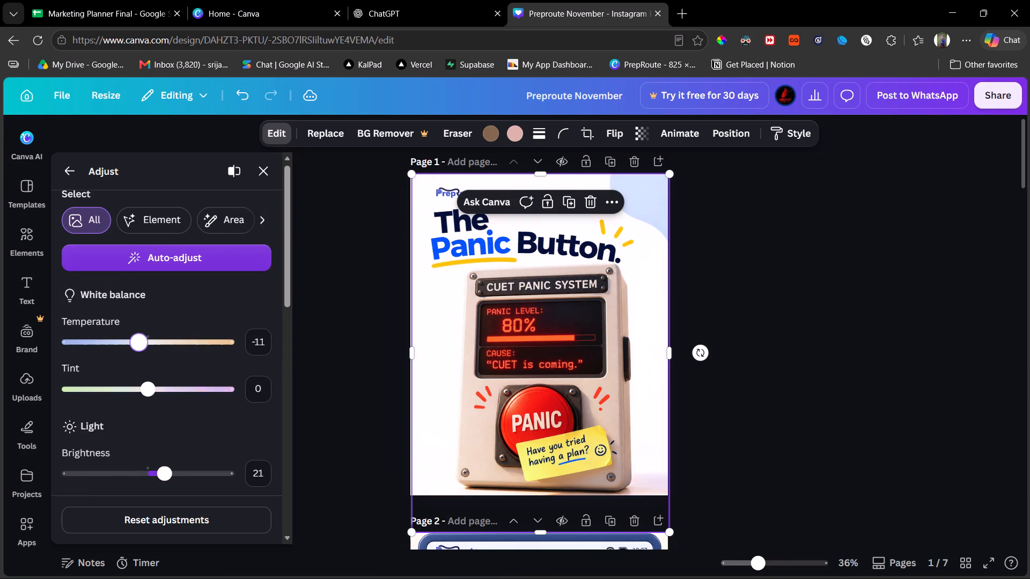
pyautogui.moveTo(139, 358); pyautogui.dragTo(138, 358)
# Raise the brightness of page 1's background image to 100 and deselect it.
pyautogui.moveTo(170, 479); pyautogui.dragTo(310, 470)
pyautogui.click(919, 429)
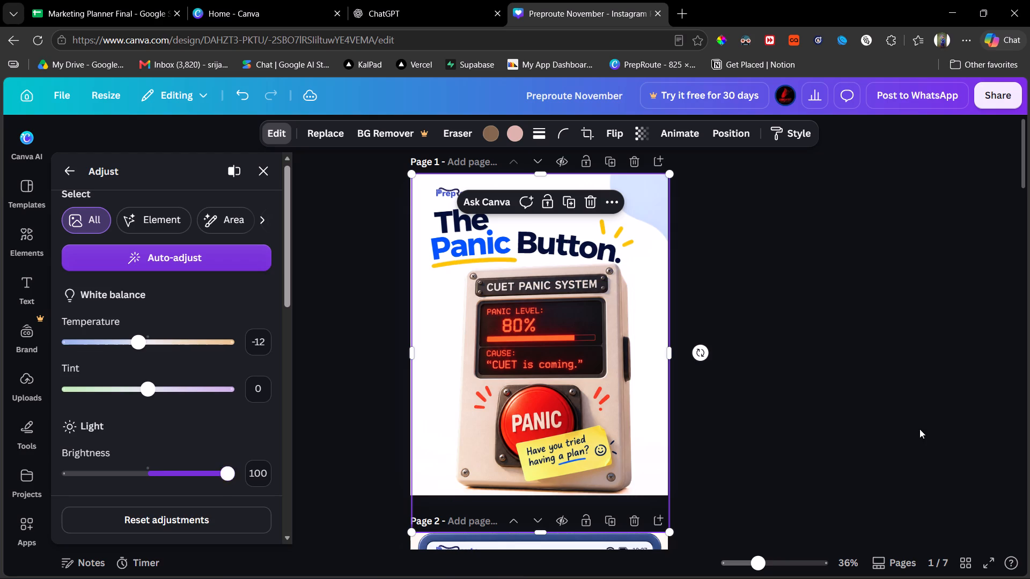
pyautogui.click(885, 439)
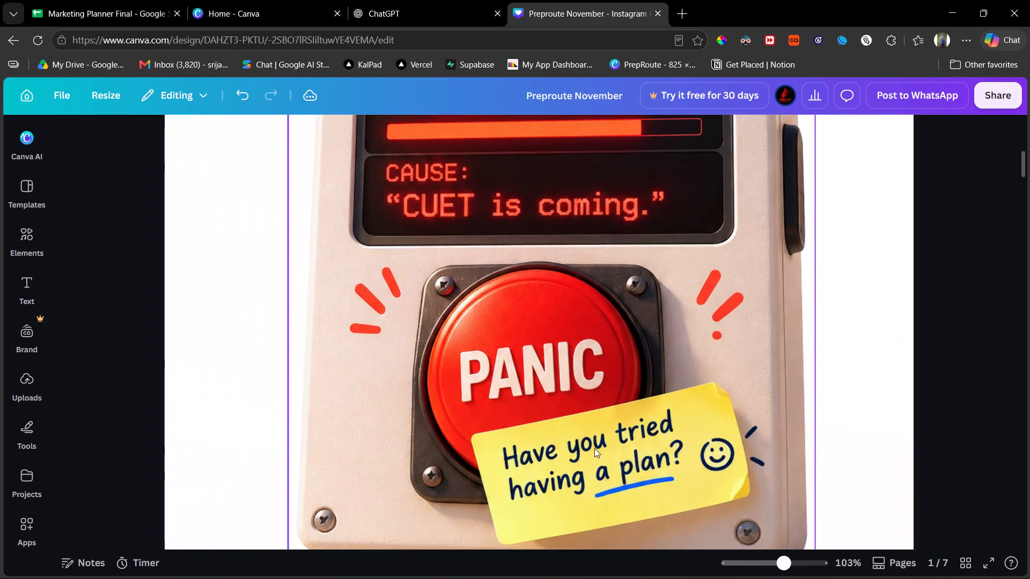
# Check page 1's background around the machine and its base, and reduce the background image's brightness to 8.
pyautogui.scroll(-2, 594, 448)
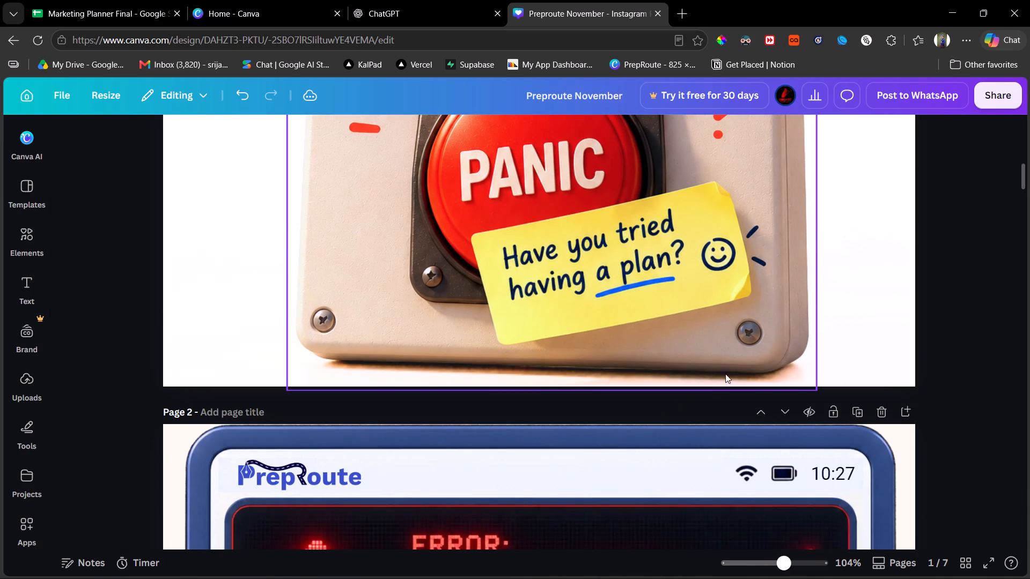
pyautogui.click(881, 331)
pyautogui.scroll(4, 881, 331)
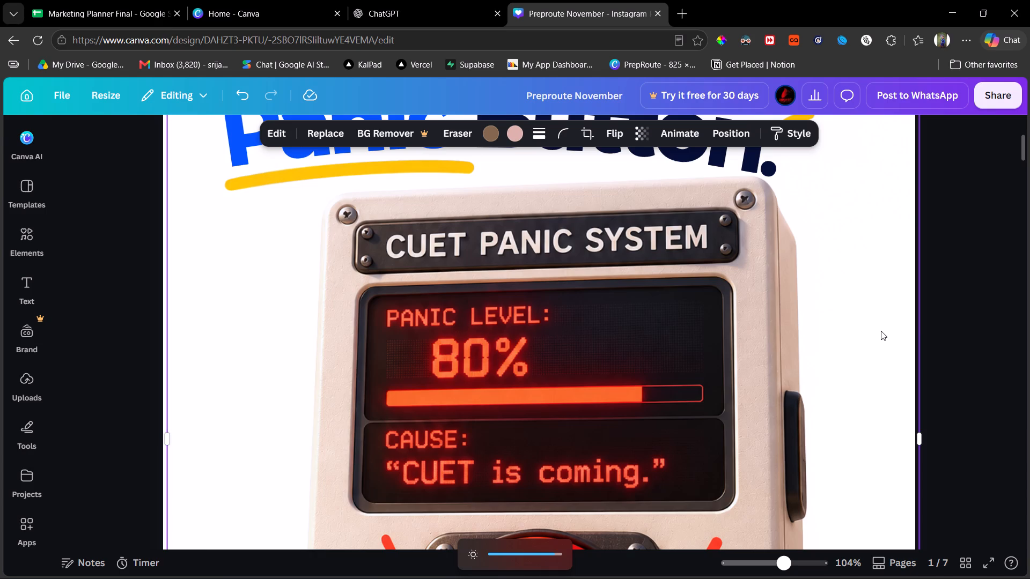
pyautogui.scroll(-2, 814, 307)
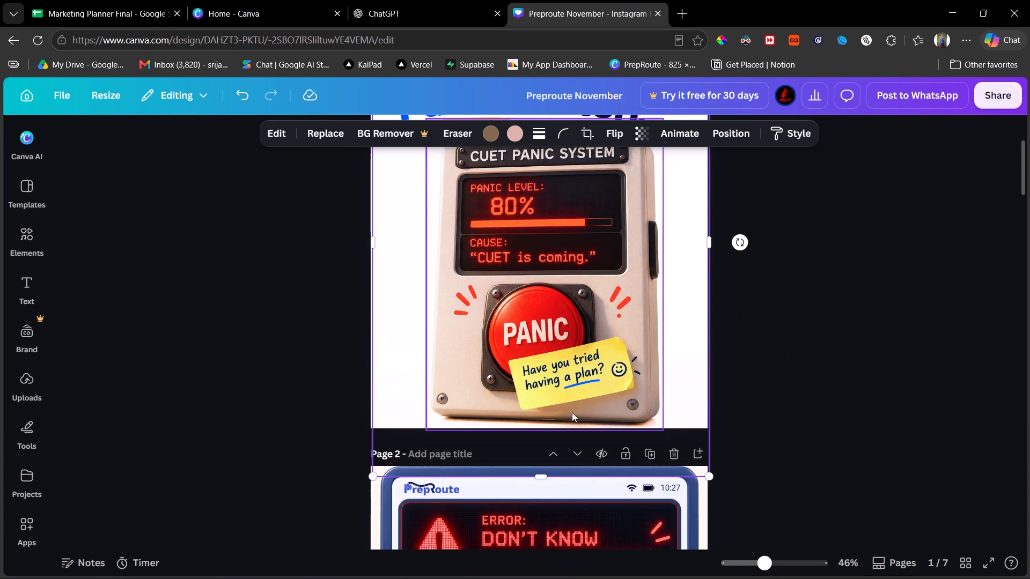
pyautogui.click(389, 350)
pyautogui.click(306, 323)
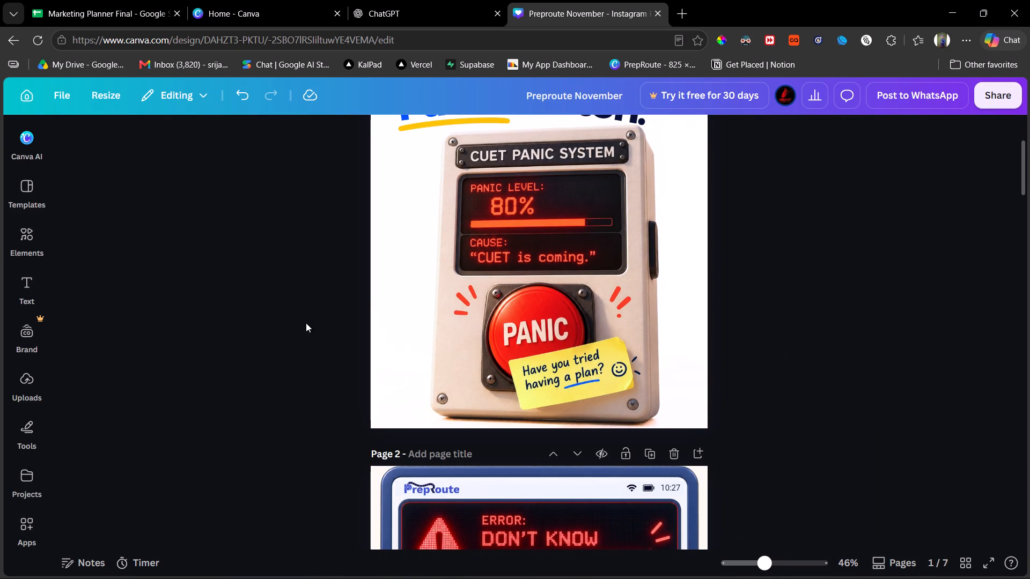
pyautogui.click(389, 299)
pyautogui.click(276, 124)
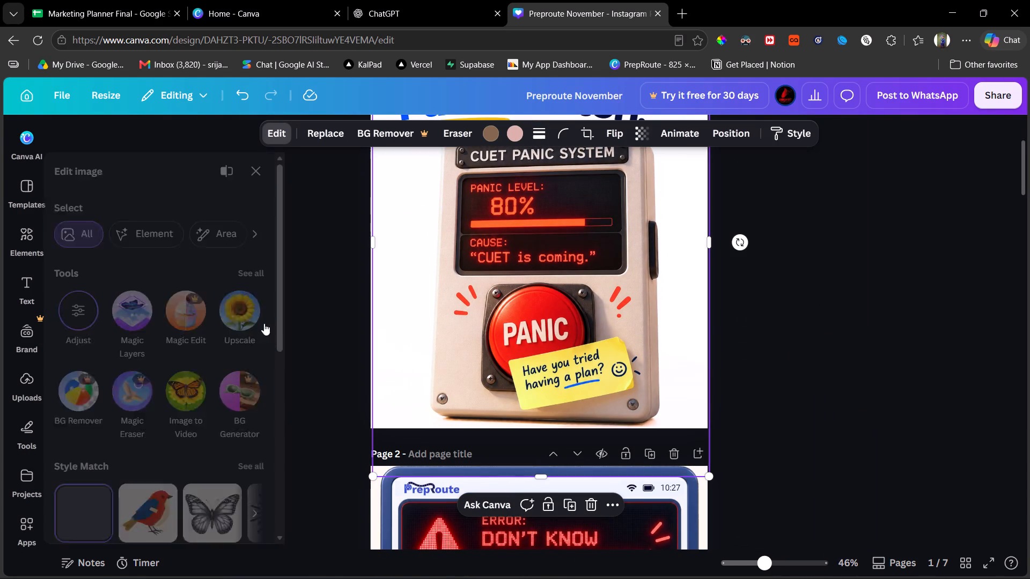
pyautogui.click(95, 318)
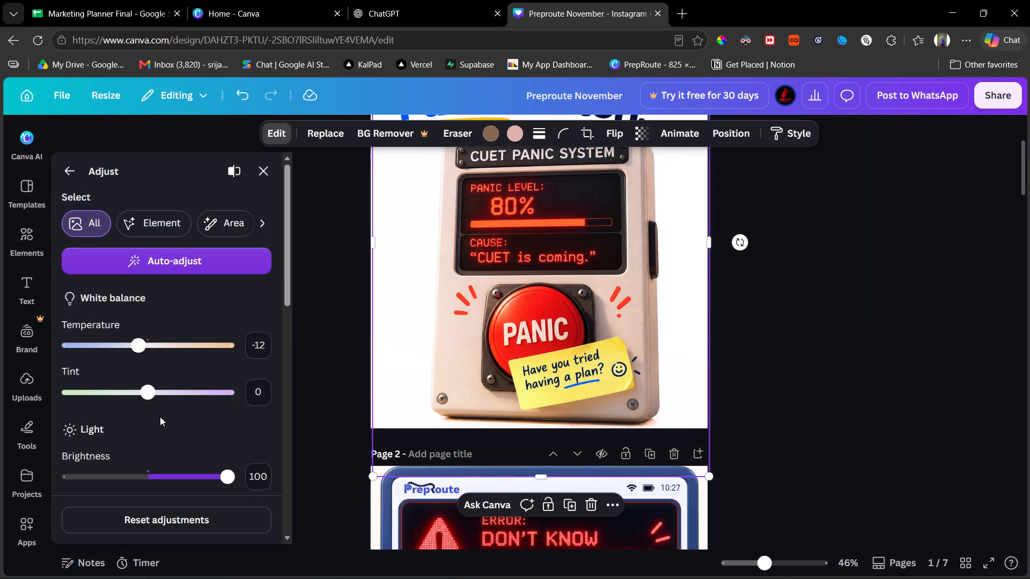
pyautogui.moveTo(216, 474); pyautogui.dragTo(184, 476)
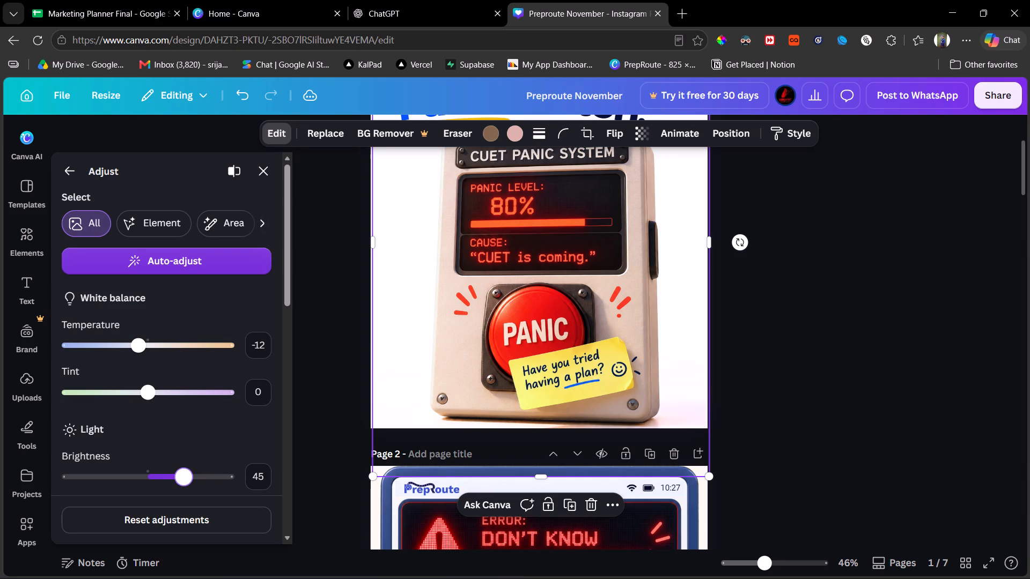
pyautogui.moveTo(184, 476); pyautogui.dragTo(154, 473)
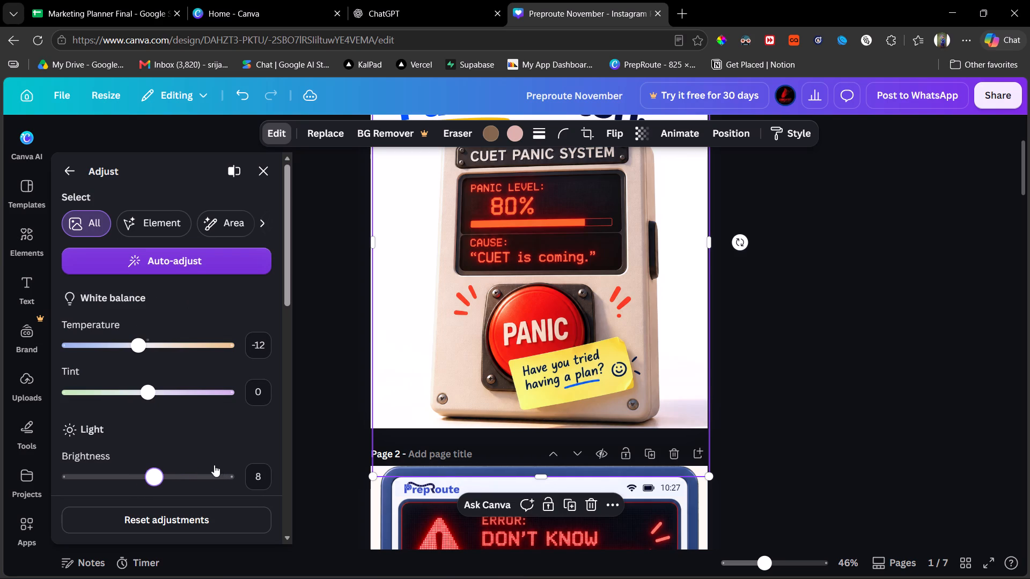
pyautogui.click(707, 391)
pyautogui.click(747, 387)
# Set page 3's background colour to match the background of page 1, sampling it with the eyedropper.
pyautogui.scroll(-3, 747, 387)
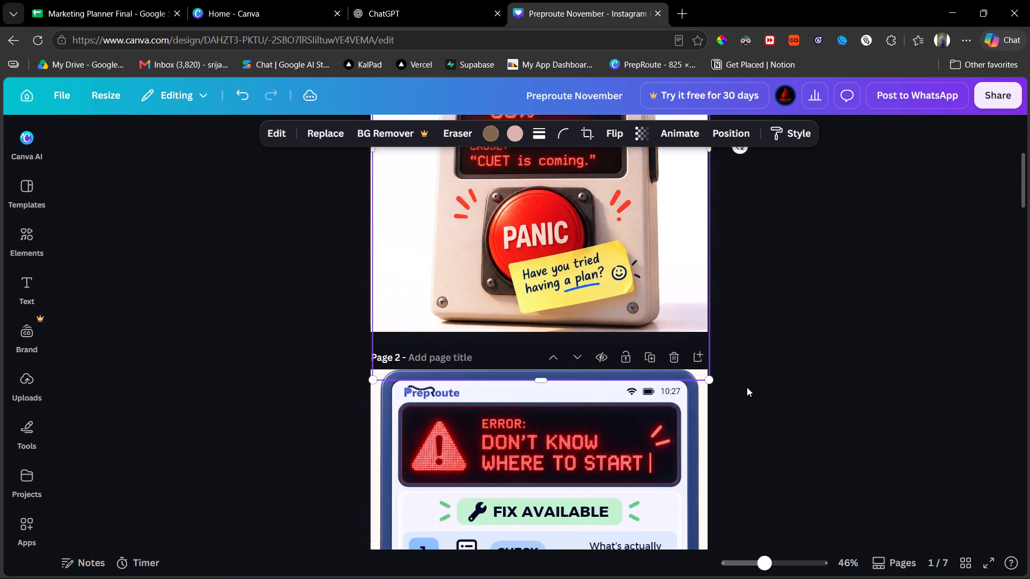
pyautogui.scroll(-5, 747, 387)
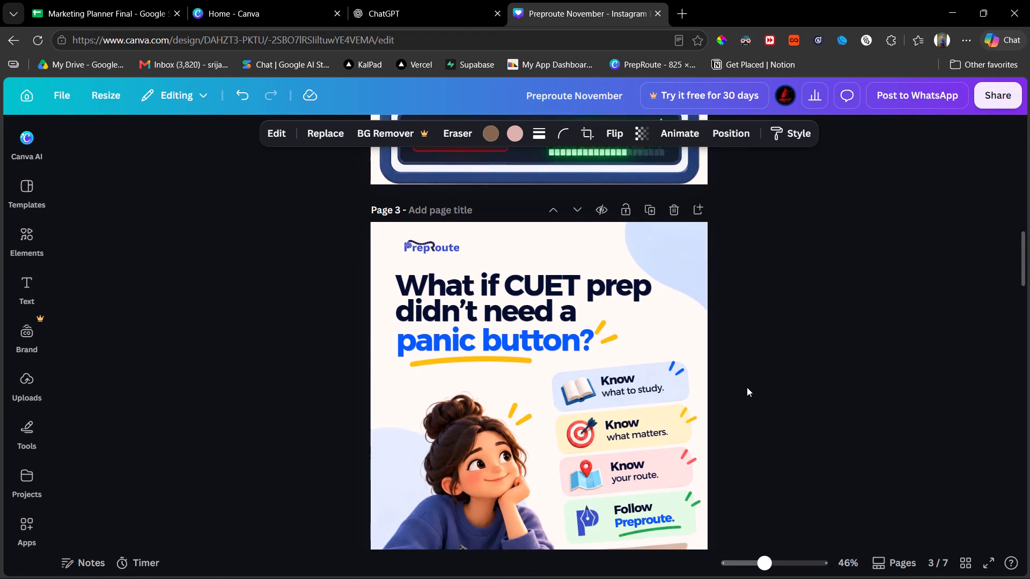
pyautogui.click(557, 261)
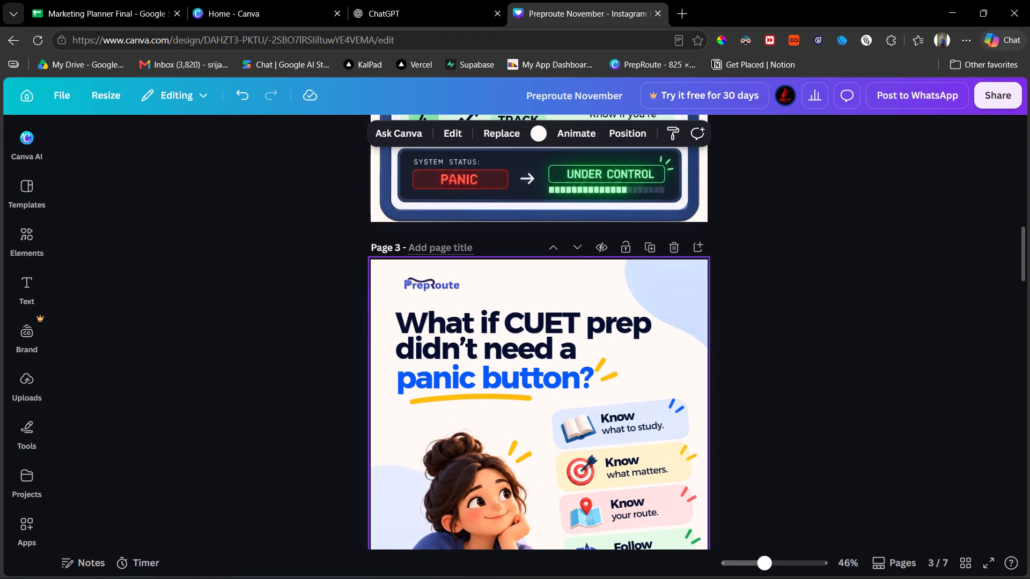
pyautogui.click(489, 281)
pyautogui.click(524, 293)
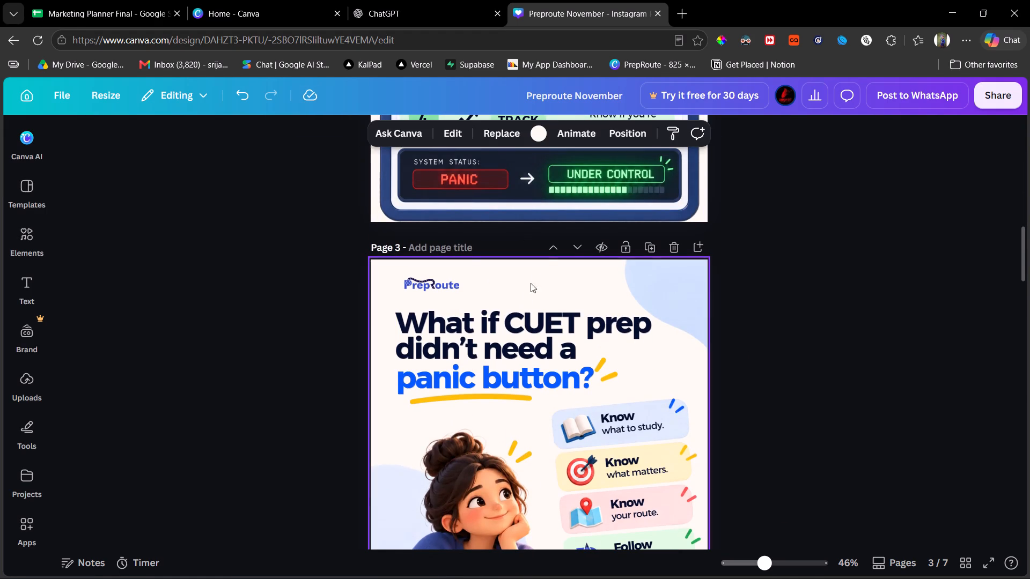
pyautogui.click(535, 140)
pyautogui.scroll(4, 554, 302)
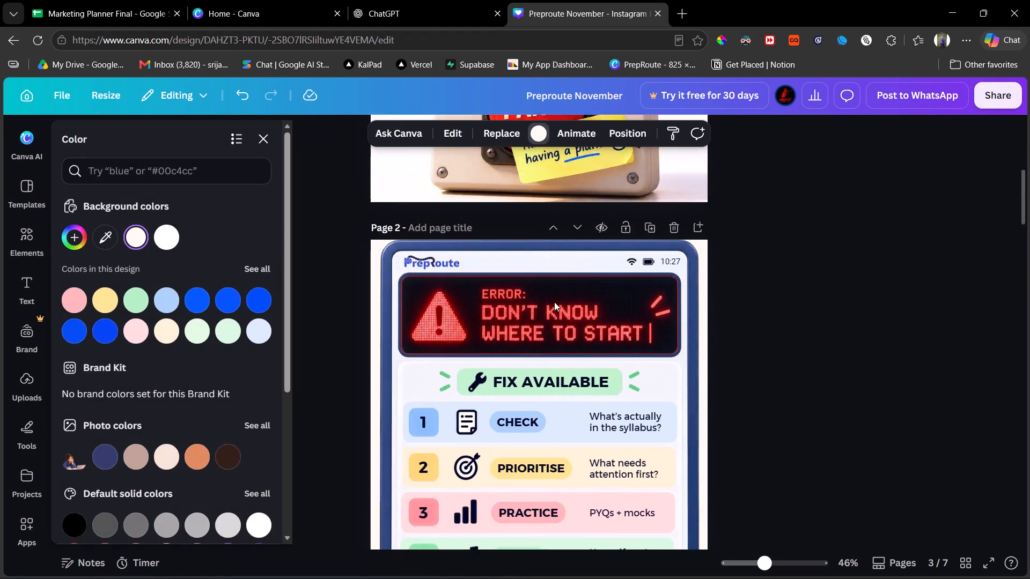
pyautogui.scroll(3, 554, 302)
pyautogui.click(104, 232)
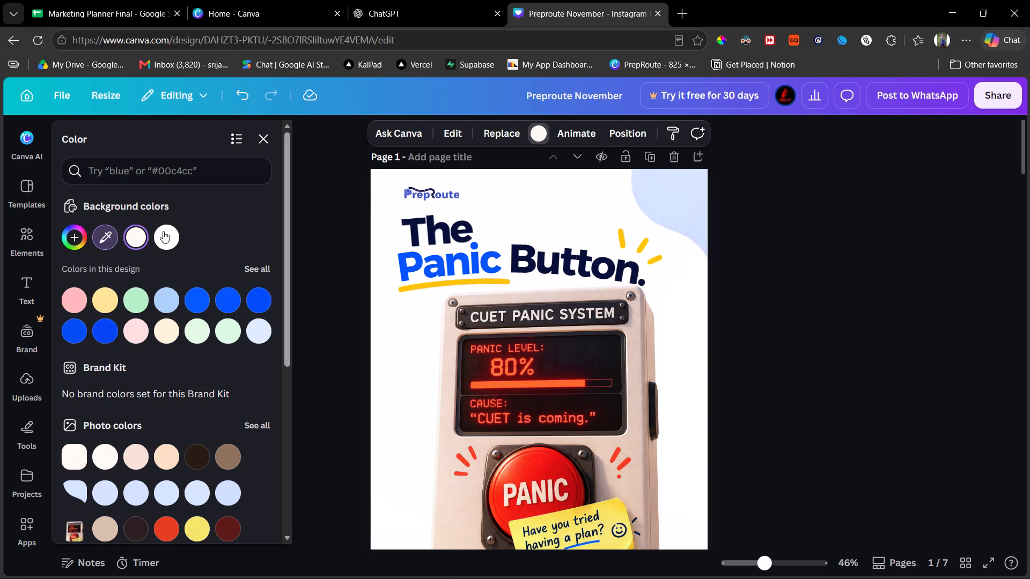
pyautogui.click(532, 205)
pyautogui.scroll(-5, 532, 205)
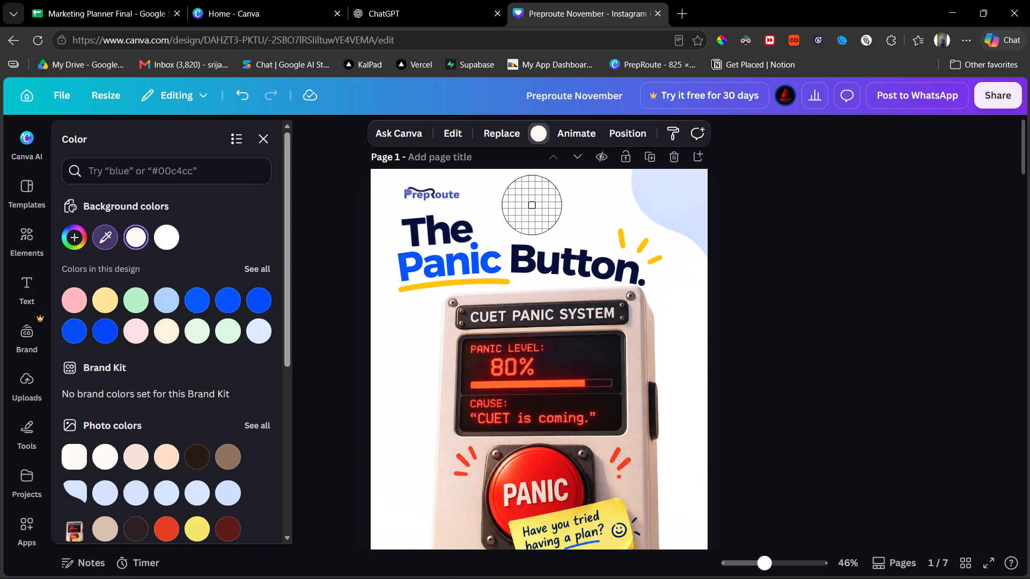
pyautogui.scroll(-1, 532, 205)
pyautogui.click(512, 187)
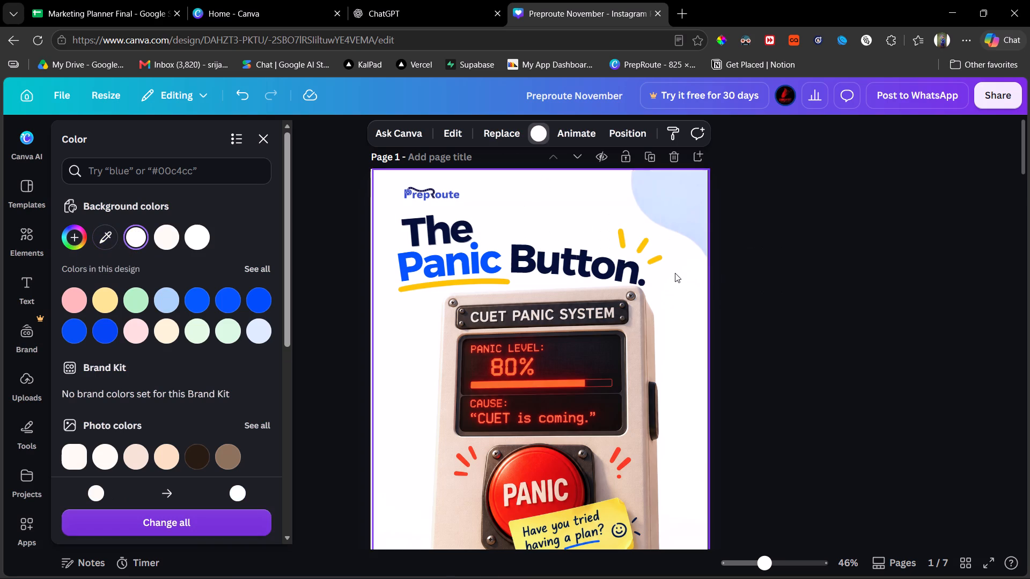
# Set the brightness of page 2's device frame image to -3 and deselect it.
pyautogui.scroll(-5, 676, 275)
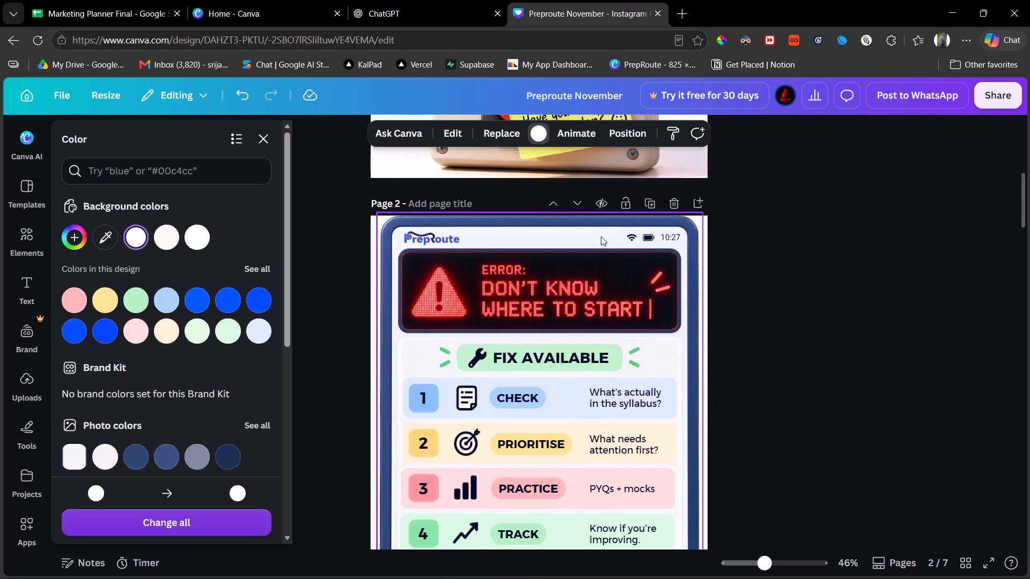
pyautogui.click(600, 233)
pyautogui.click(270, 139)
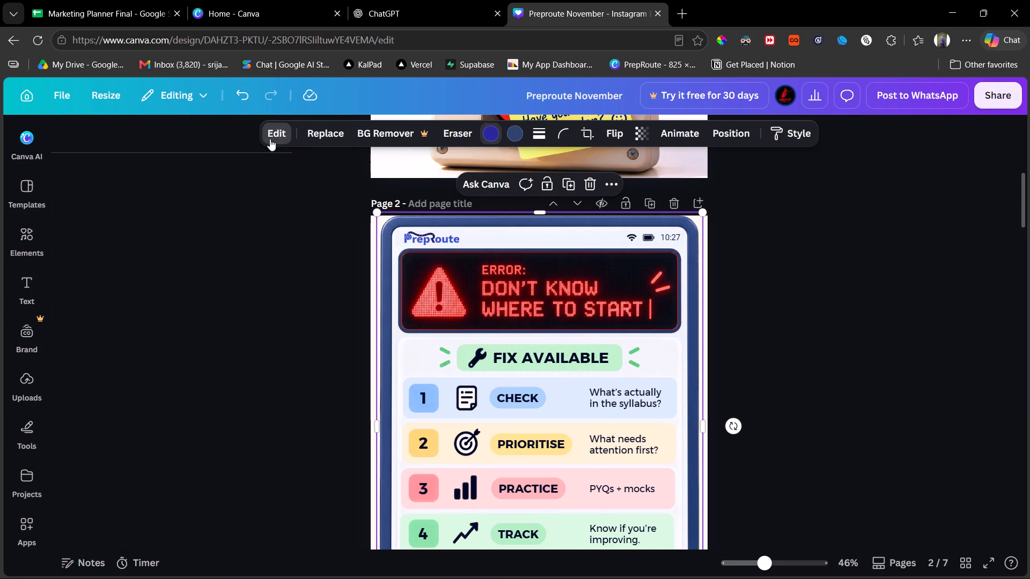
pyautogui.moveTo(143, 308); pyautogui.dragTo(104, 391)
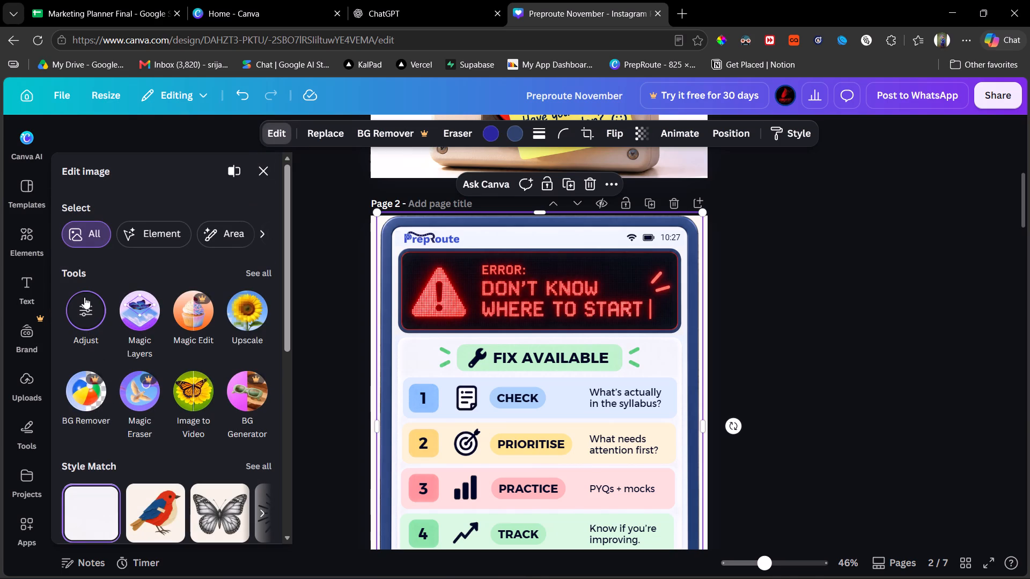
pyautogui.click(84, 296)
pyautogui.click(149, 474)
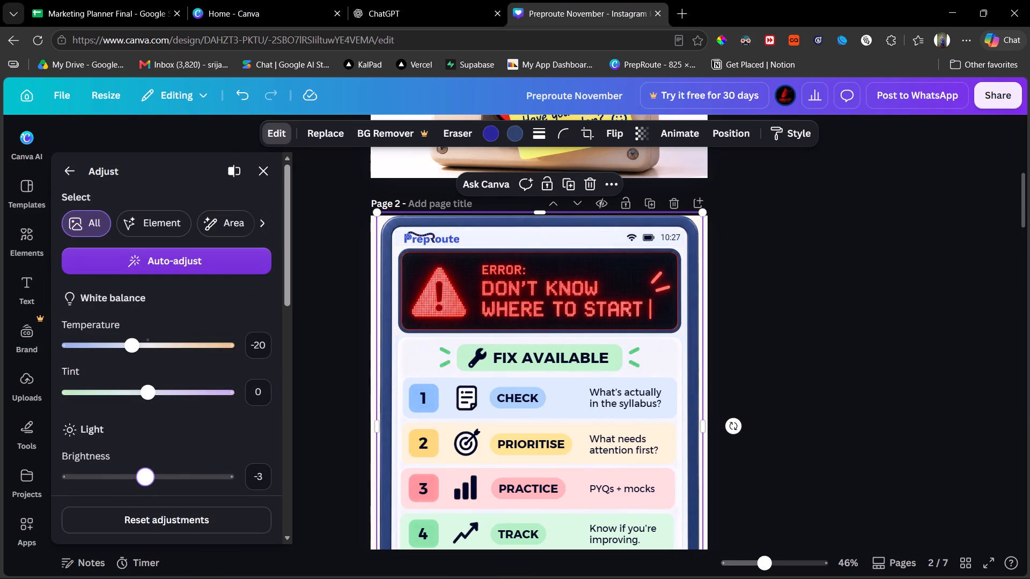
pyautogui.click(774, 347)
pyautogui.click(774, 347)
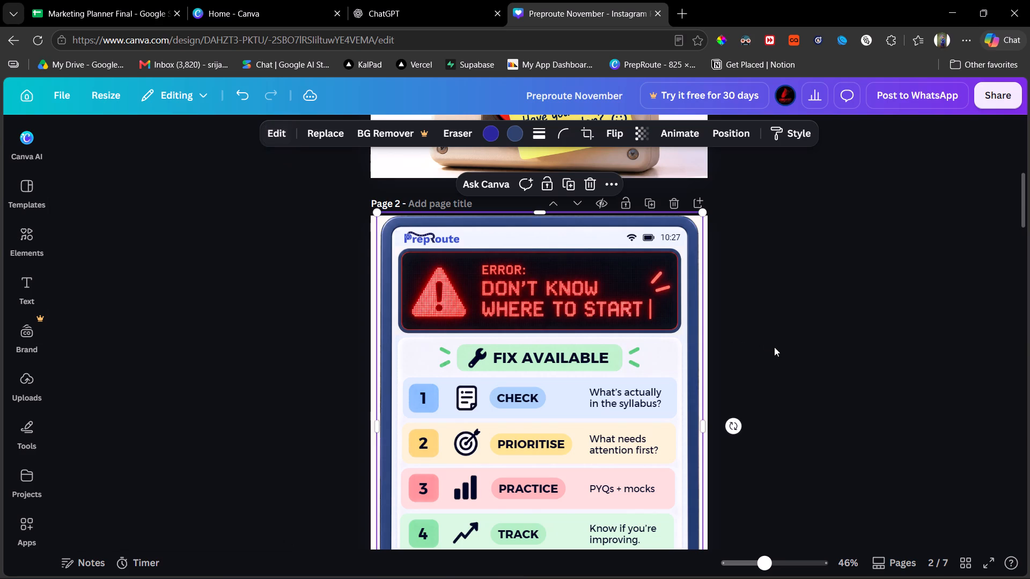
# Cool page 3's image of the girl at the desk to a temperature of -20 and deselect it.
pyautogui.scroll(4, 774, 347)
pyautogui.scroll(-2, 774, 347)
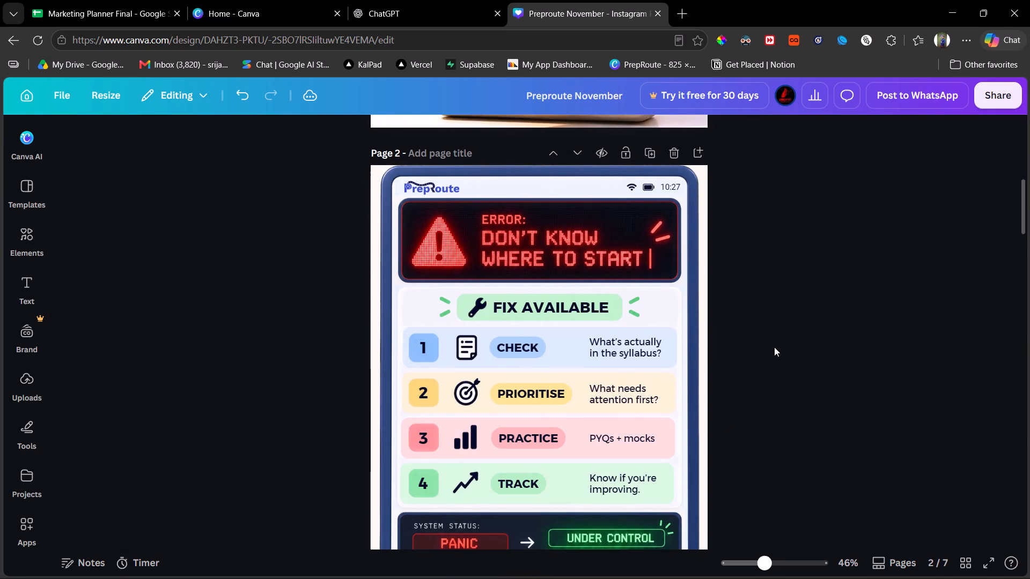
pyautogui.scroll(-1, 774, 347)
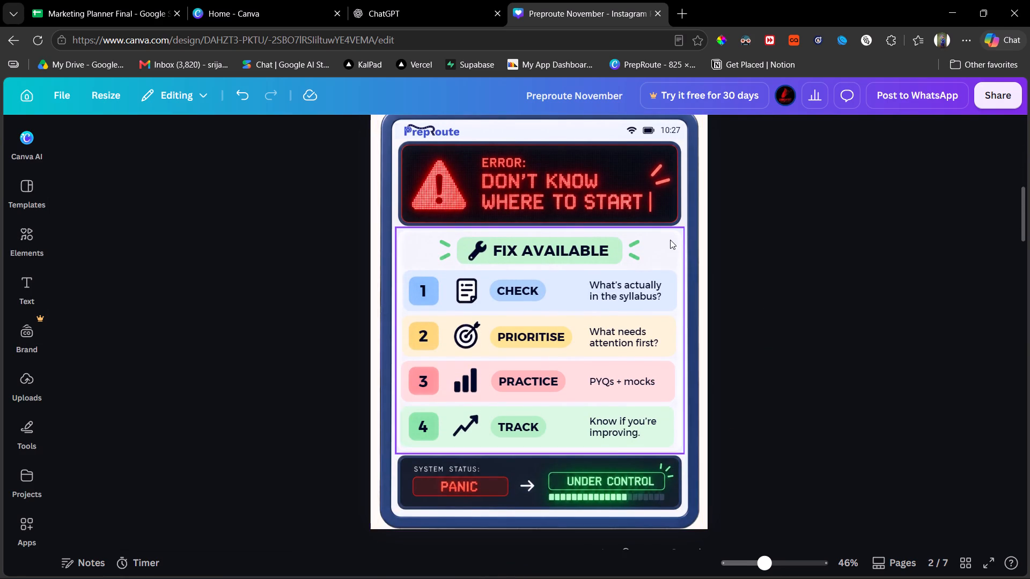
pyautogui.scroll(-1, 763, 275)
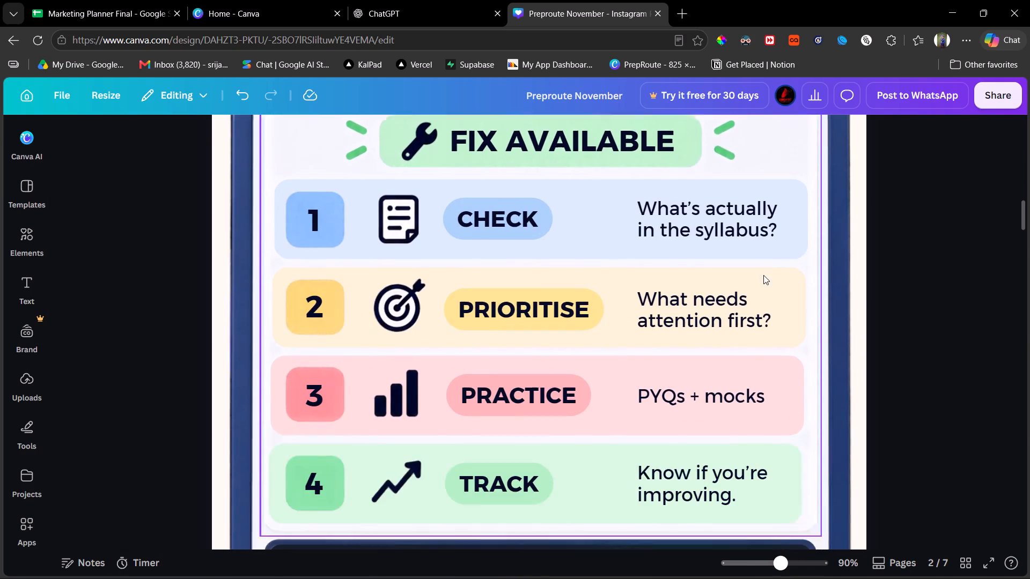
pyautogui.scroll(-2, 763, 275)
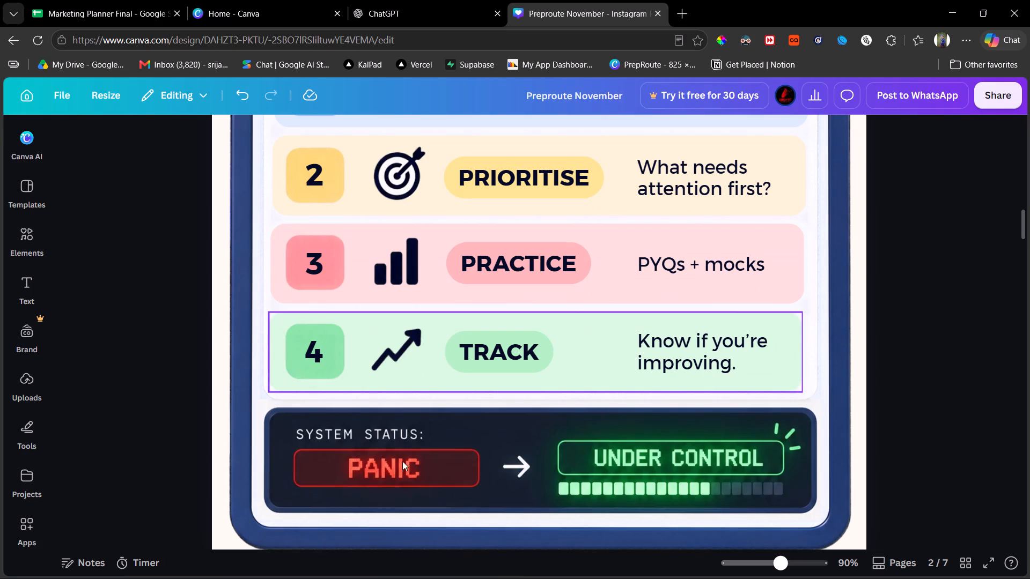
pyautogui.scroll(-2, 554, 309)
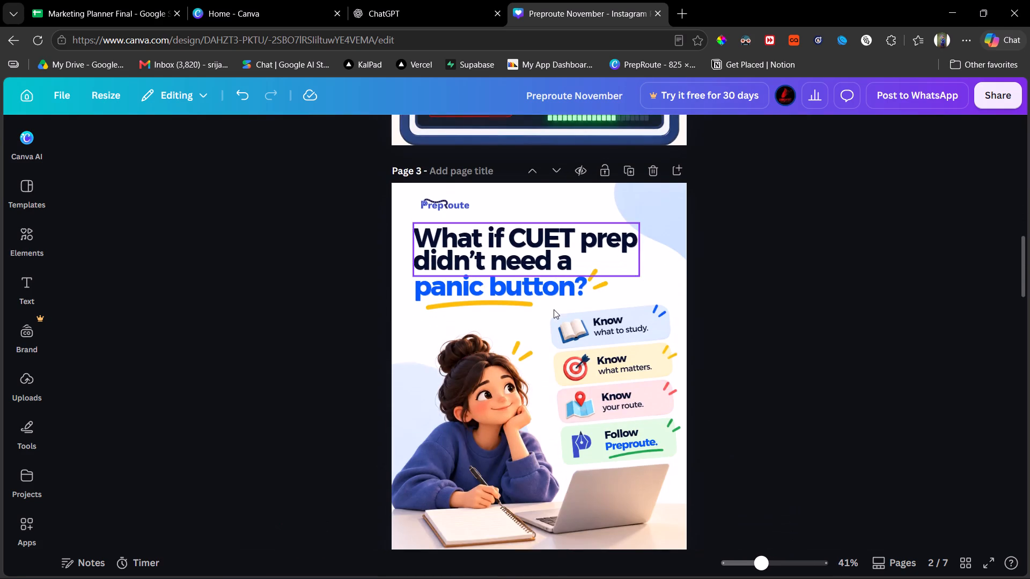
pyautogui.scroll(-3, 554, 309)
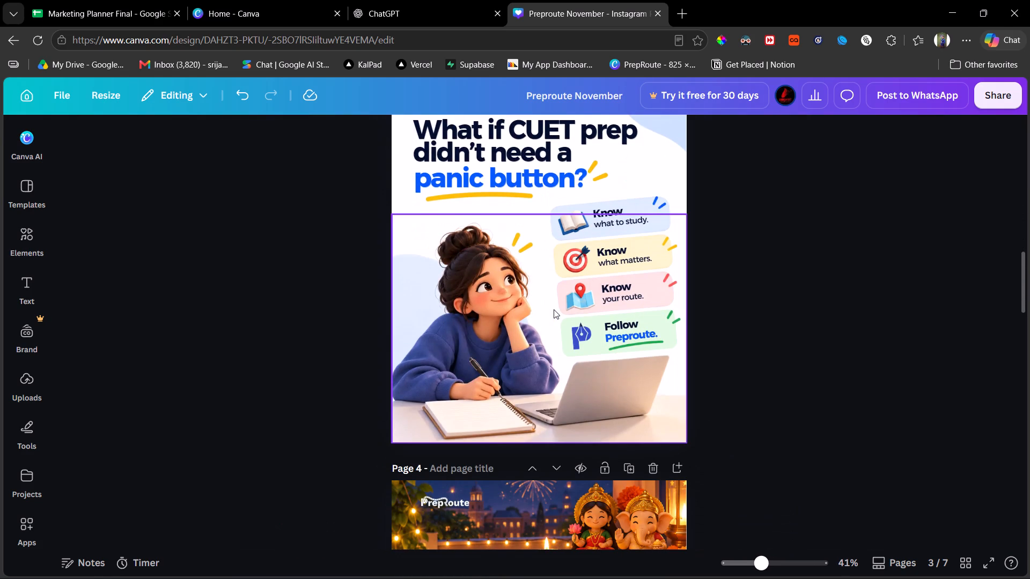
pyautogui.click(527, 309)
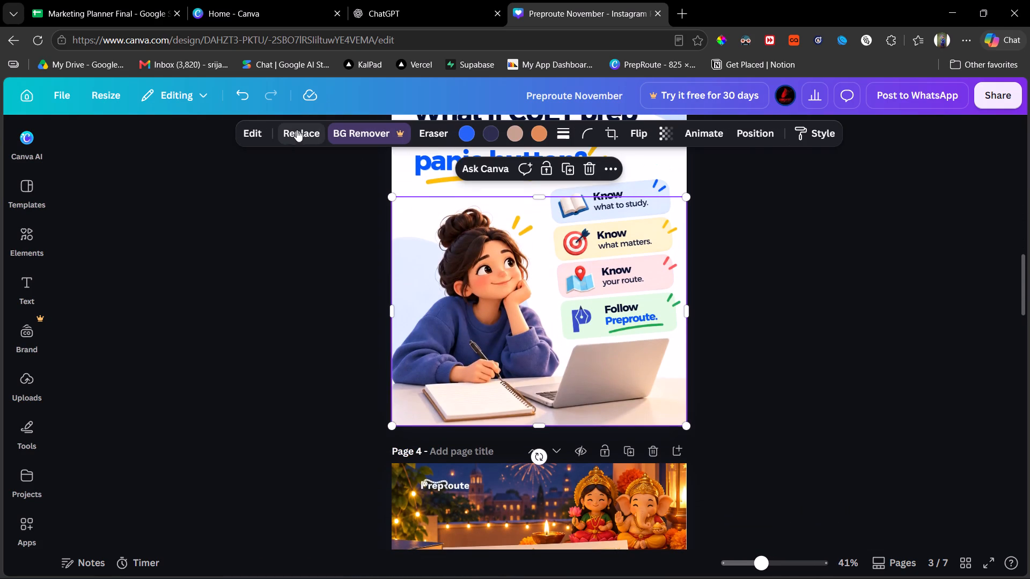
pyautogui.click(252, 130)
pyautogui.click(105, 327)
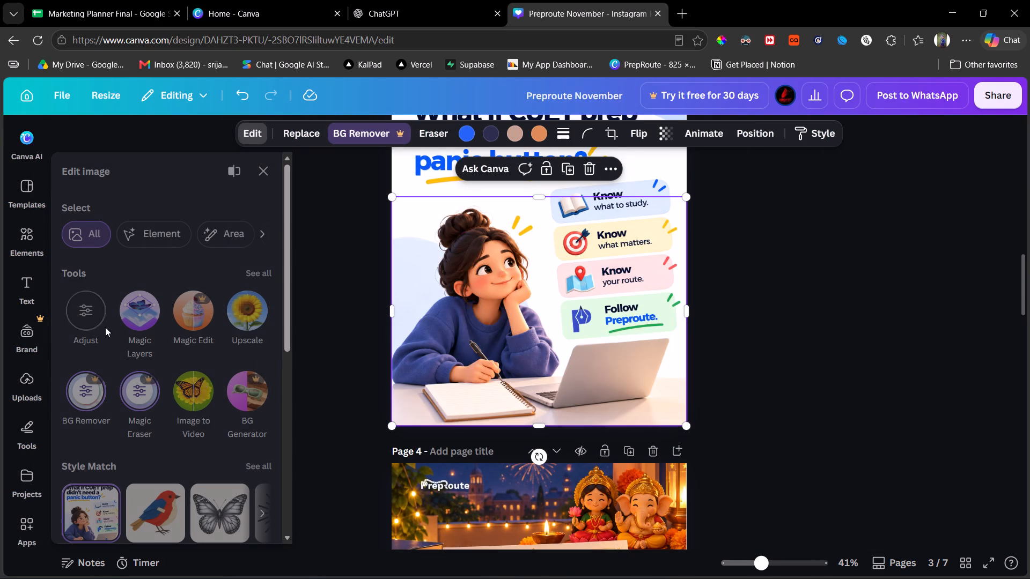
pyautogui.click(271, 337)
pyautogui.write('-20')
pyautogui.press('Return')
pyautogui.click(762, 368)
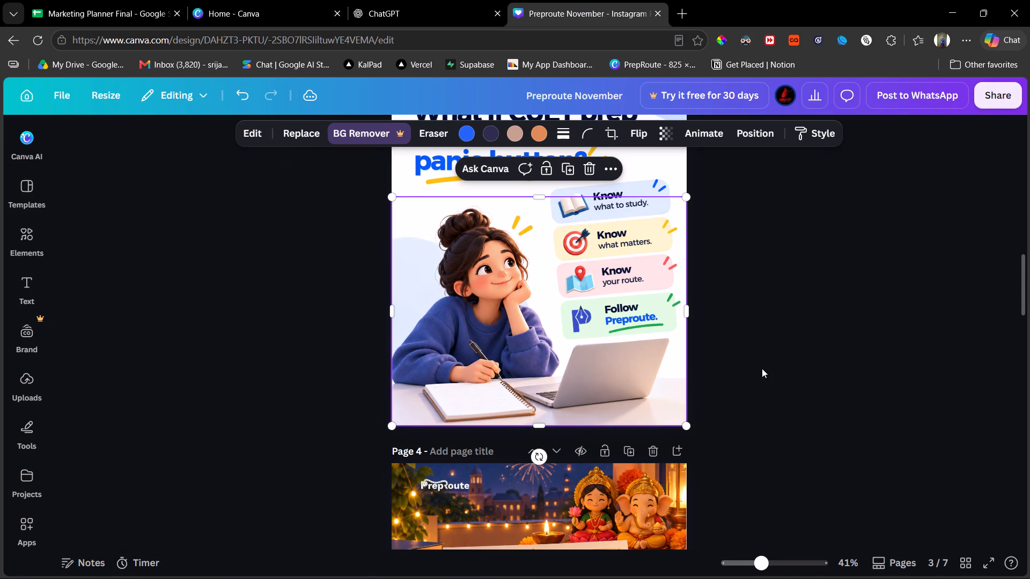
# Add a blank page after the Panic Button cover and reorder the pages so the blank one comes first.
pyautogui.scroll(5, 762, 368)
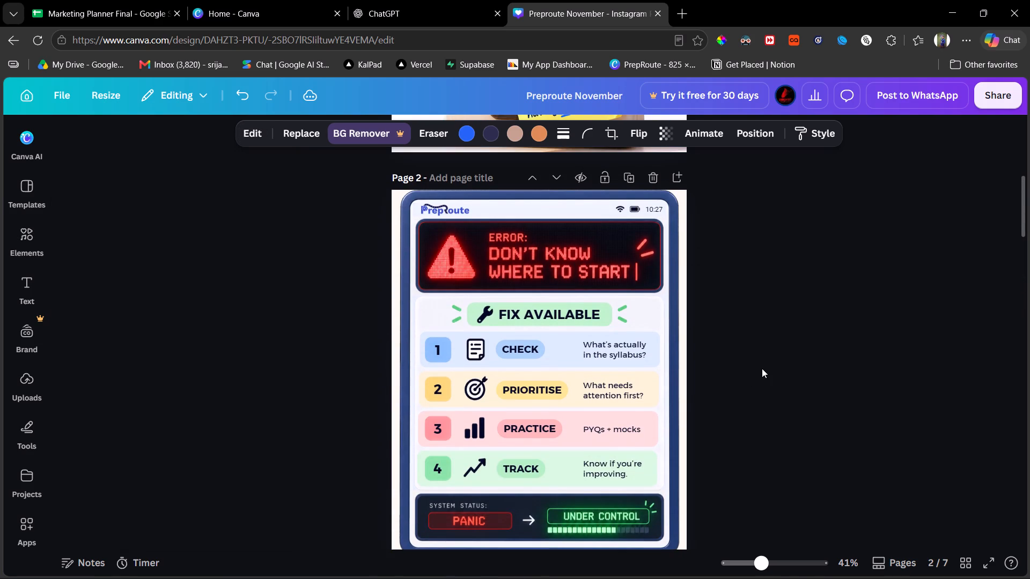
pyautogui.rightClick(762, 368)
pyautogui.scroll(-5, 762, 368)
pyautogui.click(715, 317)
pyautogui.scroll(-2, 715, 317)
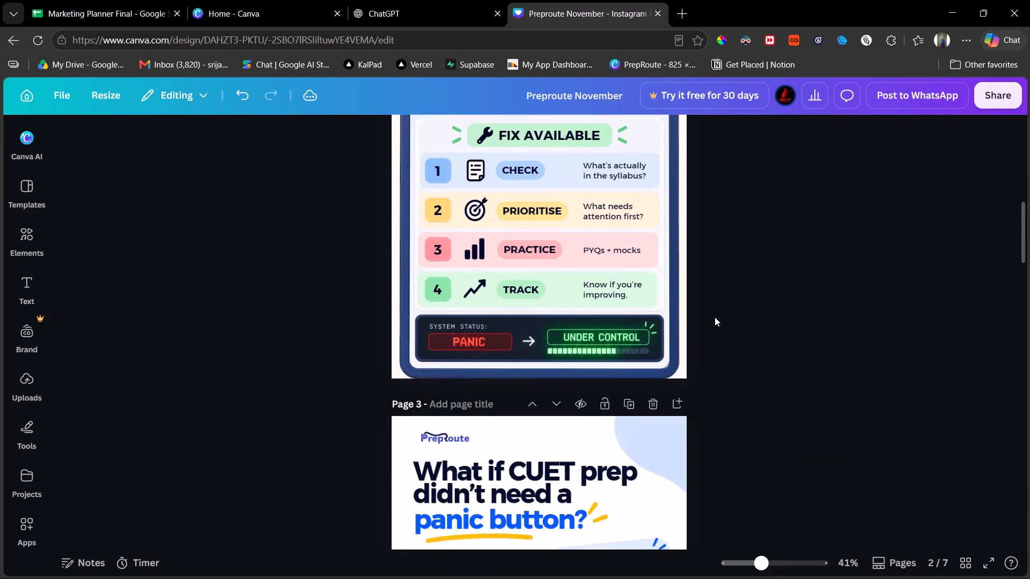
pyautogui.scroll(-2, 715, 317)
pyautogui.scroll(10, 715, 317)
pyautogui.click(674, 155)
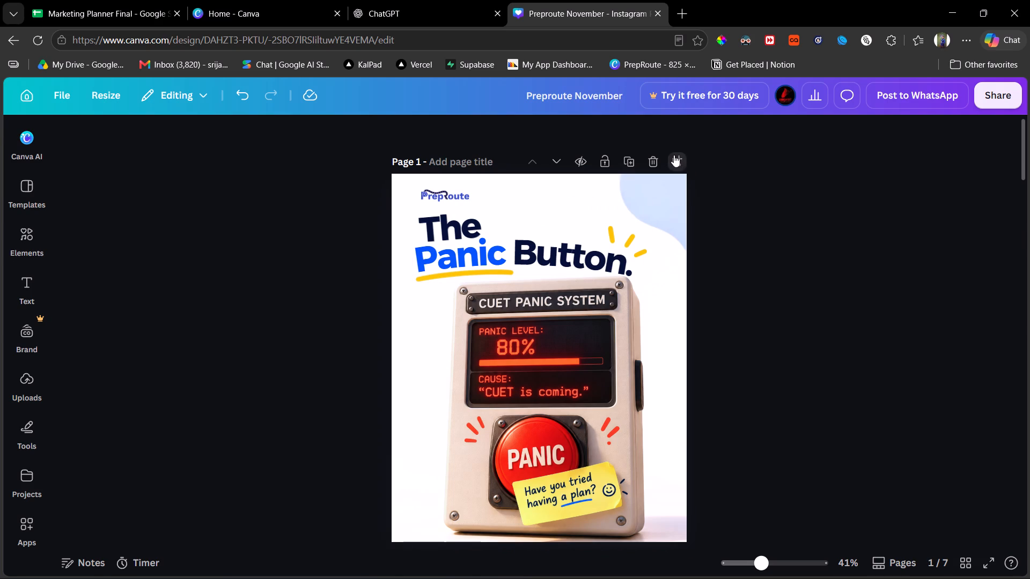
pyautogui.click(556, 157)
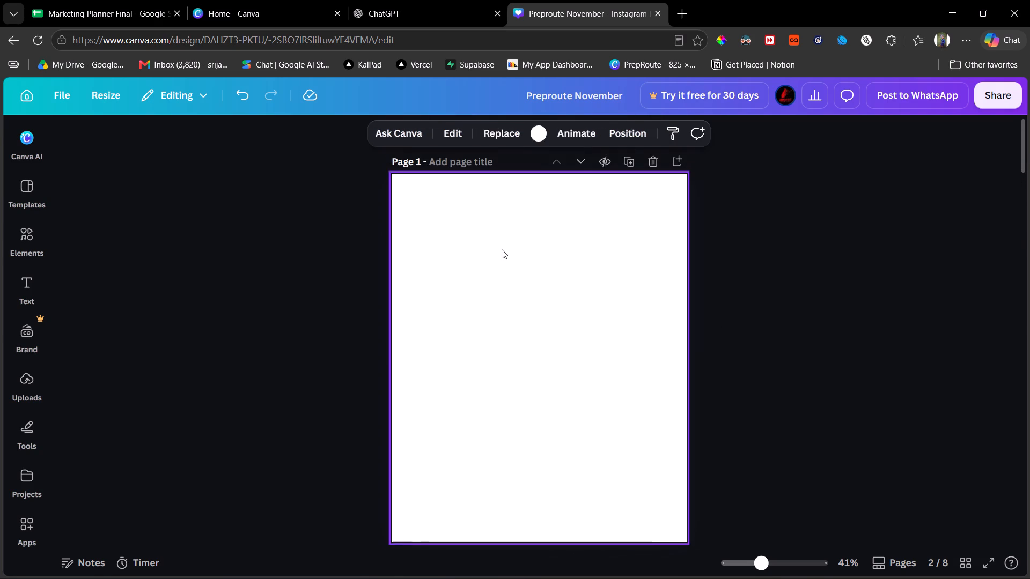
# Copy the Chhath poster "The sun rises every day" from ChatGPT and paste it onto the blank page 1 in Canva.
pyautogui.click(501, 250)
pyautogui.click(445, 0)
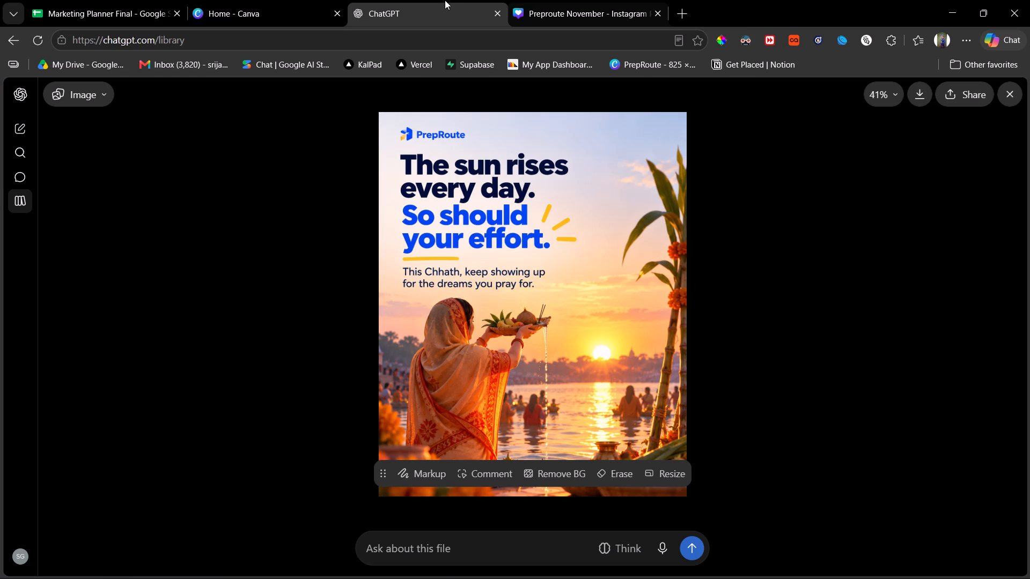
pyautogui.rightClick(497, 291)
pyautogui.click(583, 350)
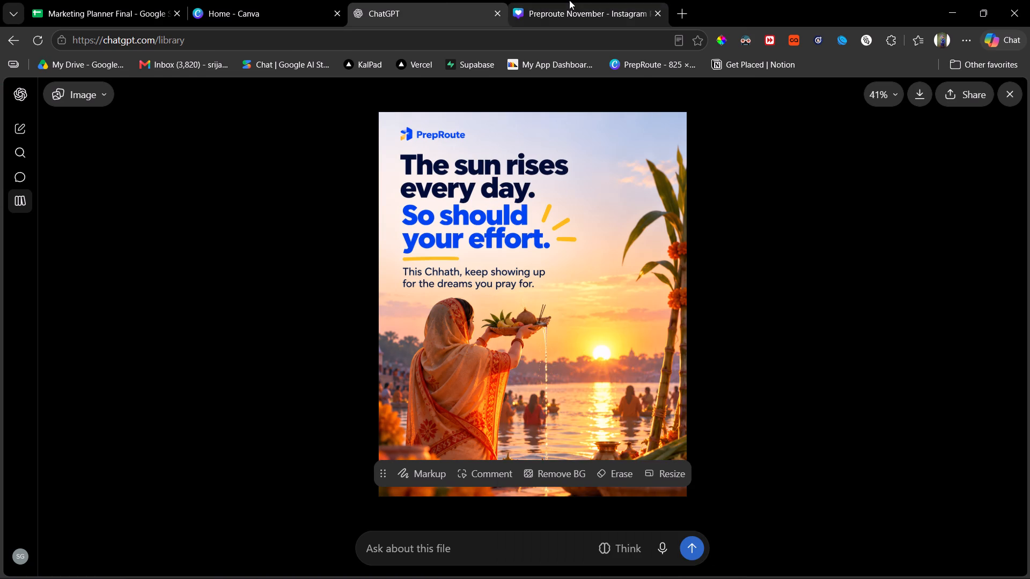
pyautogui.click(573, 0)
pyautogui.click(560, 371)
pyautogui.hotkey('ctrl', 'v')
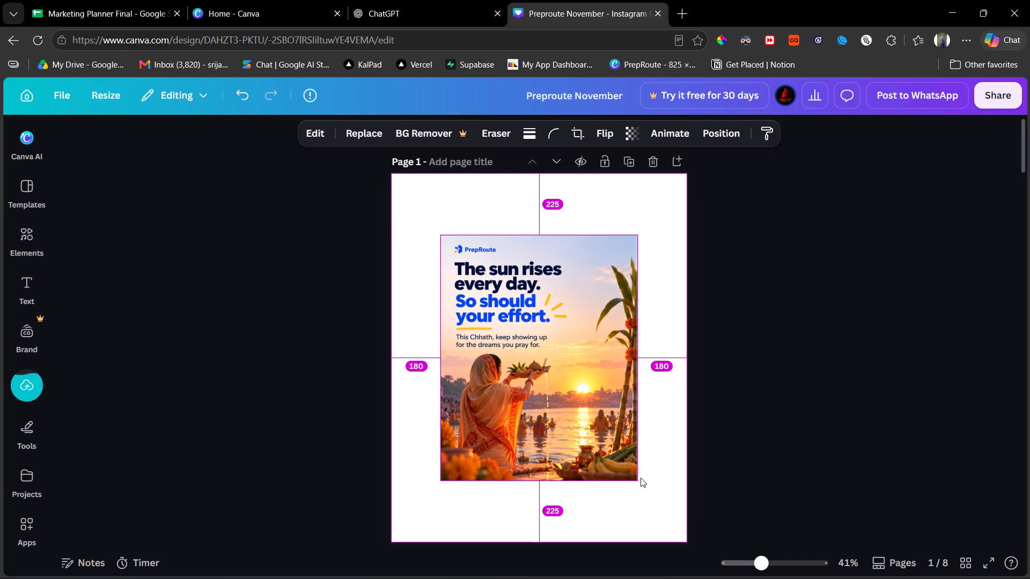
# Enlarge the pasted Chhath poster proportionally so it fills the whole of page 1.
pyautogui.keyDown('alt'); pyautogui.moveTo(637, 480); pyautogui.dragTo(676, 524); pyautogui.keyUp('alt')
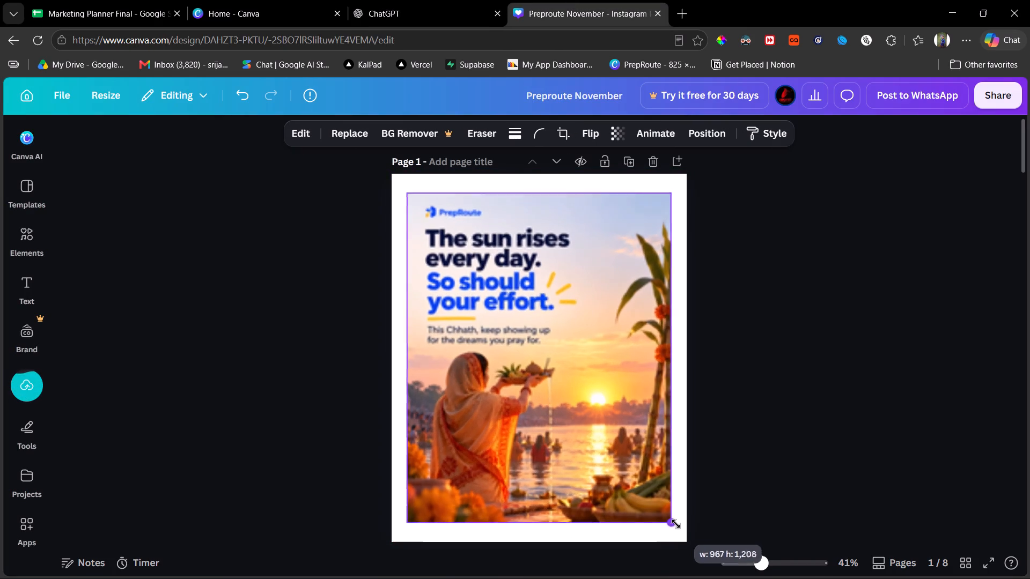
pyautogui.keyDown('alt'); pyautogui.moveTo(676, 524); pyautogui.dragTo(690, 539); pyautogui.keyUp('alt')
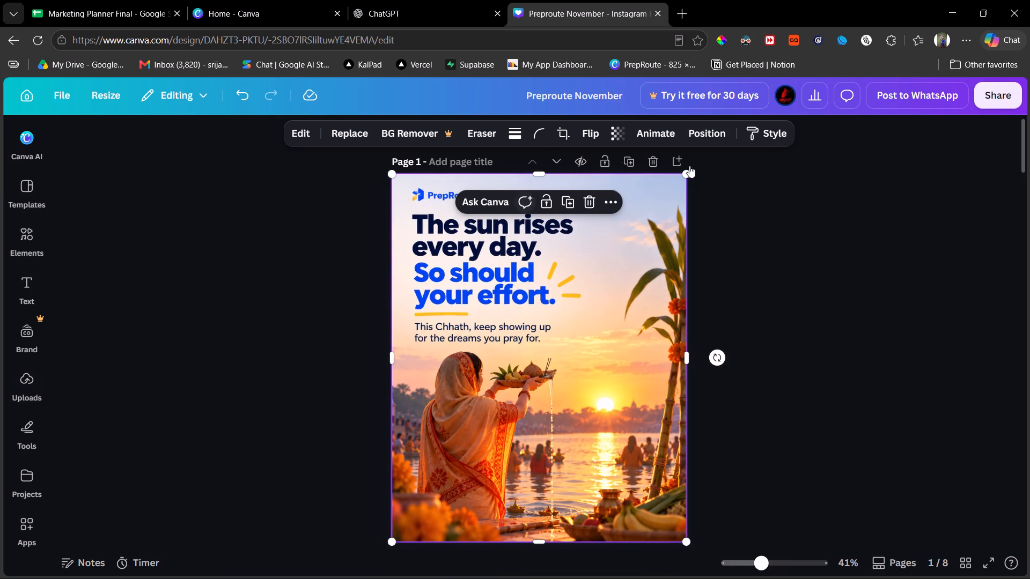
# Split the Chhath poster into editable elements with Magic Layers.
pyautogui.click(304, 130)
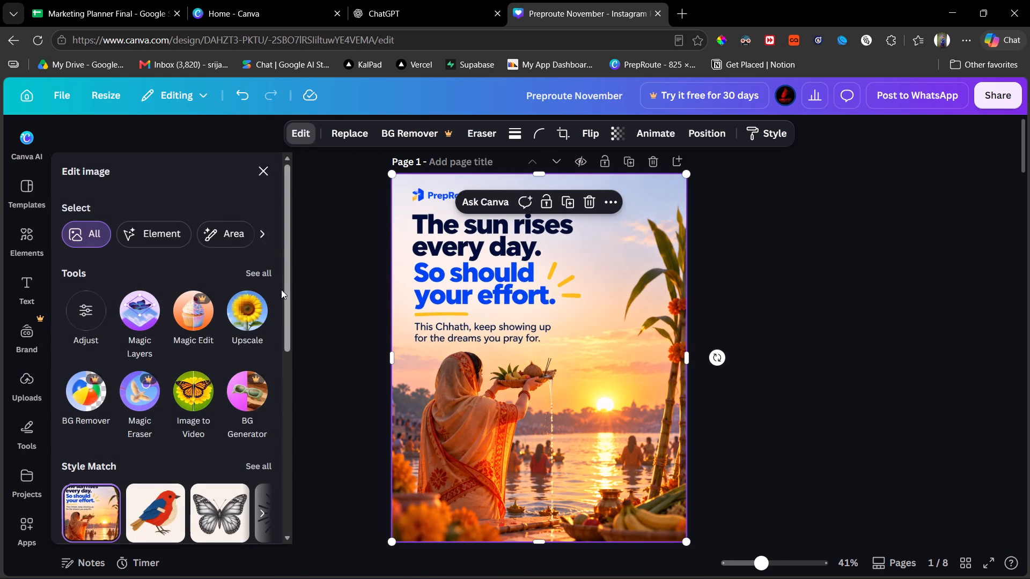
pyautogui.click(138, 324)
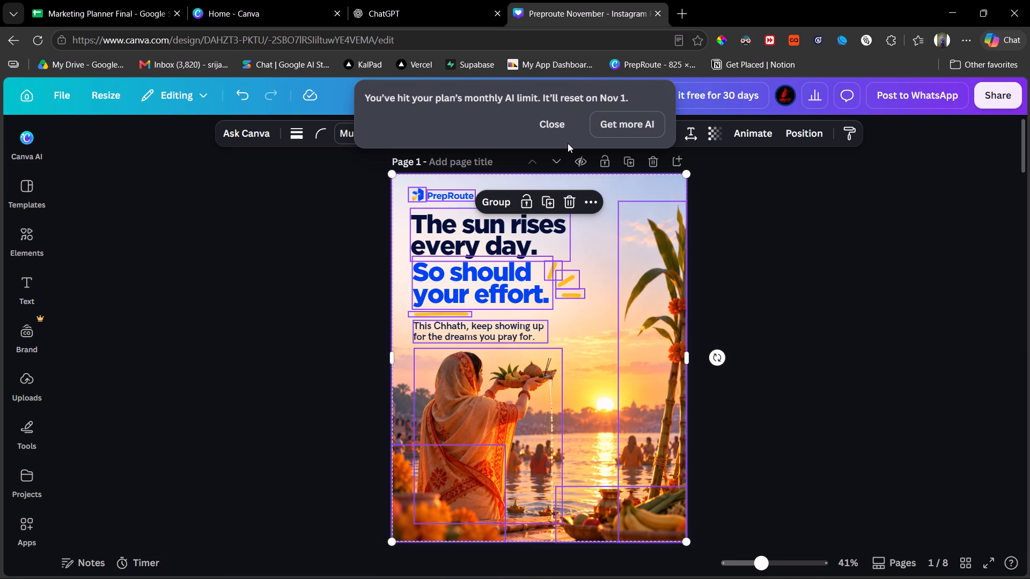
# Dismiss the AI limit notice and deselect the separated Chhath poster elements on page 1.
pyautogui.click(556, 129)
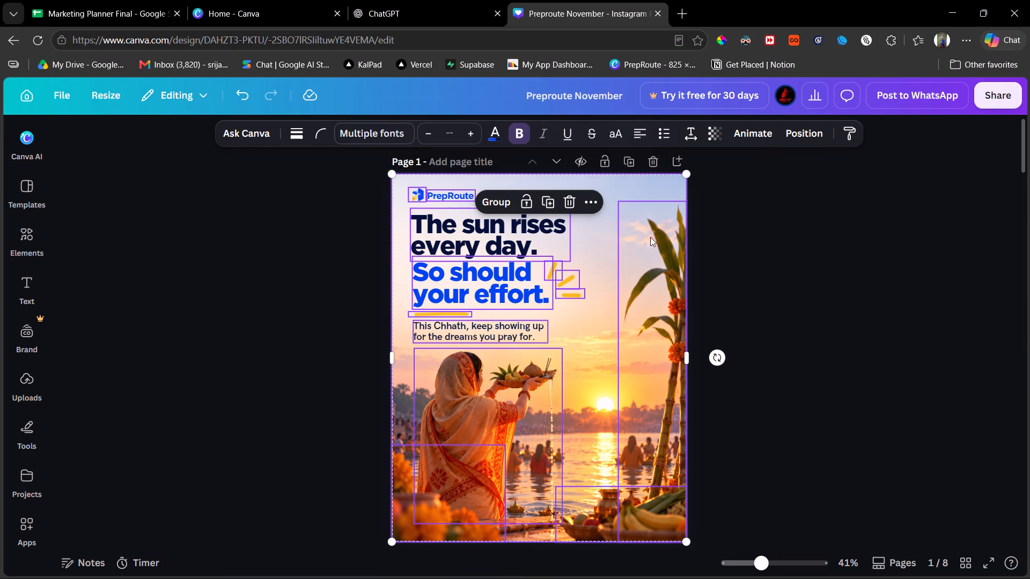
pyautogui.click(799, 300)
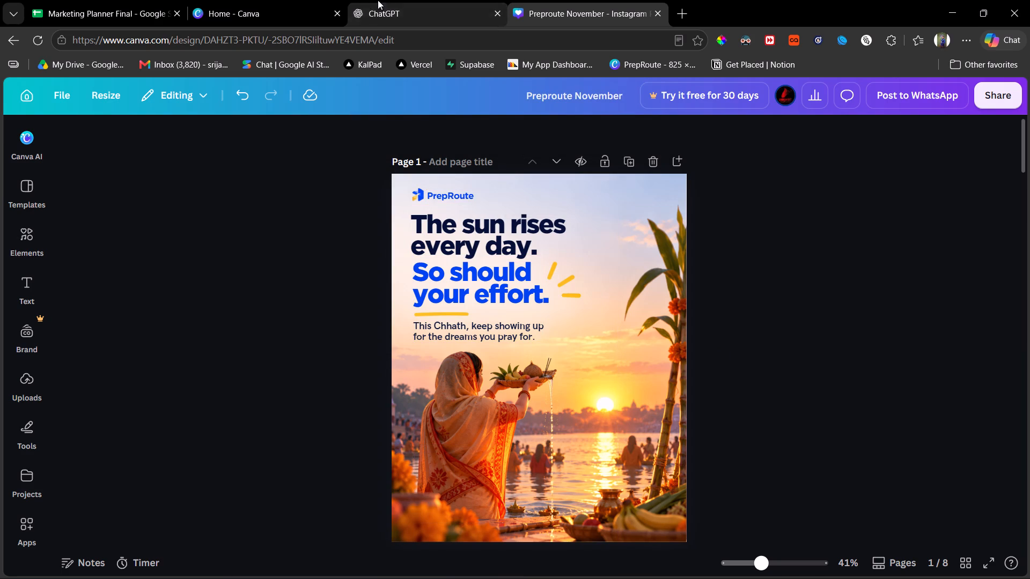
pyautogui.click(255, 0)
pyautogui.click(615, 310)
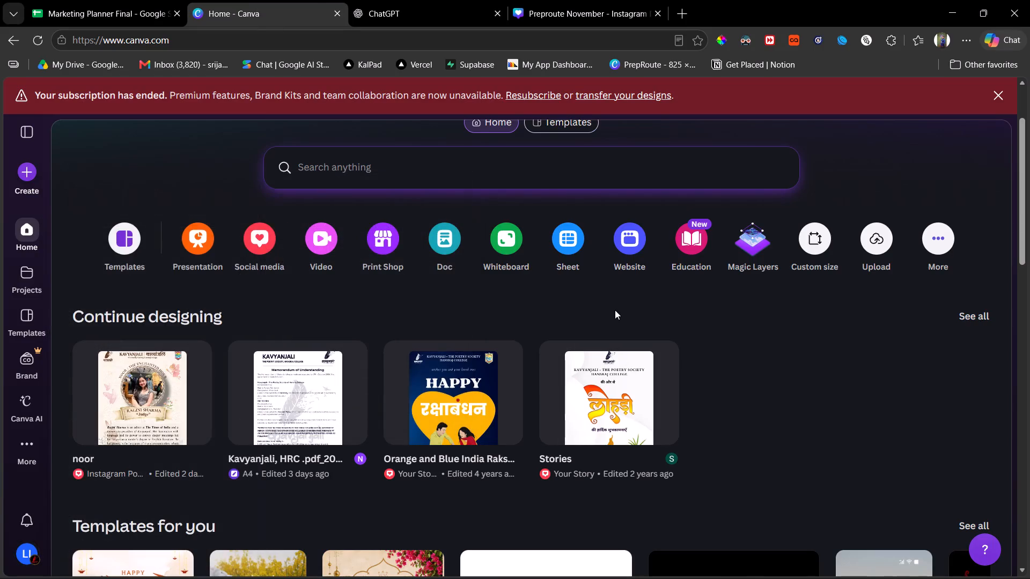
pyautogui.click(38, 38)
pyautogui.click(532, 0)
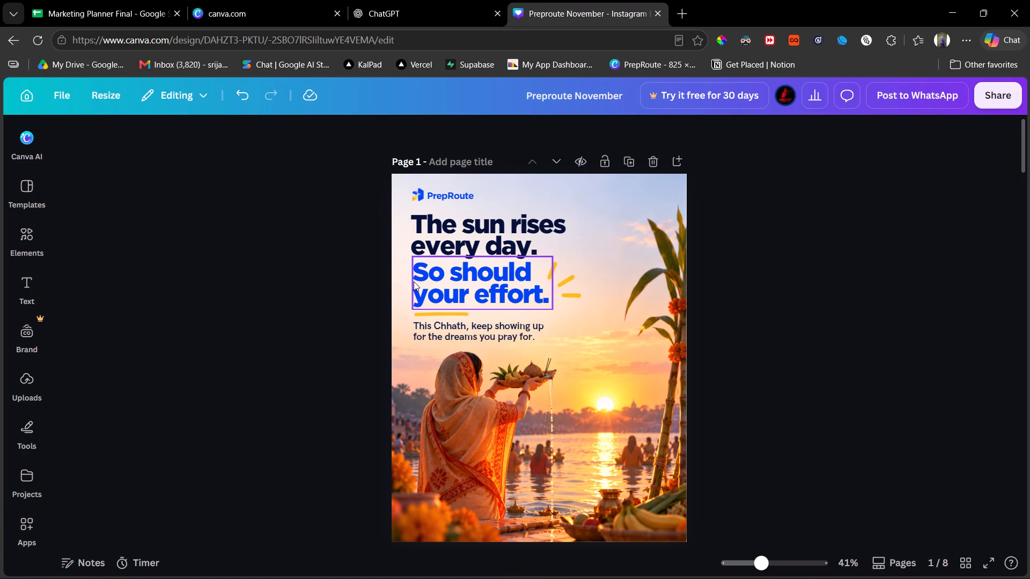
# Open the white balance temperature adjustment for the sunset background image of the Chhath poster on page 1.
pyautogui.scroll(-1, 469, 351)
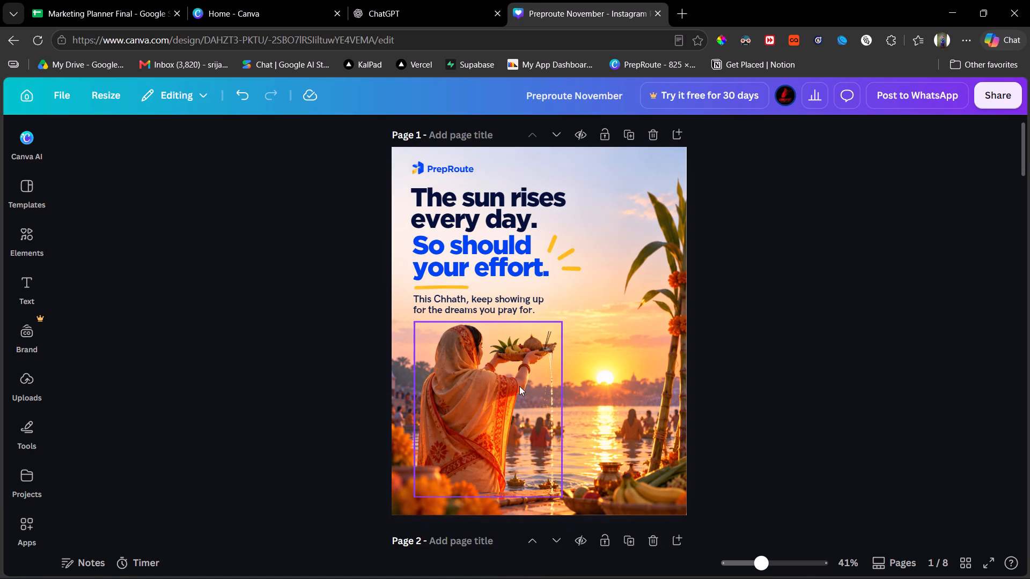
pyautogui.click(518, 384)
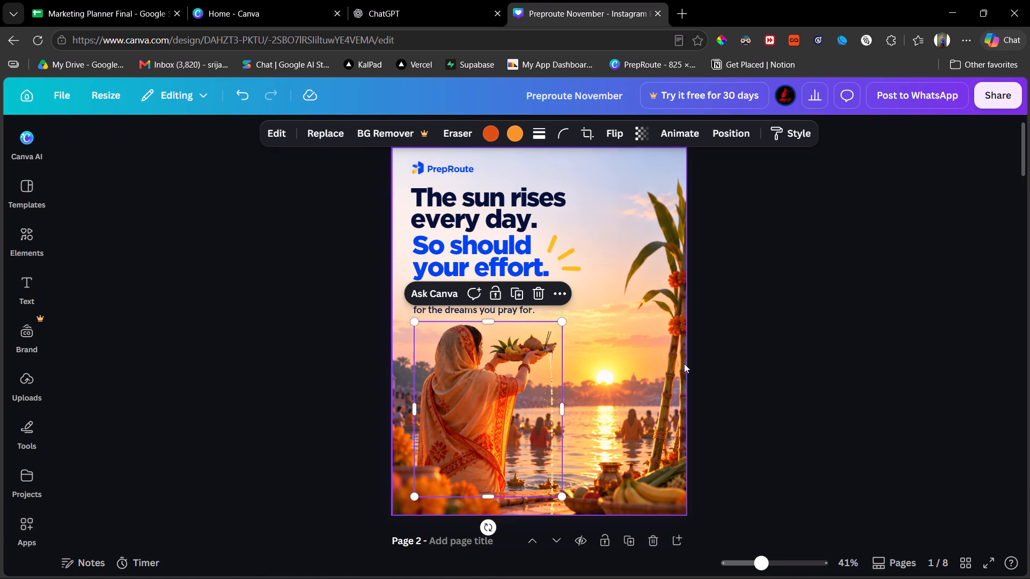
pyautogui.click(766, 369)
pyautogui.click(615, 232)
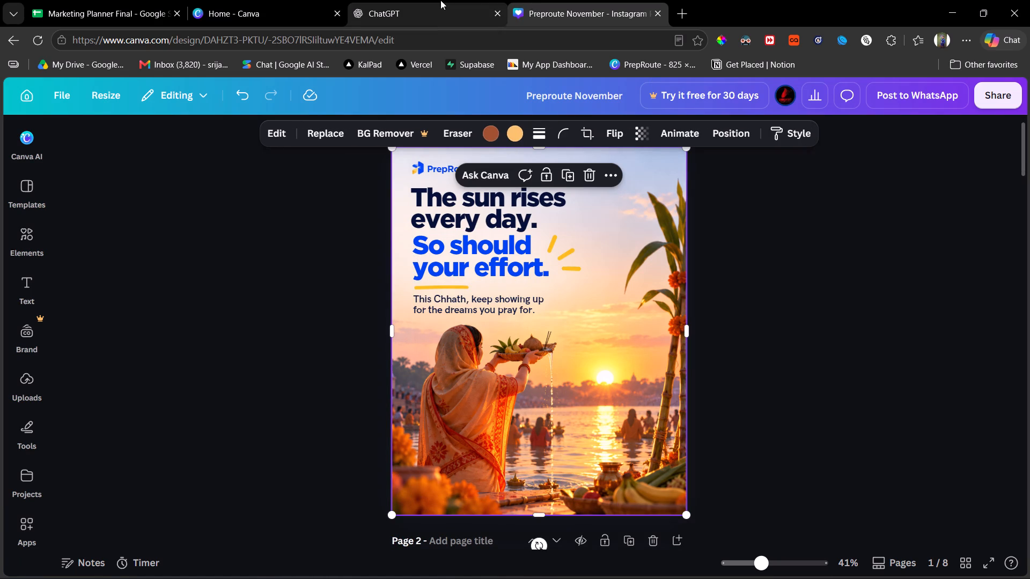
pyautogui.click(285, 138)
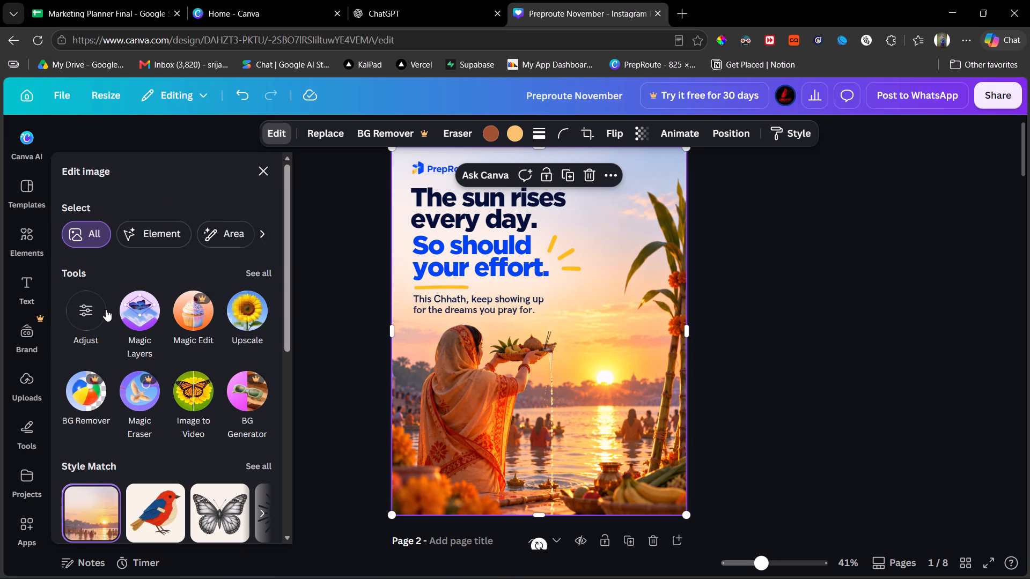
pyautogui.click(105, 309)
pyautogui.click(263, 353)
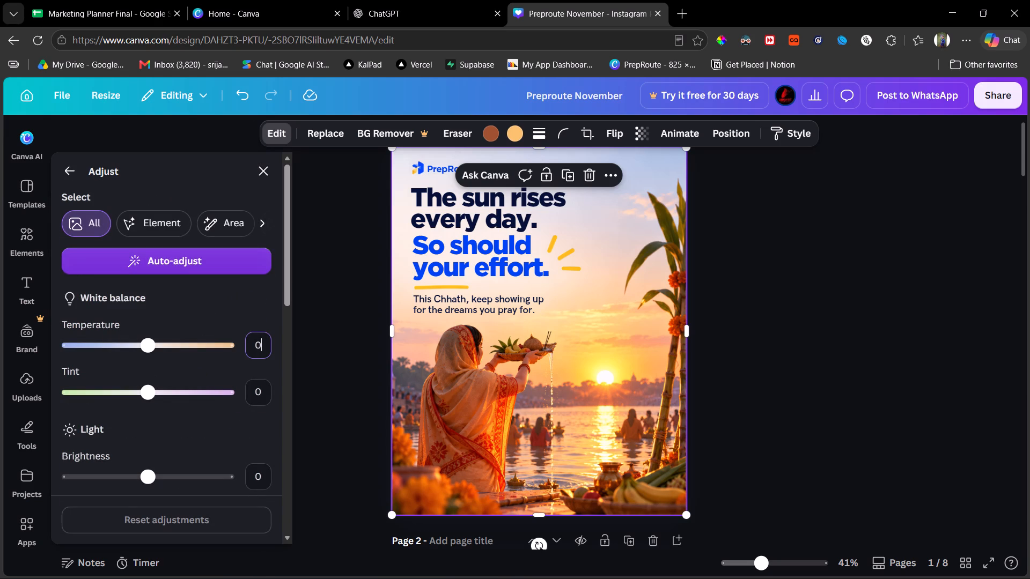
# Set the temperature of page 1's sunrise background image to -20.
pyautogui.write('-20')
pyautogui.press('Return')
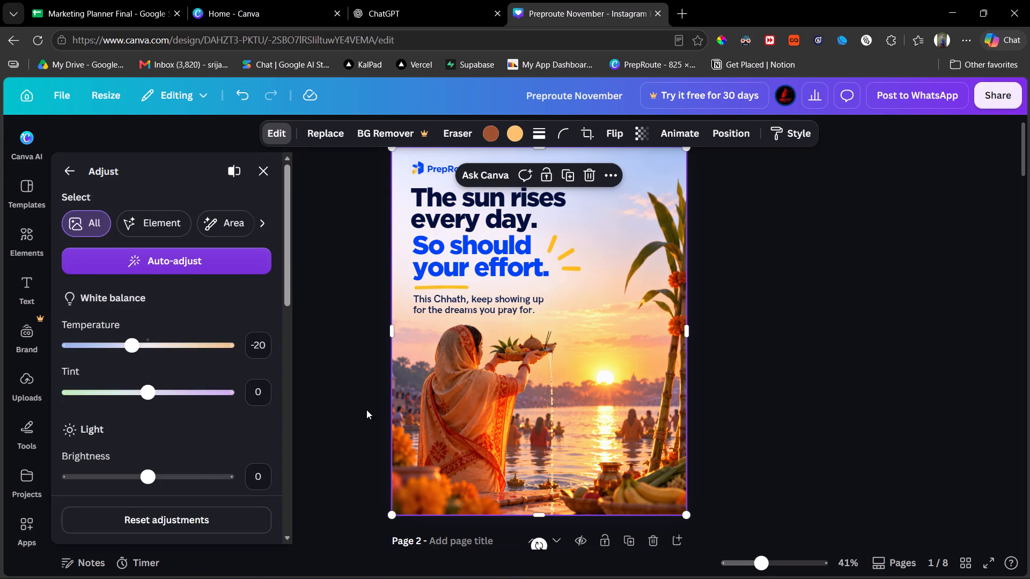
# Set the temperature of the praying woman's cutout on page 1 to -20.
pyautogui.click(466, 405)
pyautogui.click(262, 347)
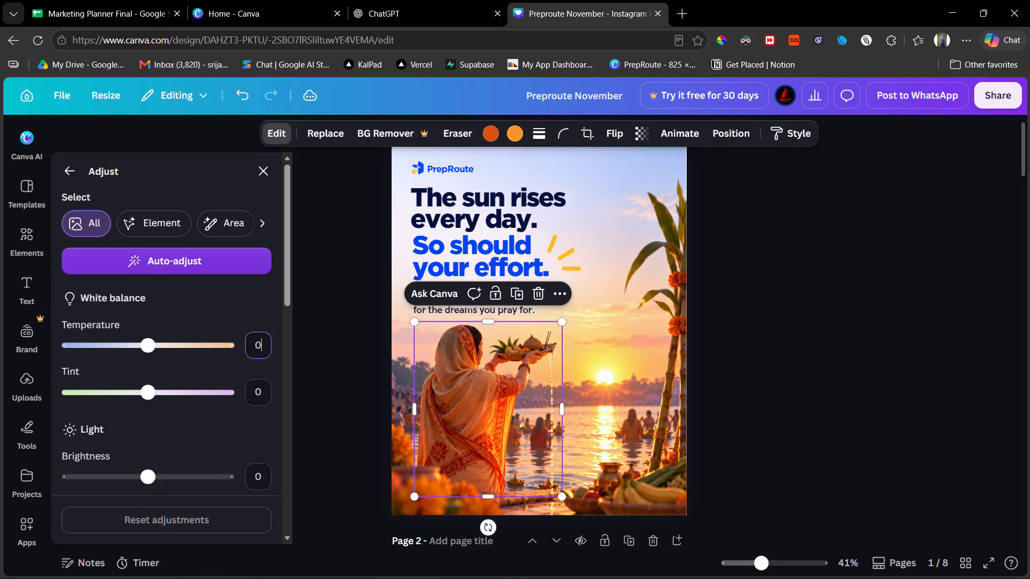
pyautogui.write('-20')
pyautogui.press('Return')
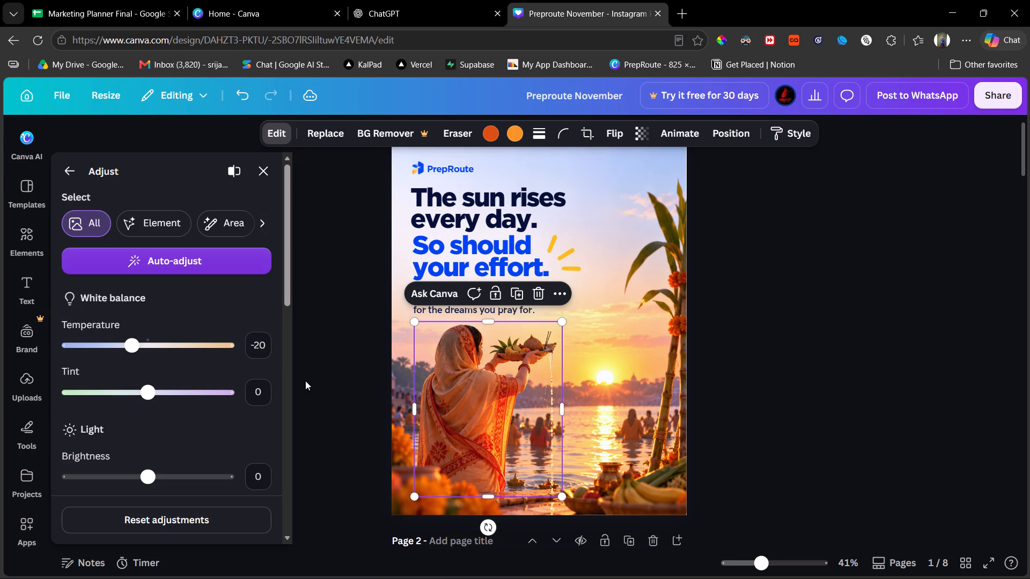
# Set the temperature of the blurred marigold flowers in page 1's lower corner to -20.
pyautogui.click(406, 503)
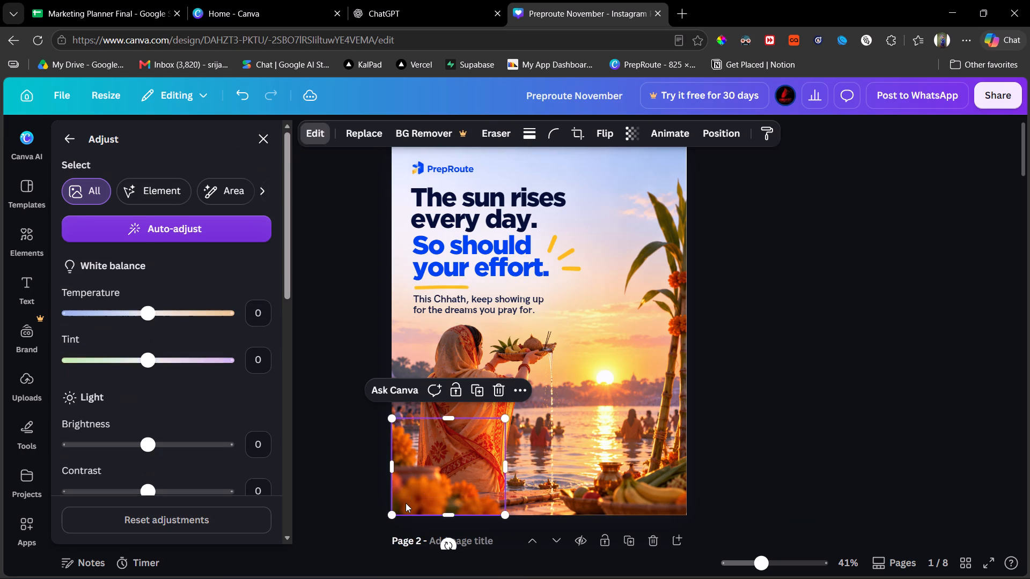
pyautogui.click(249, 348)
pyautogui.write('-20')
pyautogui.press('Return')
# Set the temperature of the fruit basket image at the bottom of page 1 to -20.
pyautogui.click(675, 494)
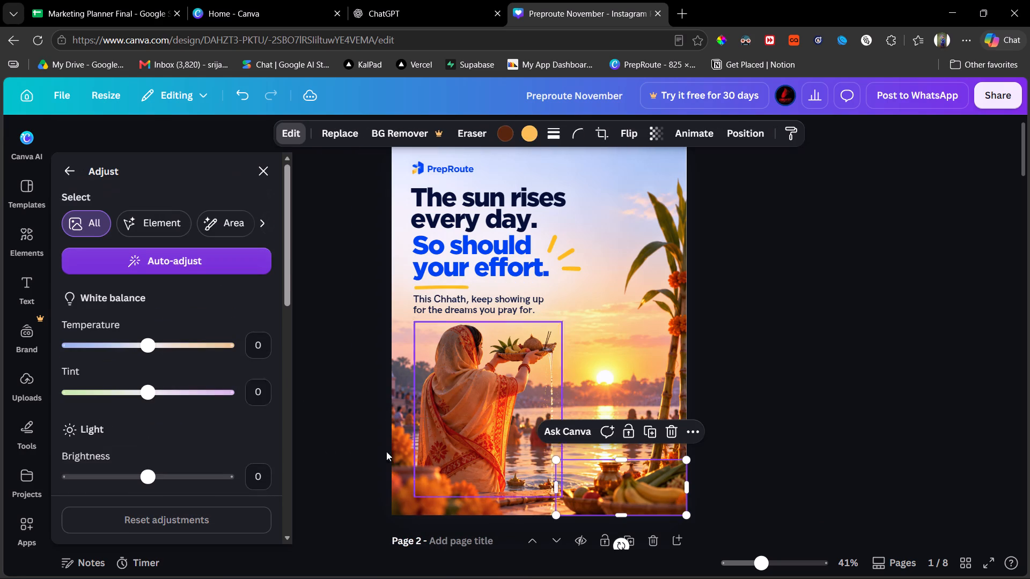
pyautogui.click(265, 345)
pyautogui.write('-20')
pyautogui.press('Return')
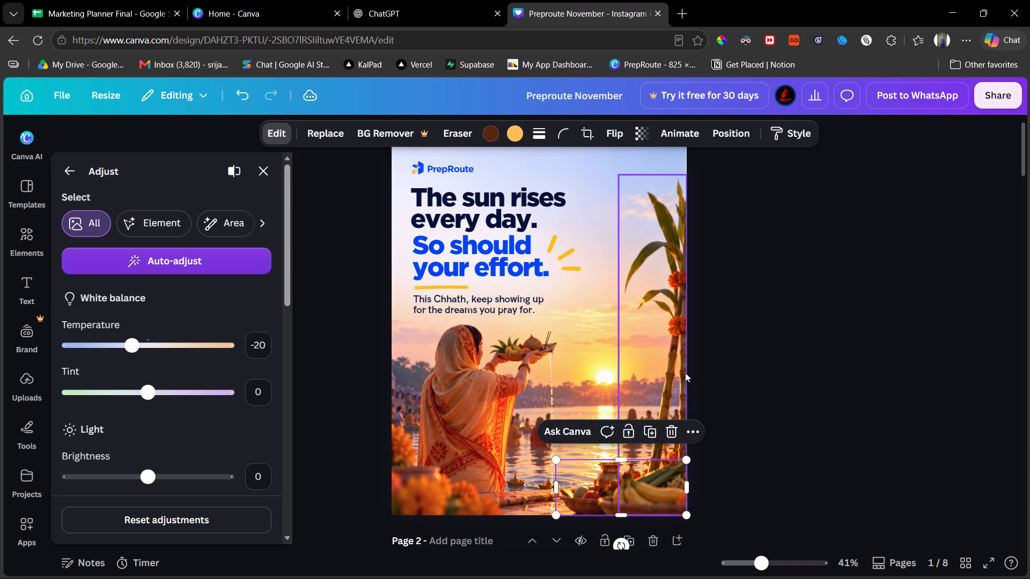
# Set the temperature of page 1's sugarcane image to -20 and finish the adjustment.
pyautogui.click(666, 370)
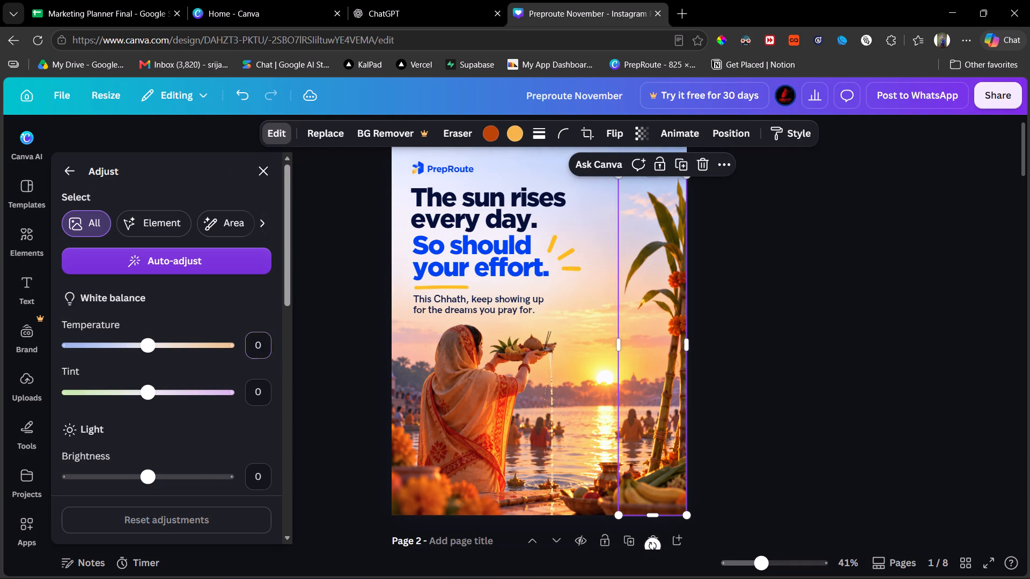
pyautogui.click(257, 355)
pyautogui.write('-20')
pyautogui.press('Return')
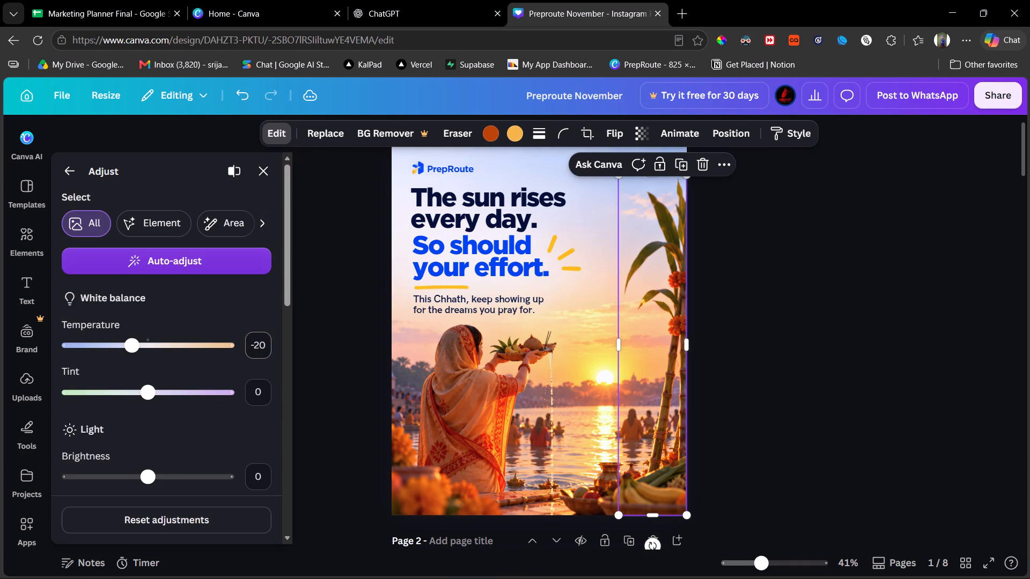
pyautogui.click(801, 313)
# Hide the Preproute November design from the recent designs on the Canva home page.
pyautogui.click(262, 0)
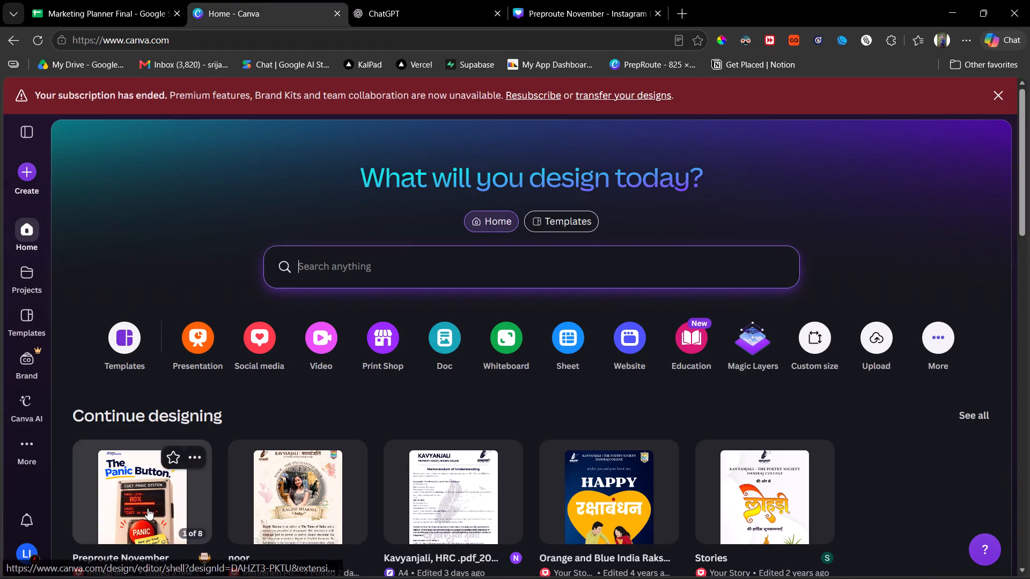
pyautogui.scroll(-1, 148, 508)
pyautogui.click(198, 388)
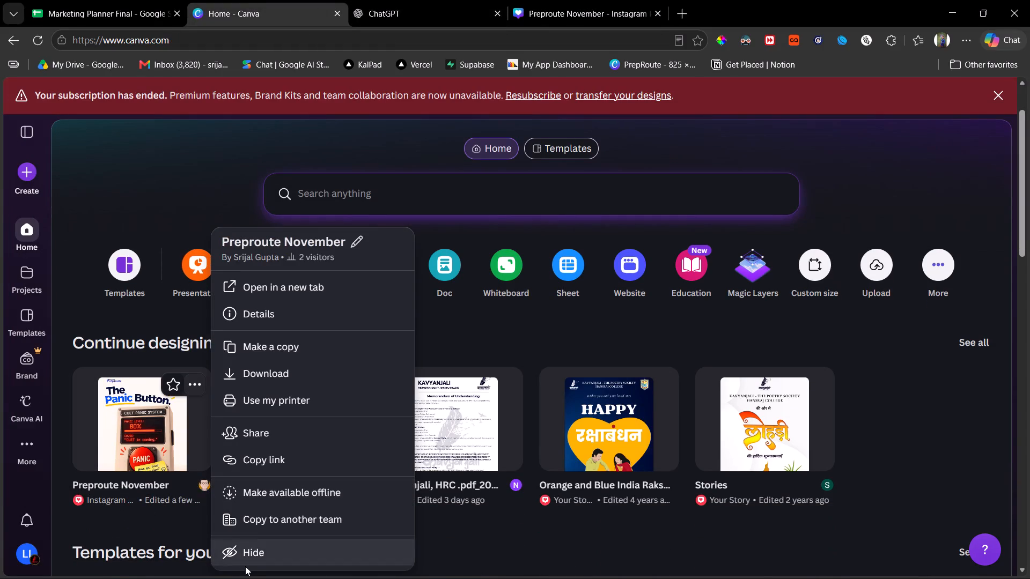
pyautogui.click(254, 556)
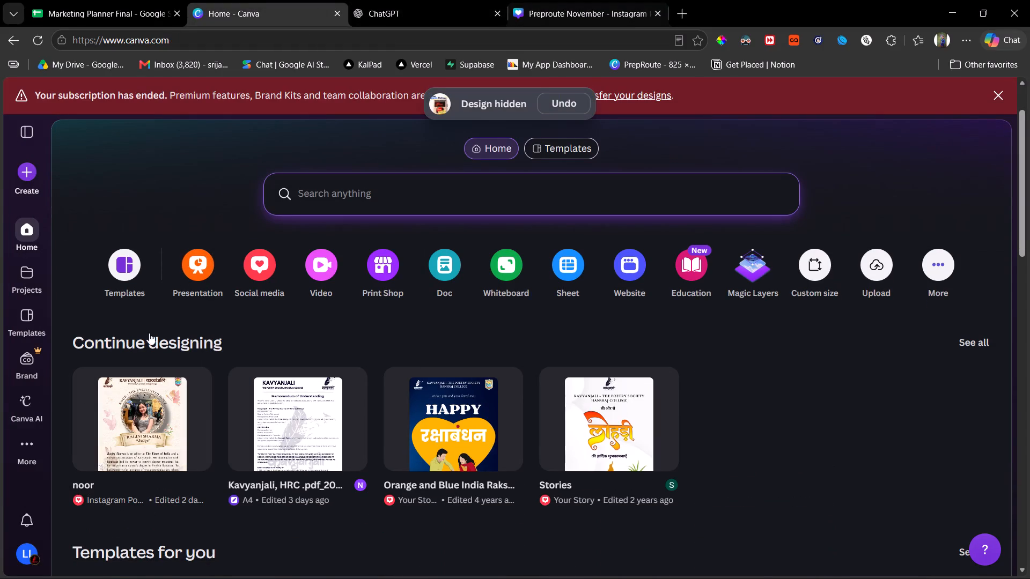
# Open the Canva account options and choose the current account's entry to switch accounts.
pyautogui.click(17, 551)
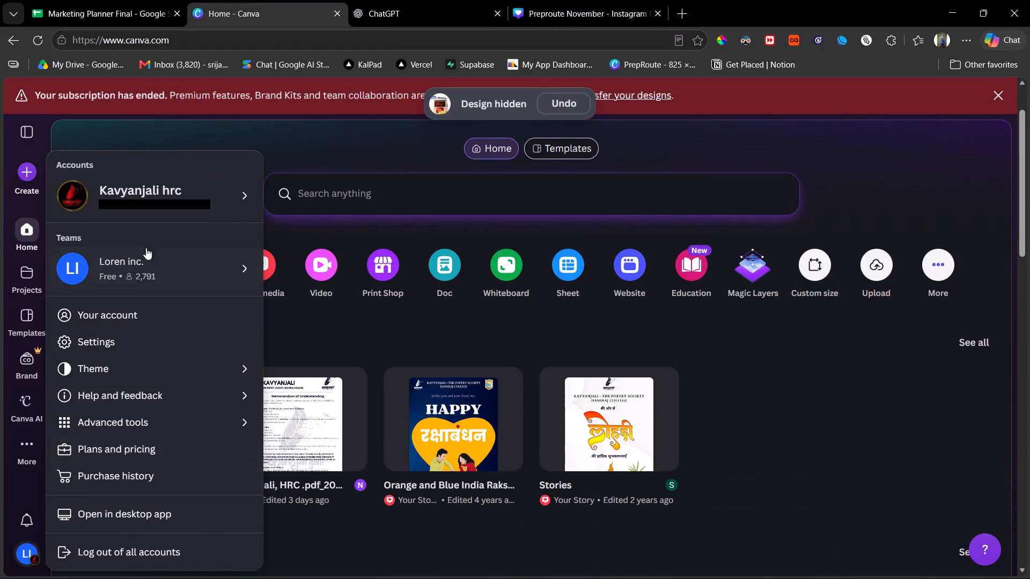
pyautogui.click(178, 175)
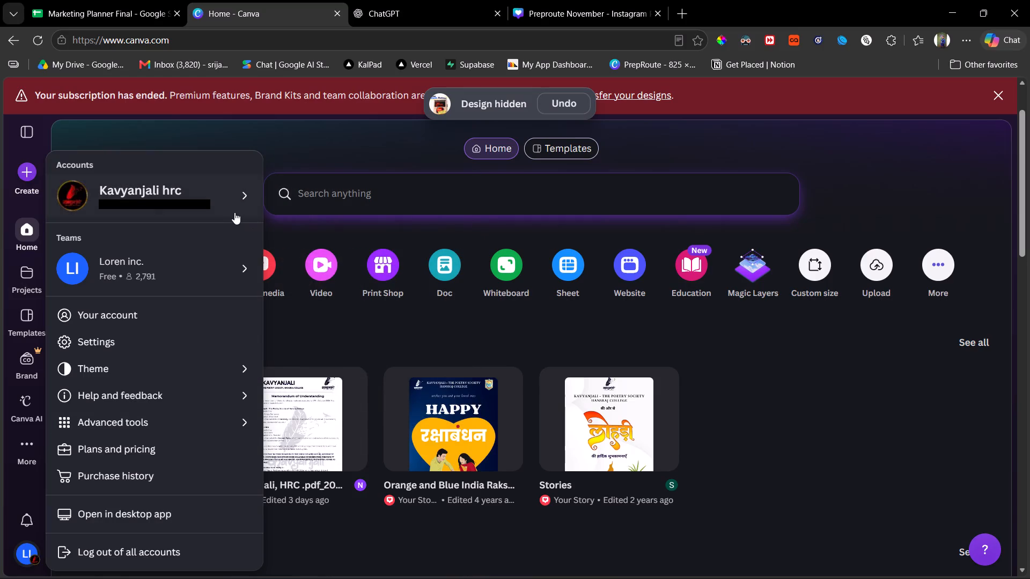
# Switch Canva to the second account in the account list, reload the Preproute November design, and return to it.
pyautogui.click(235, 208)
pyautogui.click(326, 246)
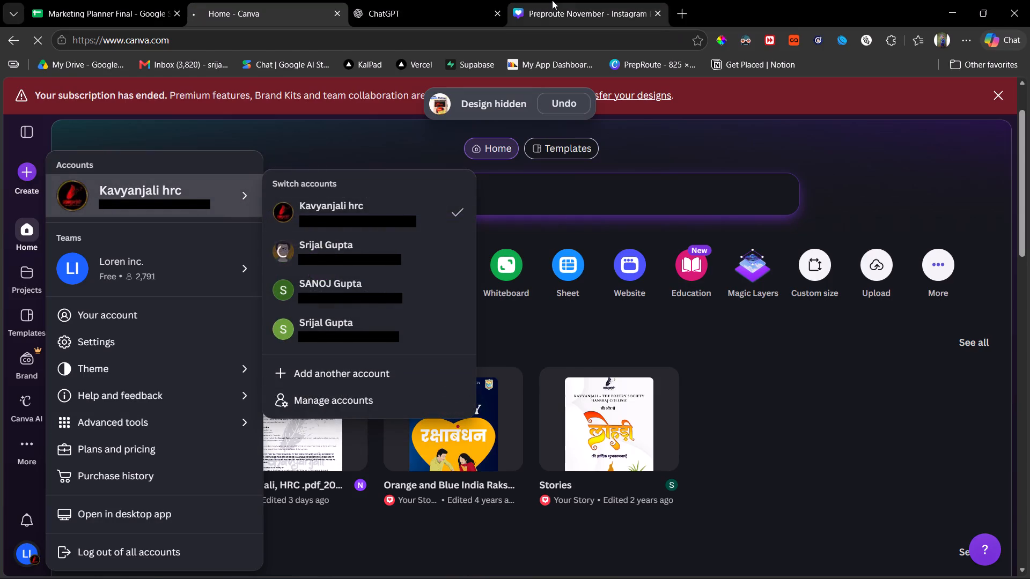
pyautogui.click(552, 0)
pyautogui.click(41, 41)
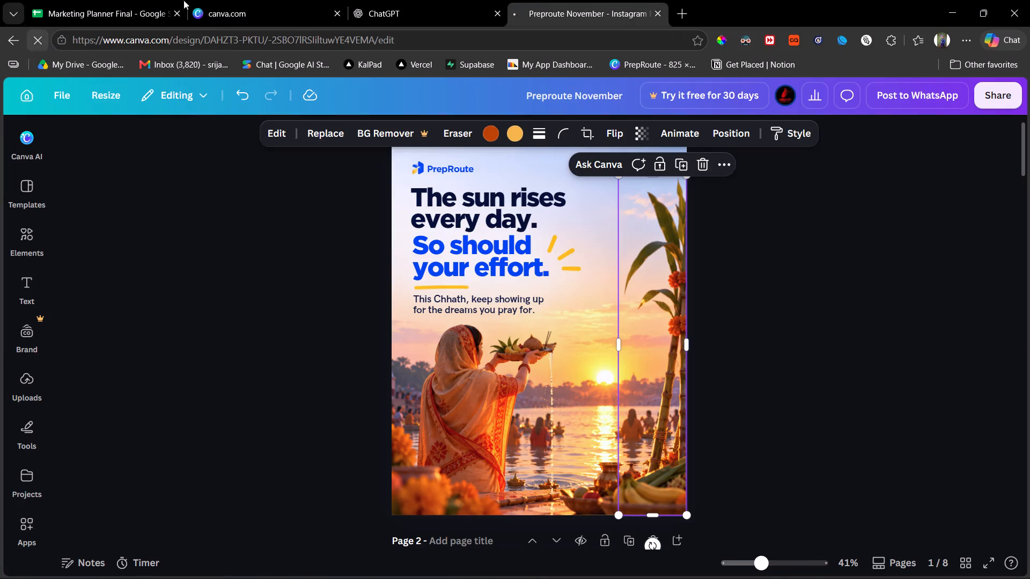
pyautogui.click(297, 2)
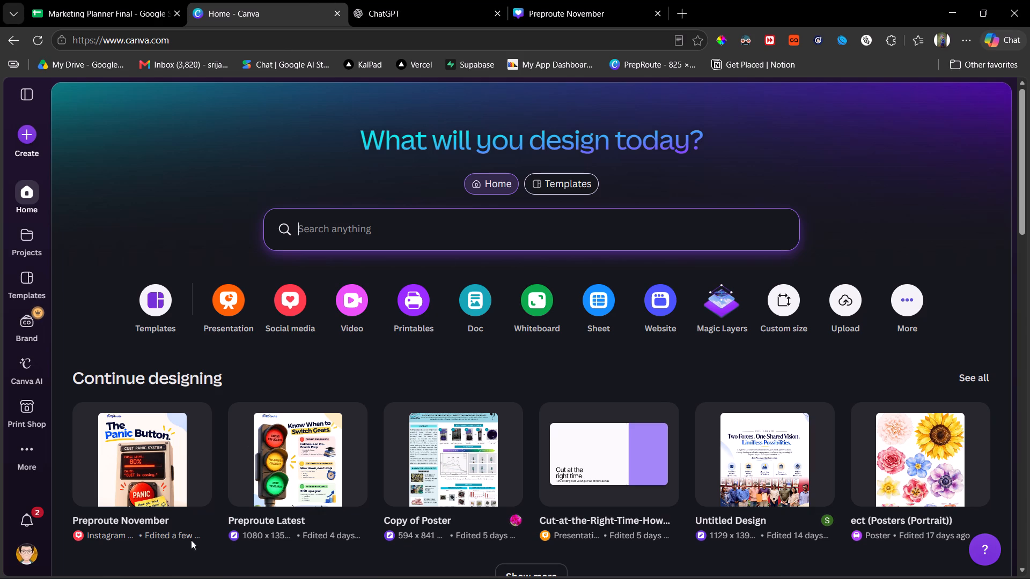
pyautogui.click(586, 0)
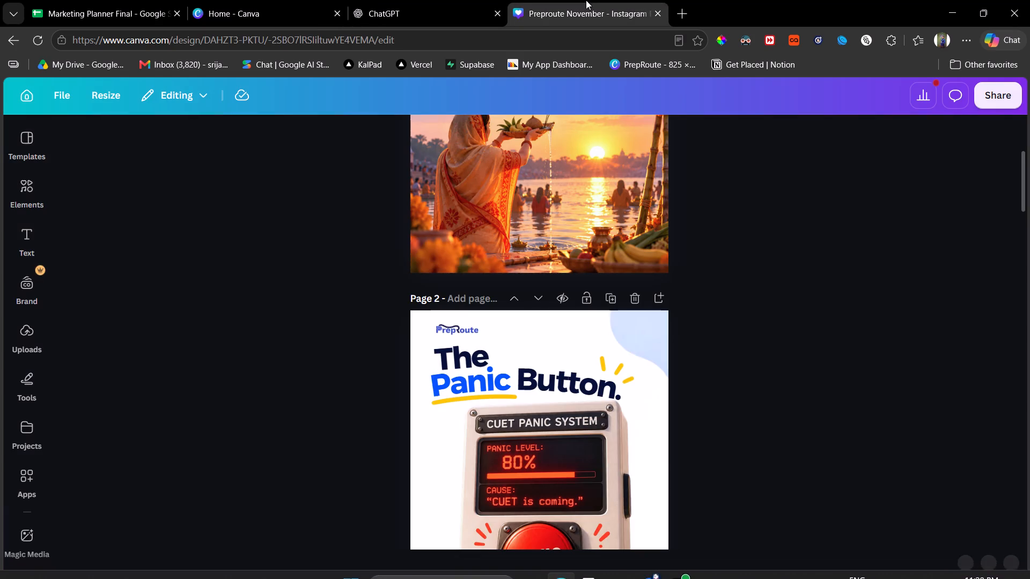
# Delete the PrepRoute wordmark and its logo symbol above the headline on page 1.
pyautogui.scroll(2, 472, 424)
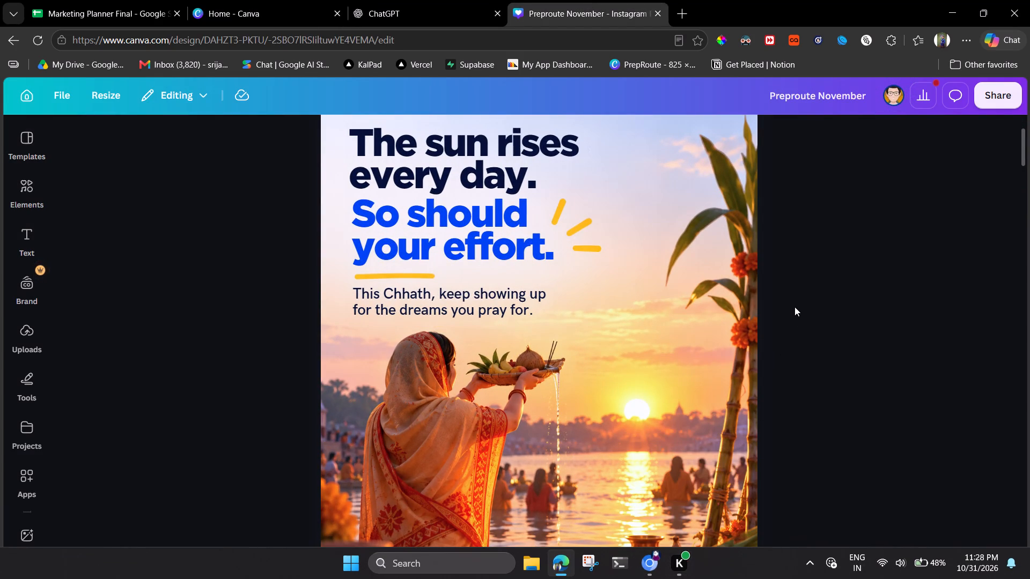
pyautogui.scroll(2, 666, 237)
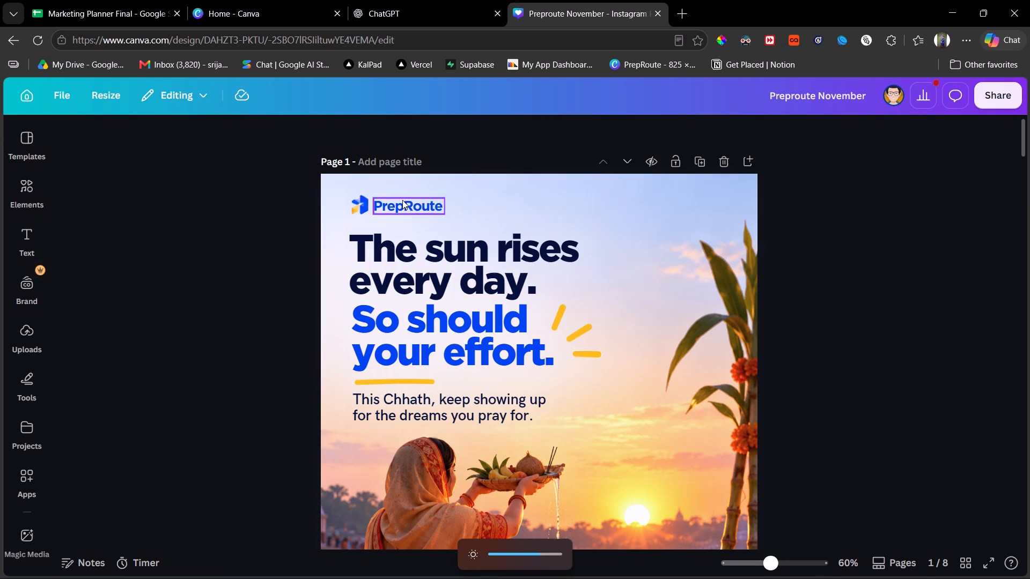
pyautogui.click(402, 201)
pyautogui.press('Delete')
pyautogui.click(368, 197)
pyautogui.press('Delete')
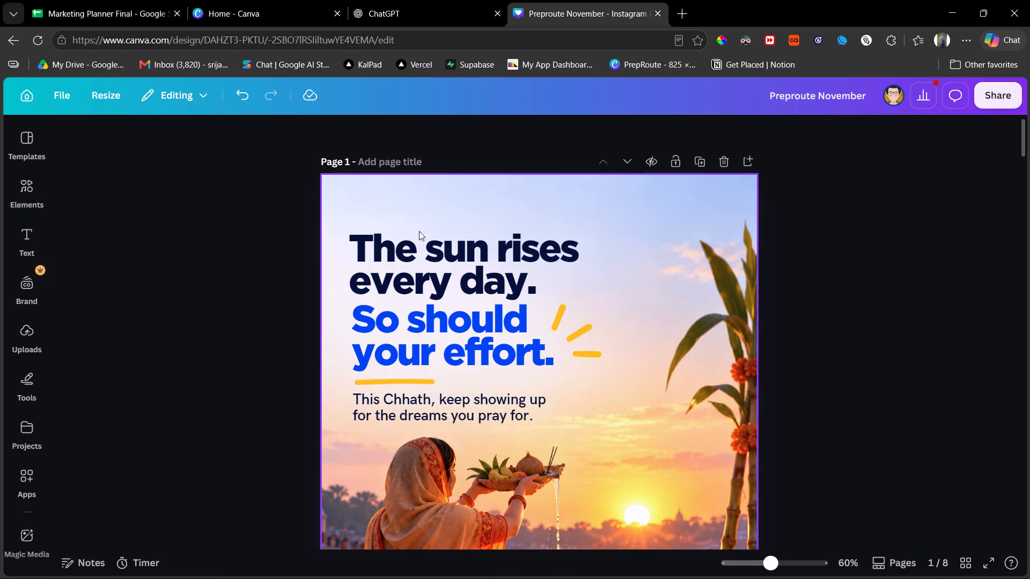
# Check the Chhath poster in Preproute November and add a blank page after it.
pyautogui.scroll(-3, 453, 251)
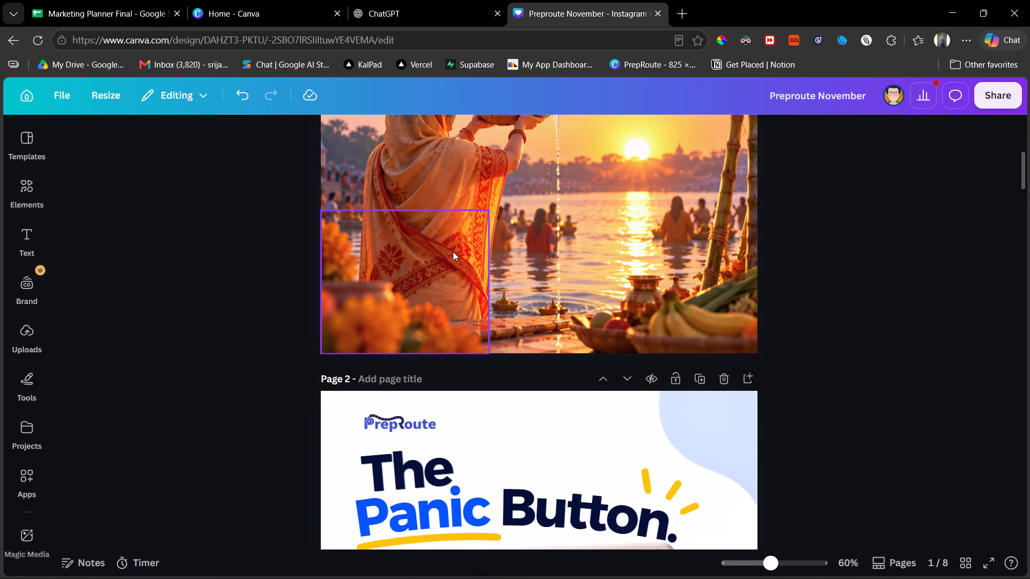
pyautogui.scroll(6, 453, 251)
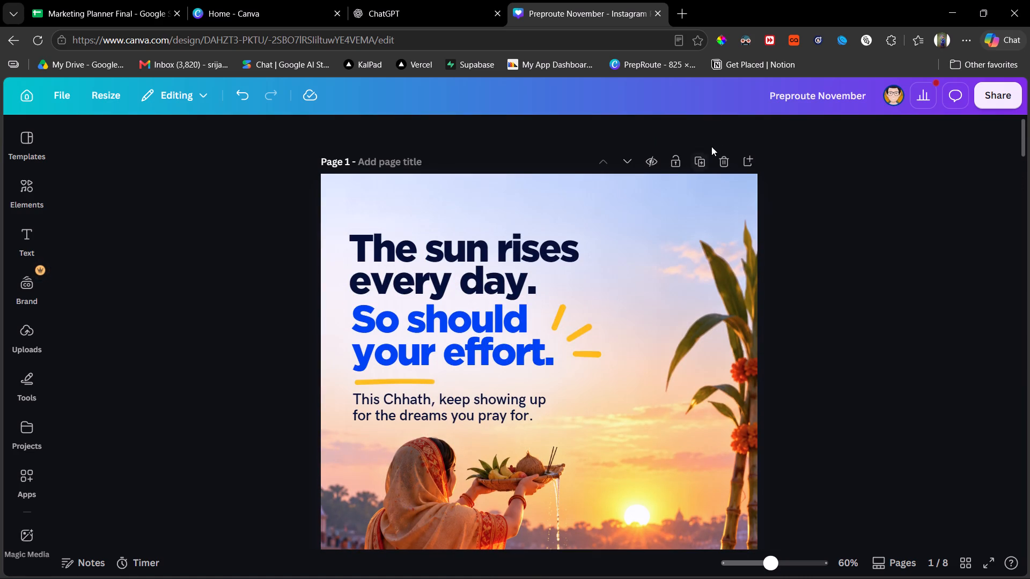
pyautogui.click(750, 161)
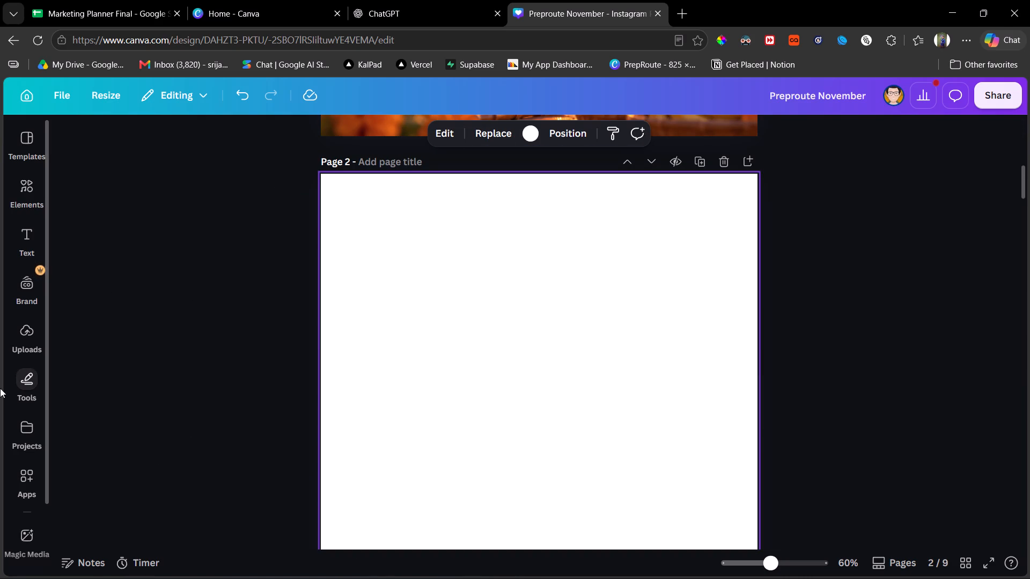
# Open the Preproute Latest design among your projects and browse its pages for one to reuse.
pyautogui.click(25, 430)
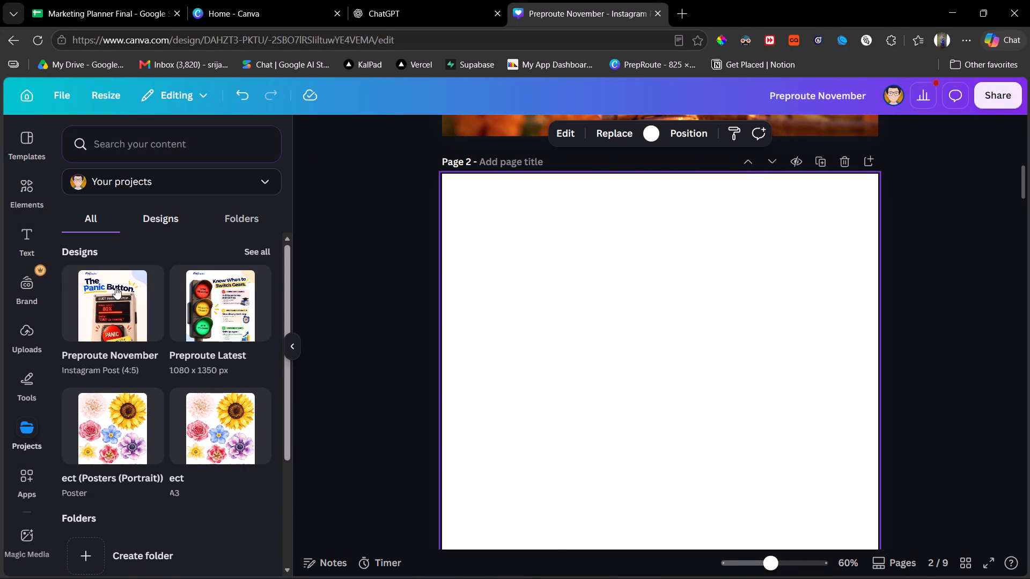
pyautogui.click(227, 324)
pyautogui.scroll(-1, 194, 433)
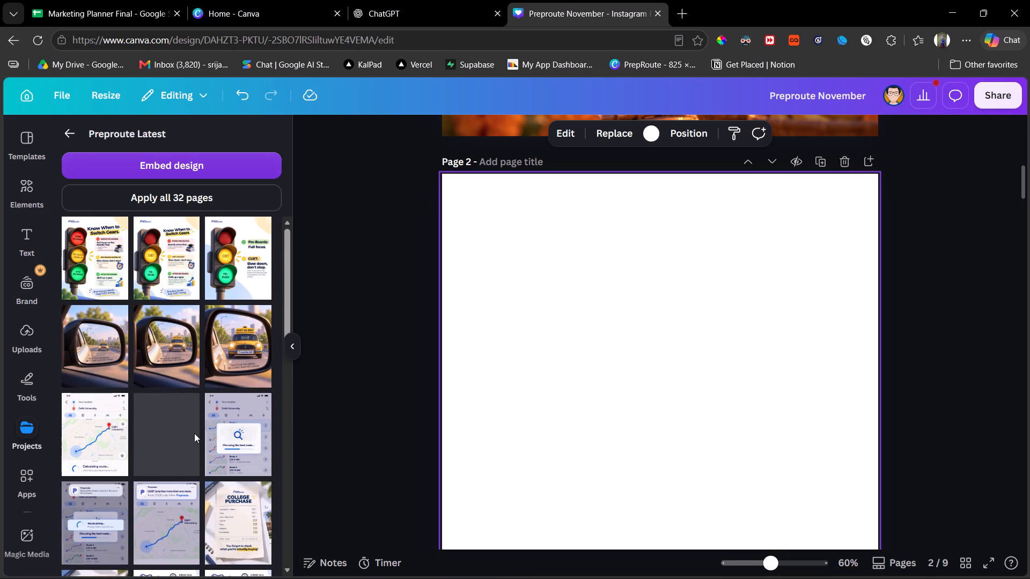
pyautogui.scroll(-6, 194, 433)
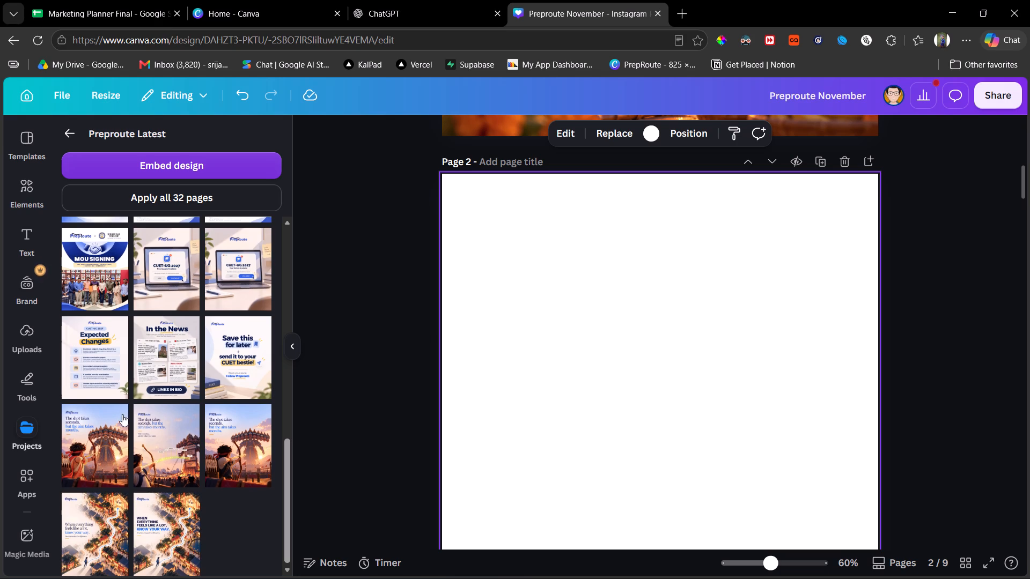
# Fill blank page 2 with the Preproute Latest archer and ten-headed Ravana poster, "The shot takes seconds, but the aim takes months.".
pyautogui.click(83, 425)
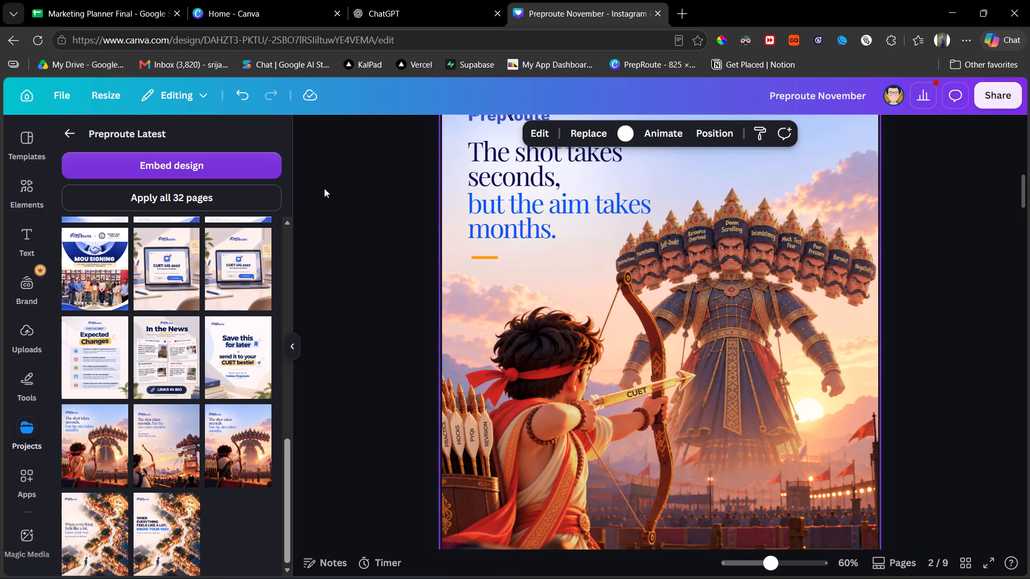
# Open a new browser tab alongside the Preproute November design.
pyautogui.click(681, 4)
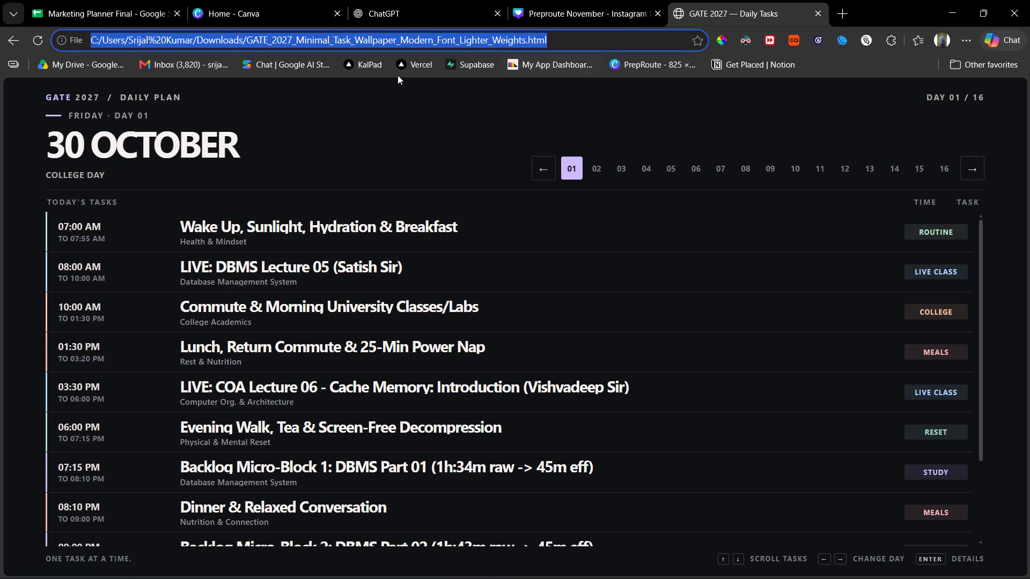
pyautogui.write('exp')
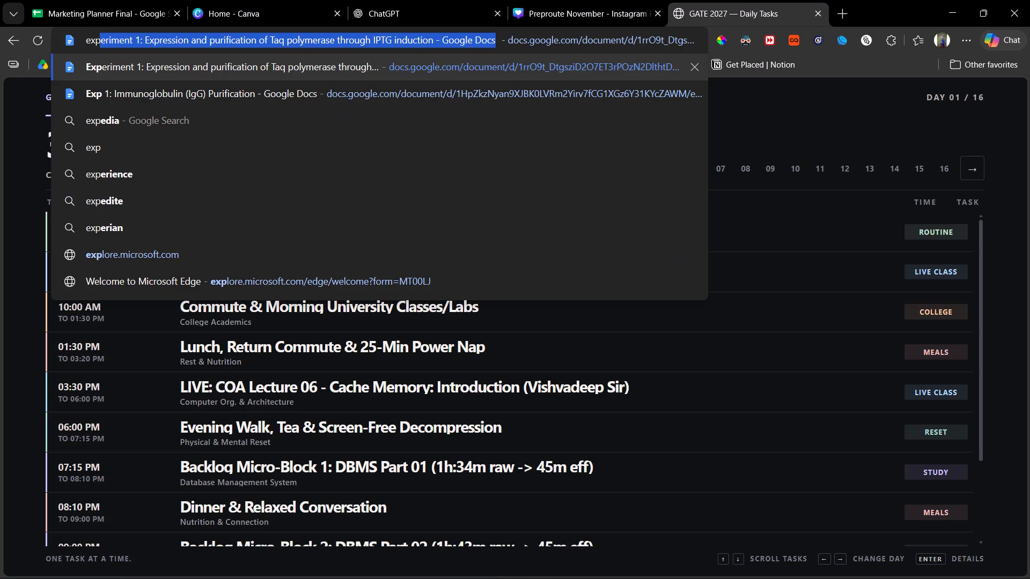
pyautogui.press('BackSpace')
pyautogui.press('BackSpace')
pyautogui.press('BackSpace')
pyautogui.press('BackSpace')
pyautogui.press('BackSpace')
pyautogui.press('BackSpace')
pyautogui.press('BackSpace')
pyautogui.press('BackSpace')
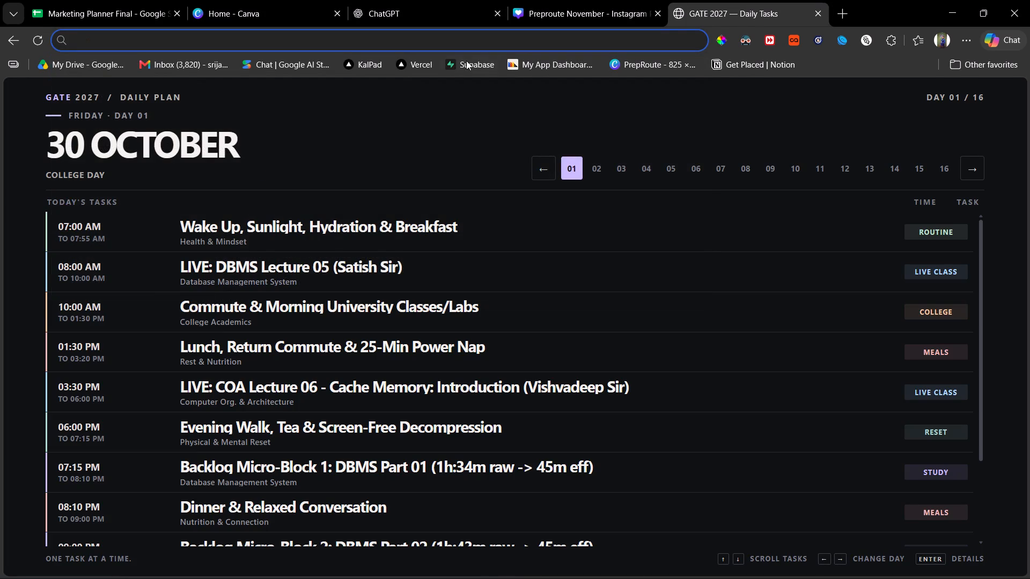
# Switch to Google Drive in the new tab and open My Drive.
pyautogui.click(119, 71)
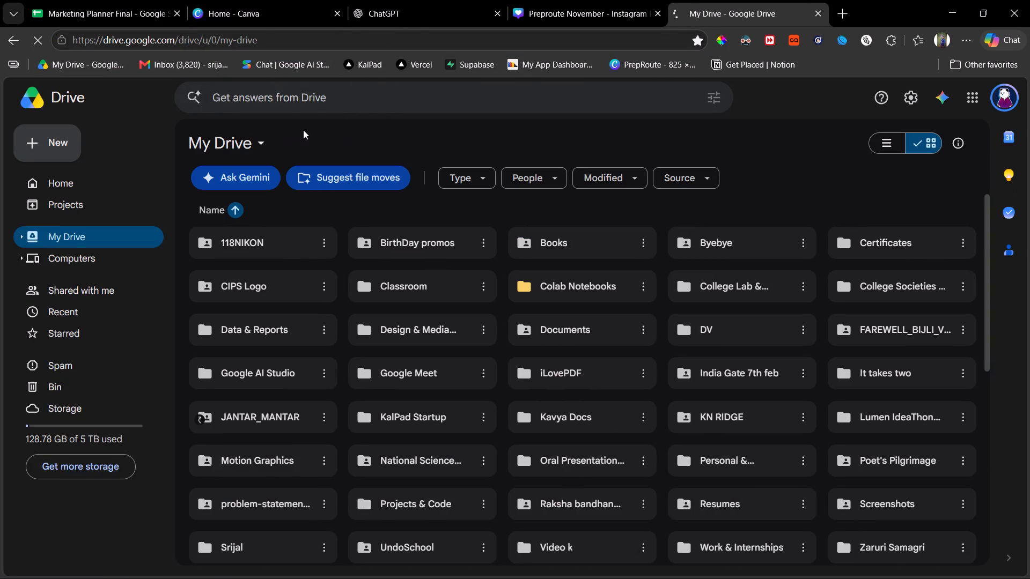
# Open exp.pdf from the recent files in Google Drive.
pyautogui.click(89, 310)
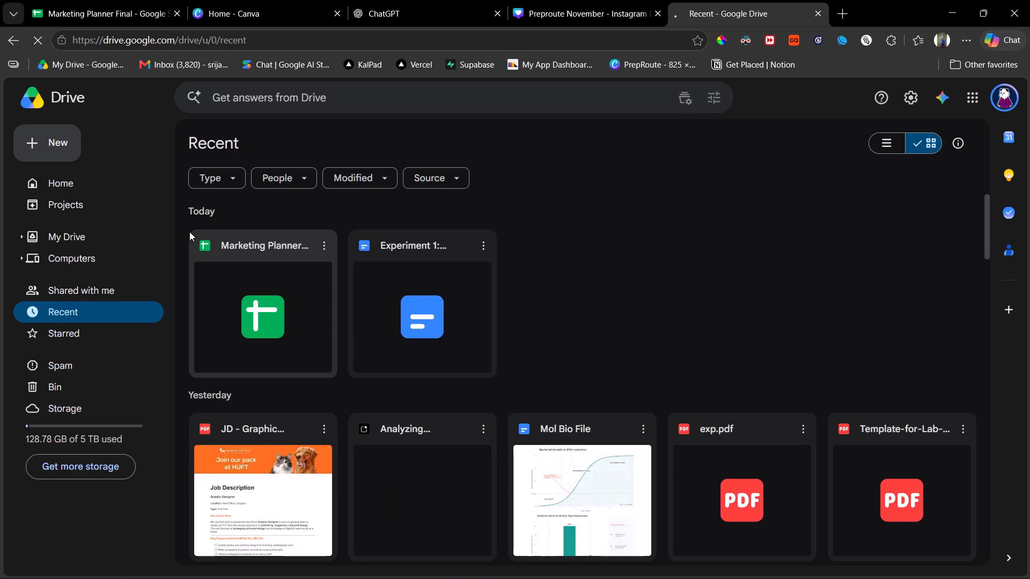
pyautogui.scroll(-1, 620, 355)
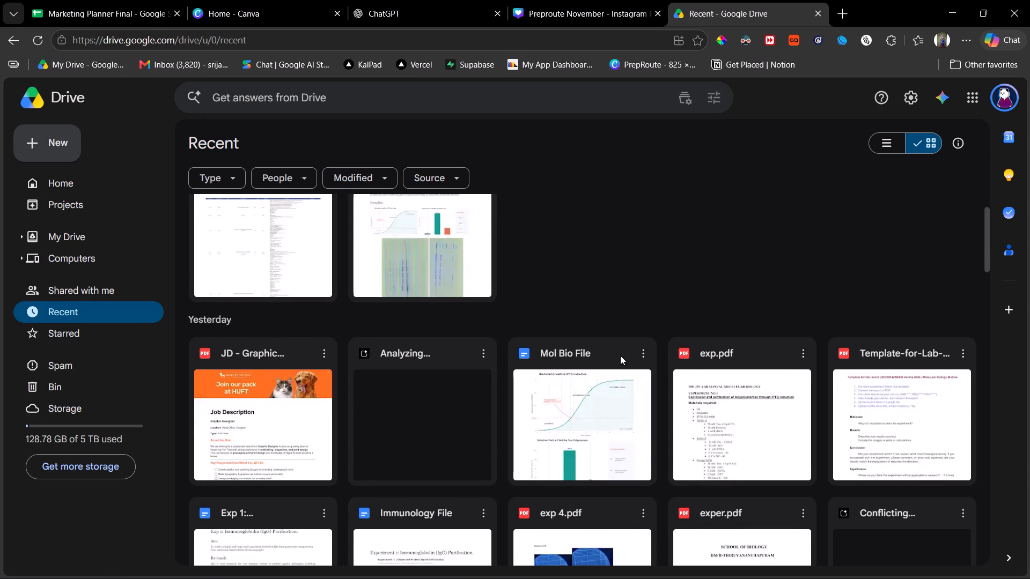
pyautogui.scroll(-2, 620, 355)
pyautogui.click(742, 344)
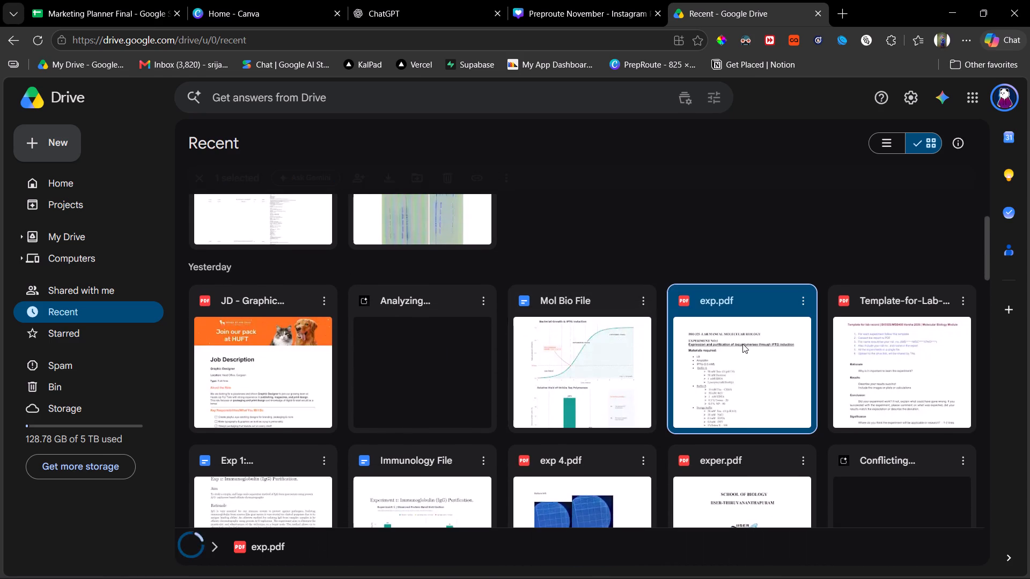
pyautogui.click(742, 344)
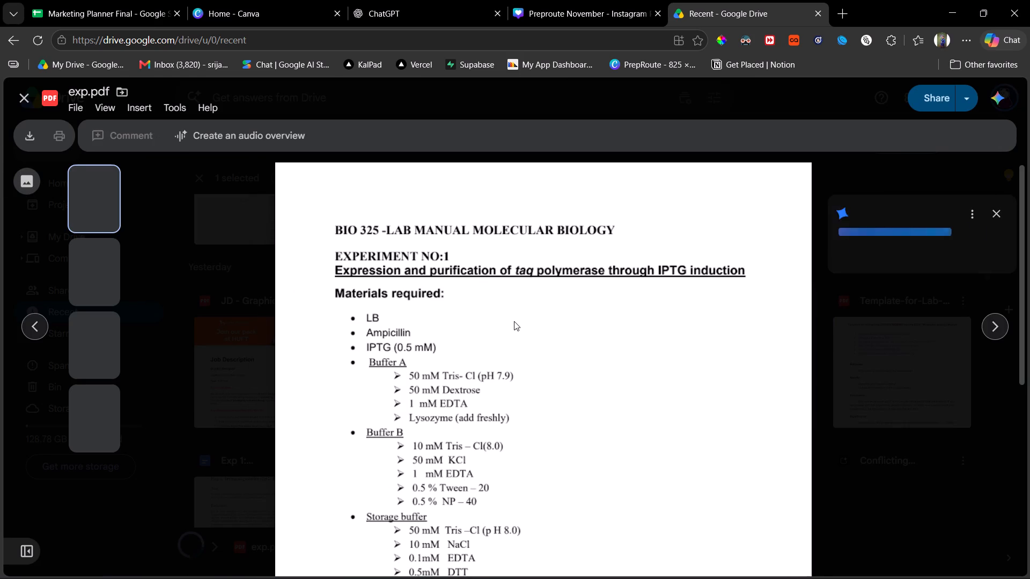
# Read through the molecular biology lab manual in exp.pdf, examining its experiment protocols and reagent tables.
pyautogui.scroll(-6, 513, 322)
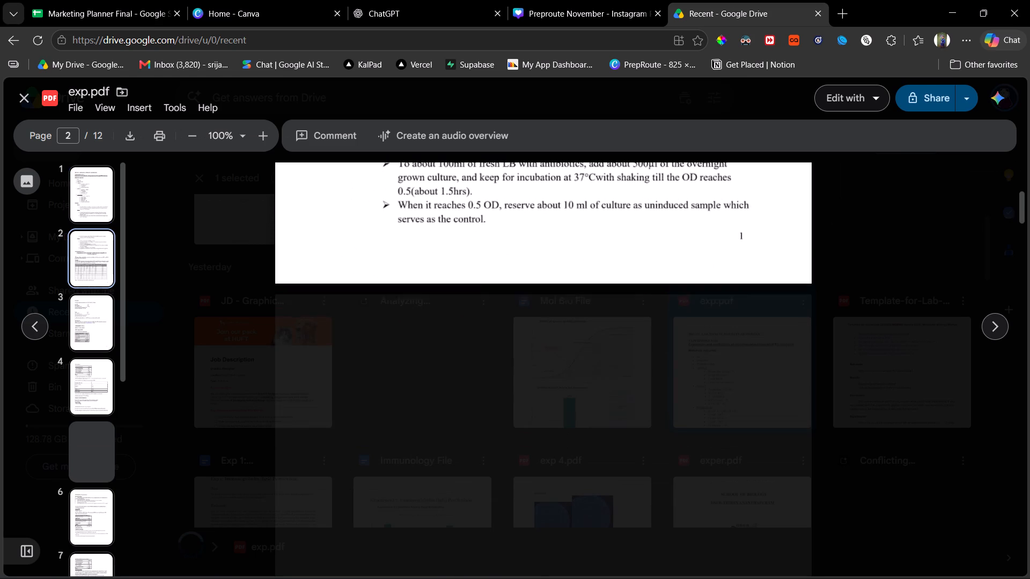
pyautogui.scroll(-2, 513, 322)
pyautogui.scroll(4, 513, 322)
pyautogui.scroll(-2, 513, 322)
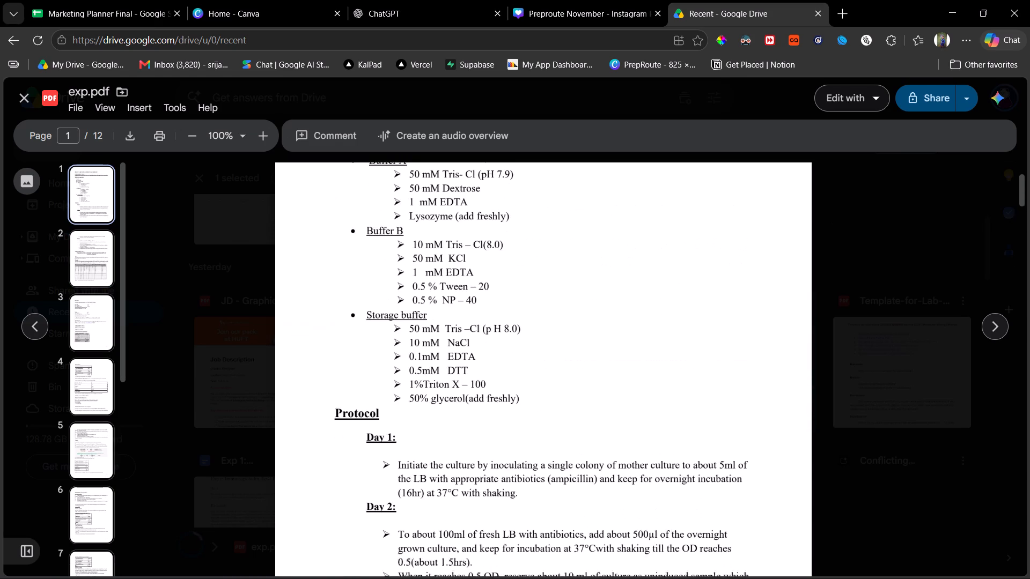
pyautogui.scroll(-8, 513, 322)
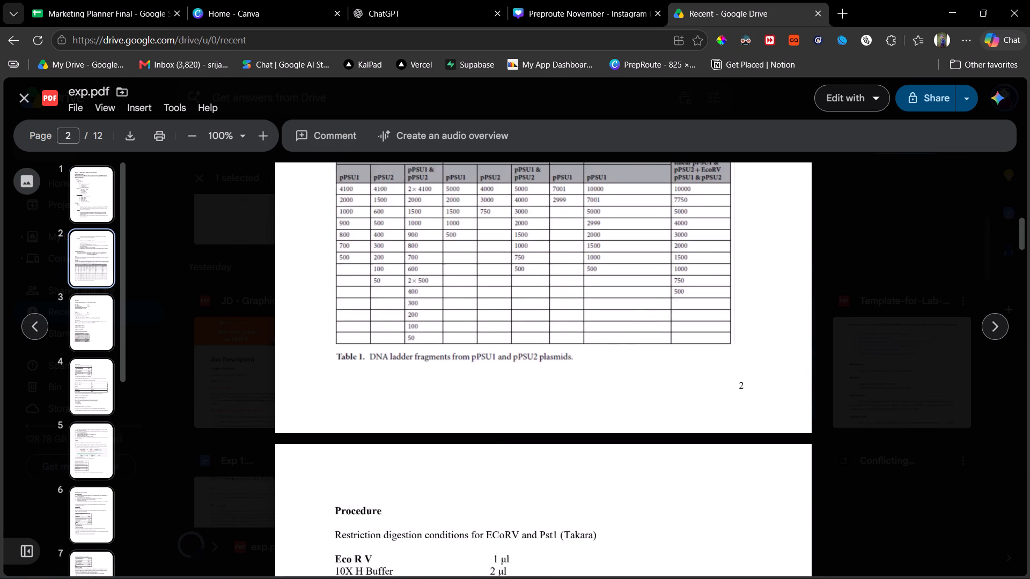
pyautogui.scroll(-5, 513, 322)
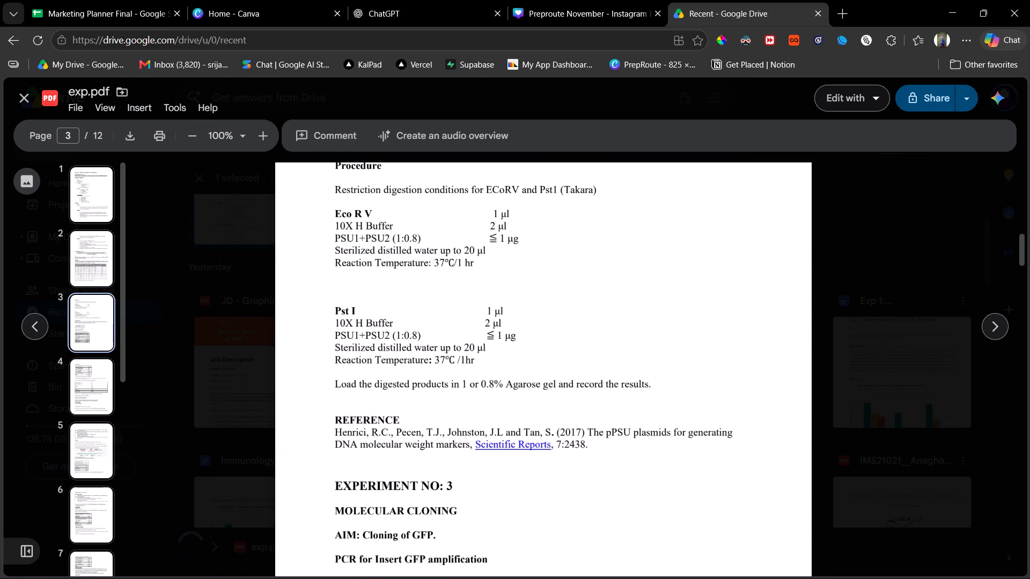
pyautogui.scroll(-7, 513, 322)
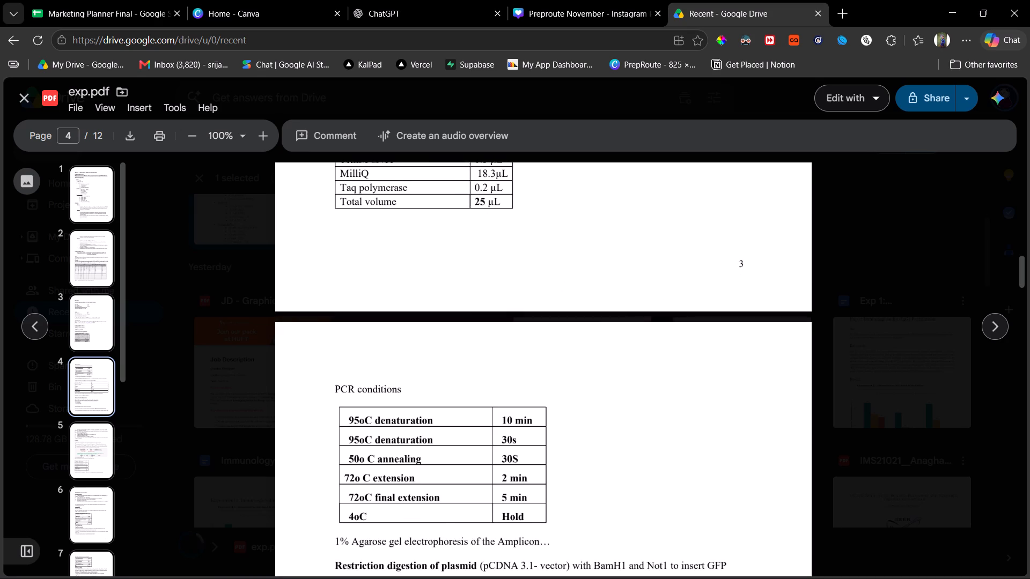
pyautogui.scroll(-10, 513, 322)
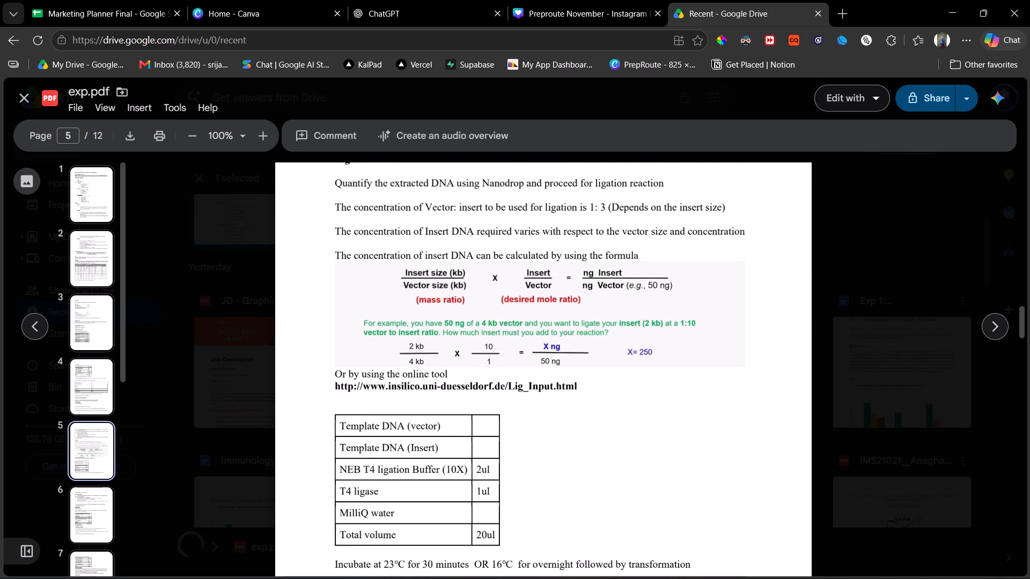
pyautogui.scroll(-9, 513, 322)
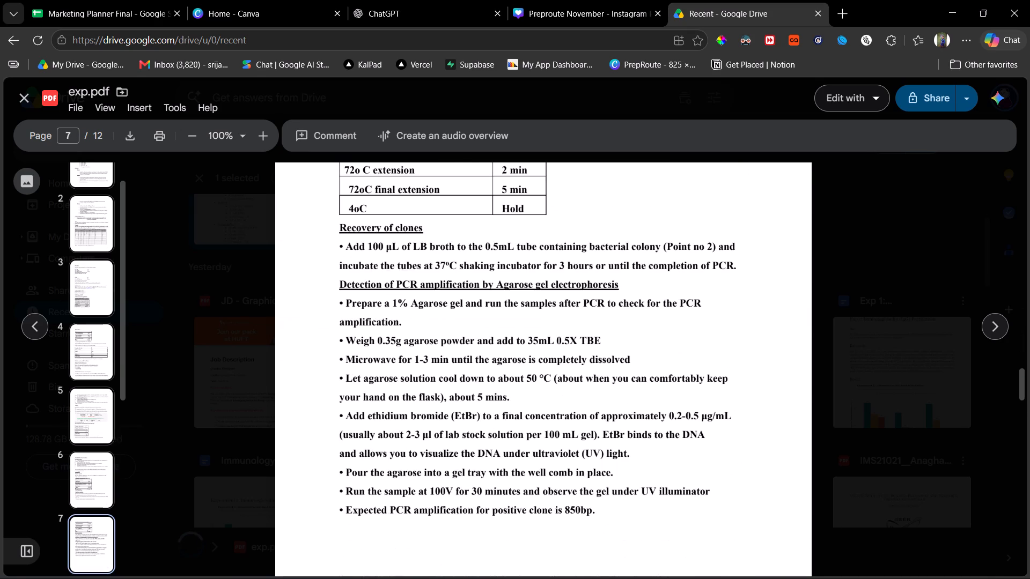
pyautogui.scroll(-7, 513, 322)
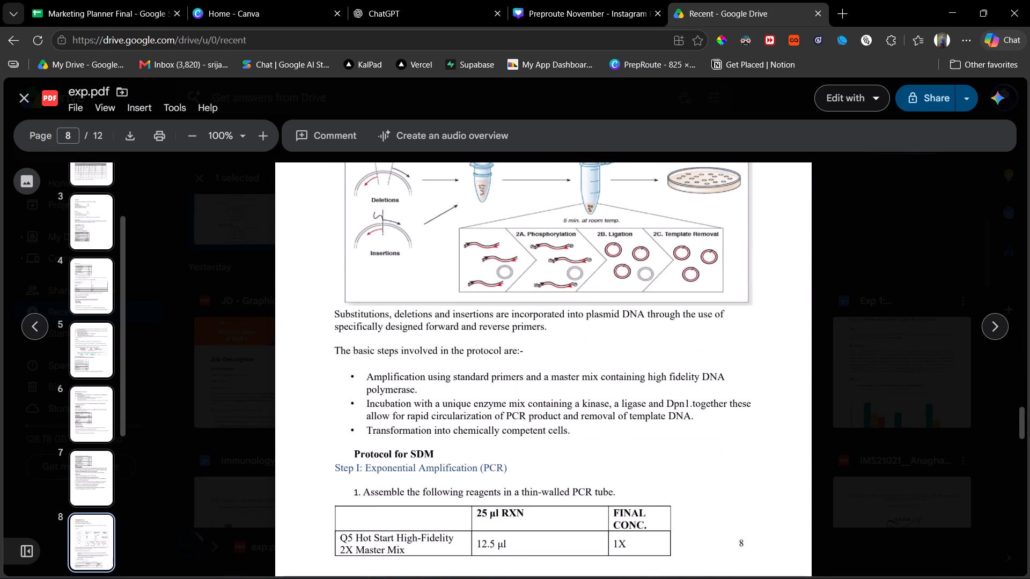
pyautogui.scroll(-5, 513, 322)
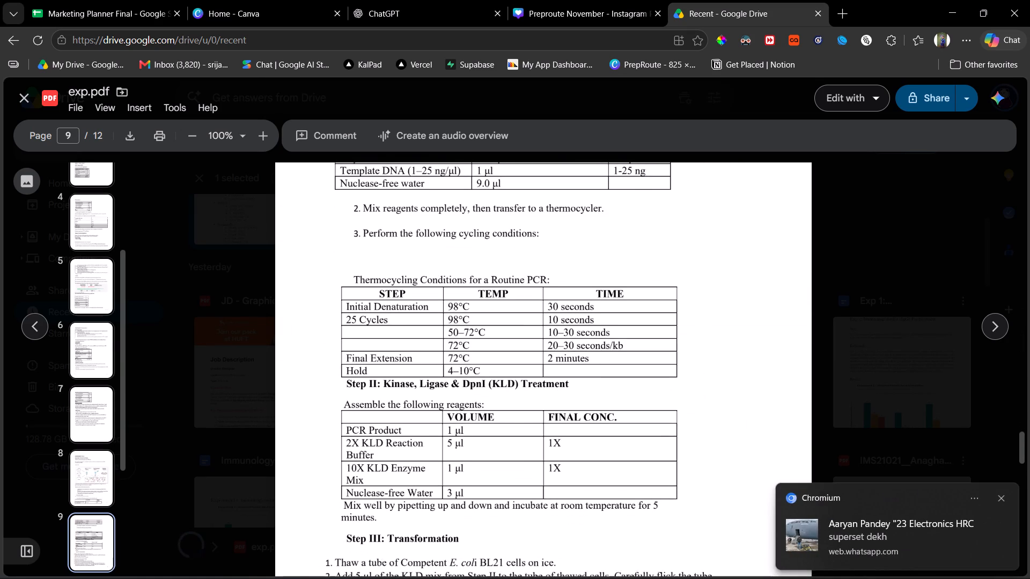
# Read the remaining experiments in exp.pdf, from the PCR and KLD protocol through RNA isolation and cDNA synthesis, and close the preview.
pyautogui.scroll(-3, 513, 322)
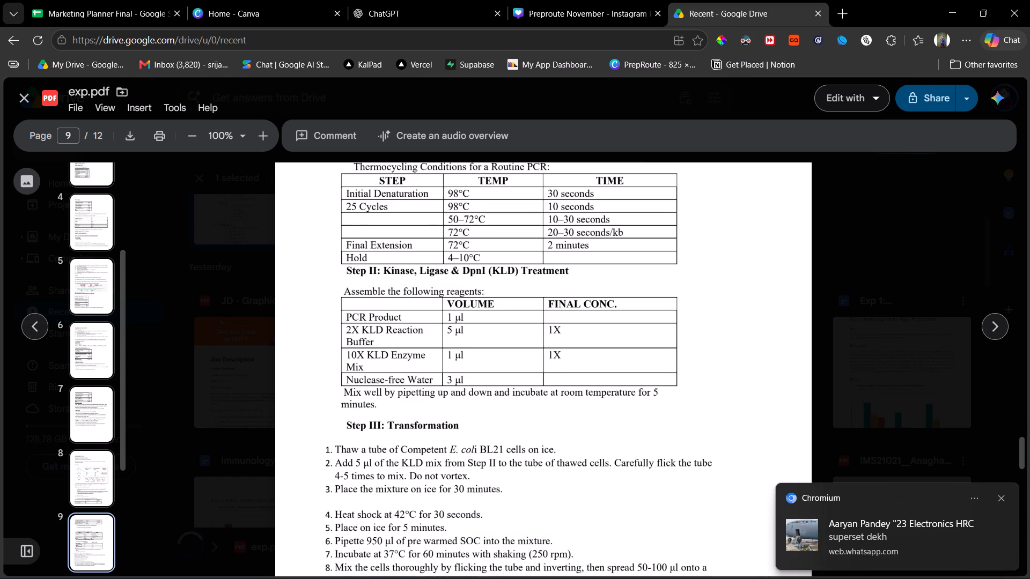
pyautogui.scroll(-2, 513, 322)
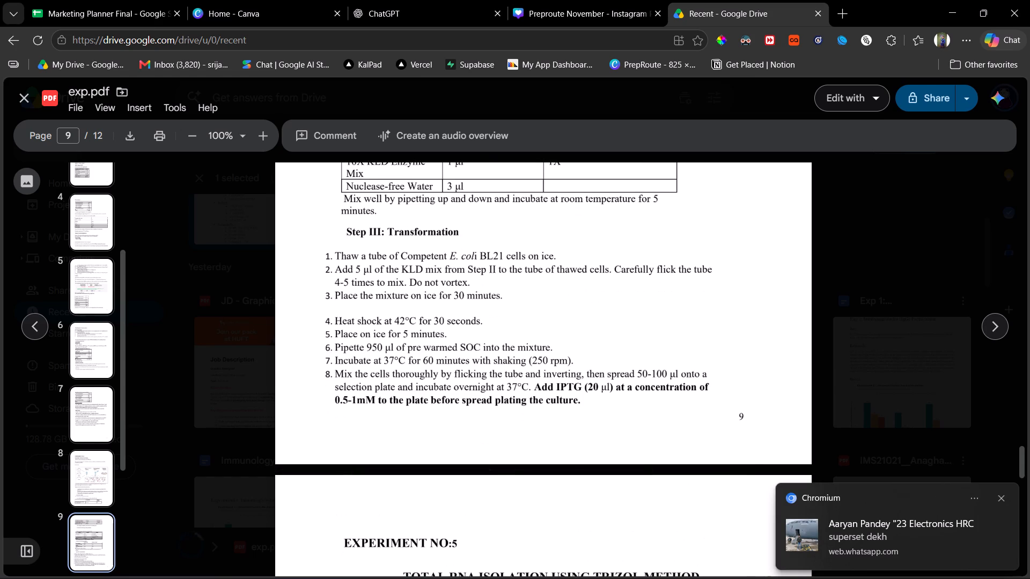
pyautogui.scroll(-8, 513, 322)
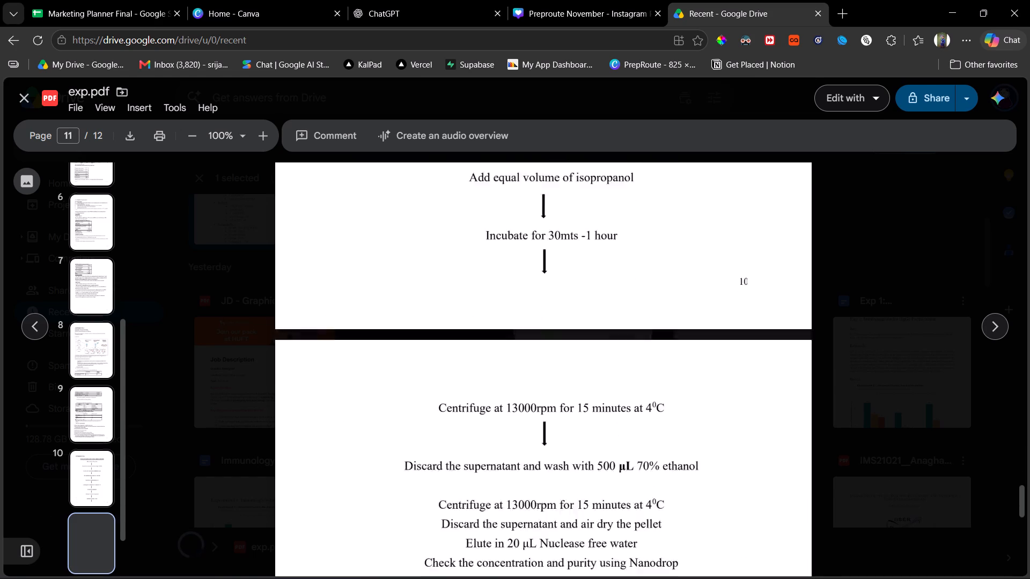
pyautogui.scroll(-7, 513, 322)
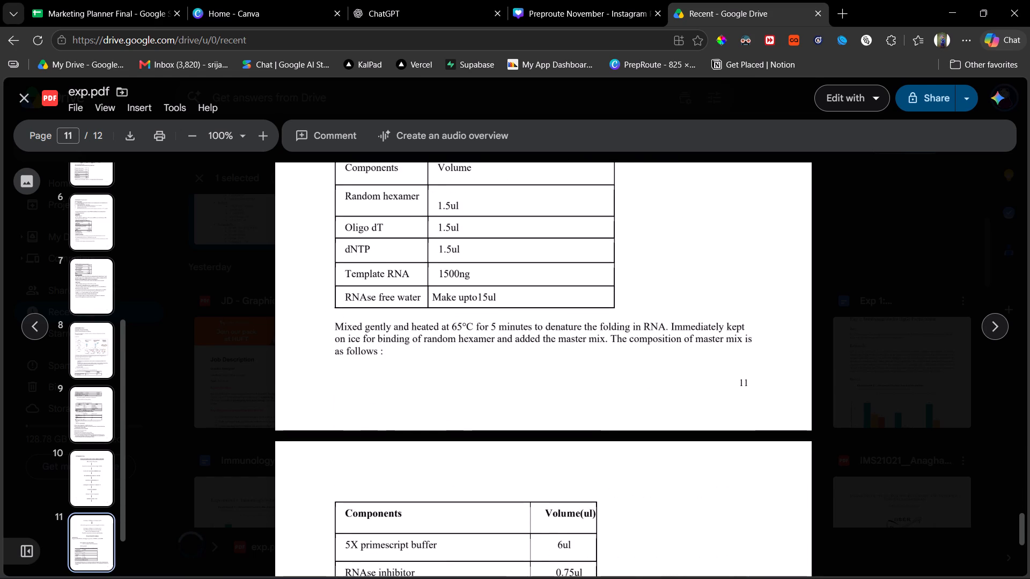
pyautogui.scroll(-5, 513, 322)
pyautogui.scroll(10, 516, 320)
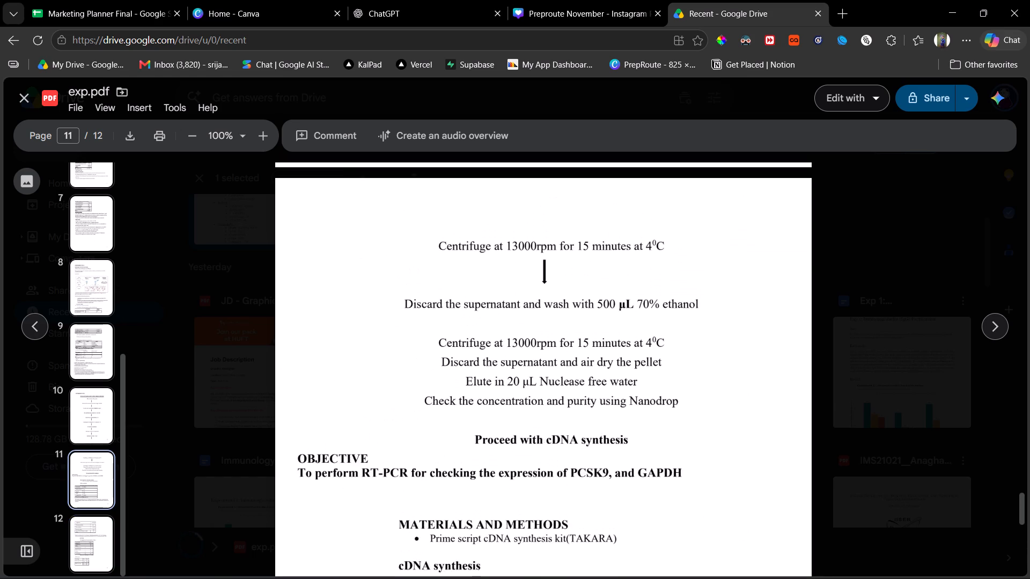
pyautogui.scroll(17, 516, 320)
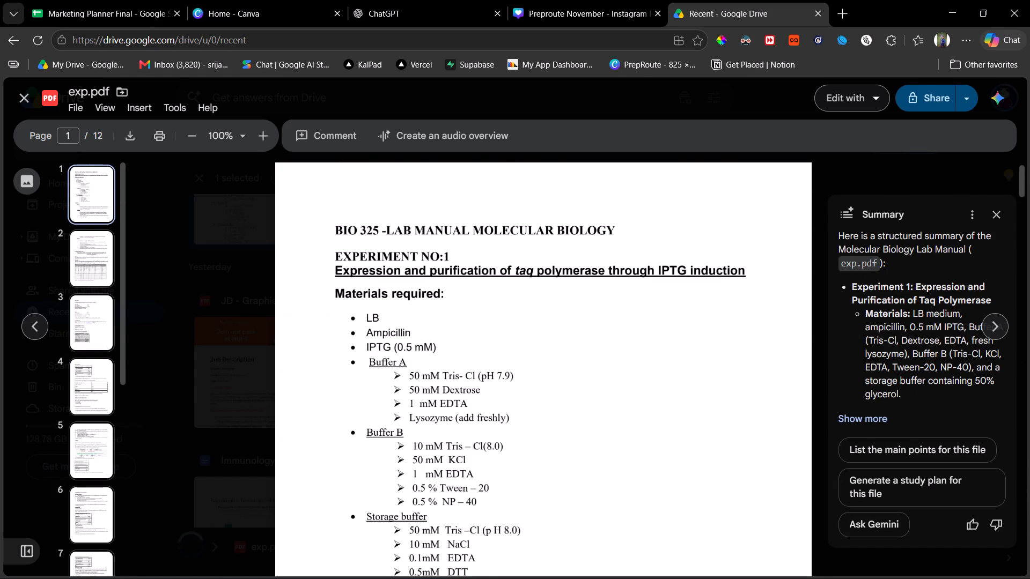
pyautogui.scroll(-20, 676, 374)
pyautogui.scroll(-4, 676, 374)
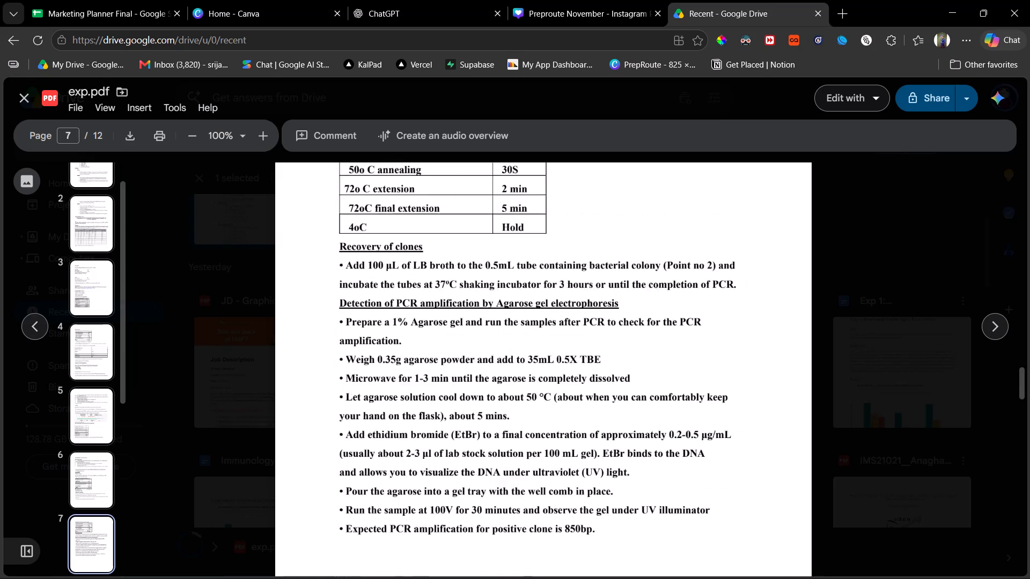
pyautogui.scroll(-2, 676, 374)
pyautogui.click(904, 280)
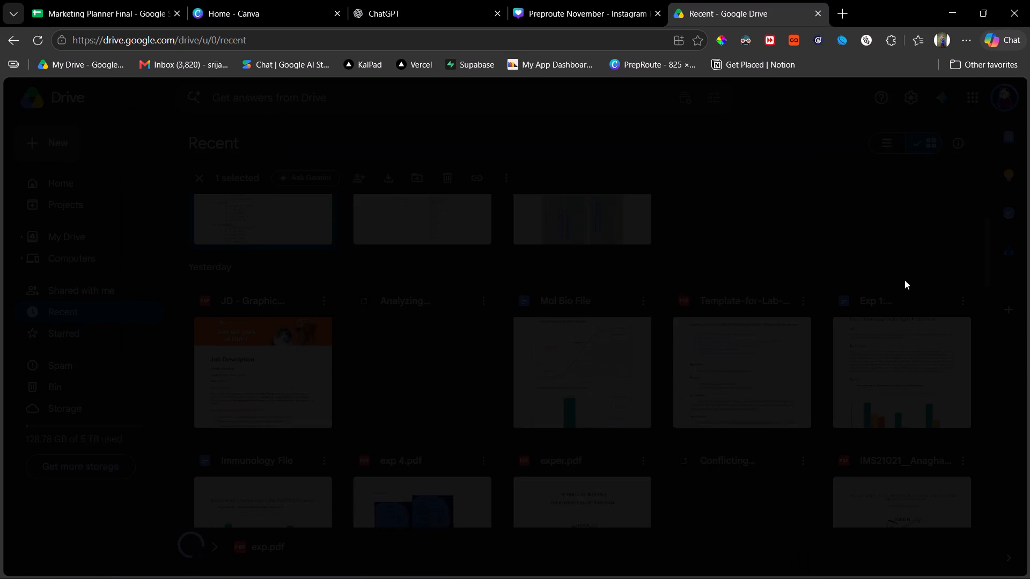
# Switch back to the Preproute November design in Canva and compare the Chhath poster on page 1 with the archer poster on page 2.
pyautogui.click(614, 3)
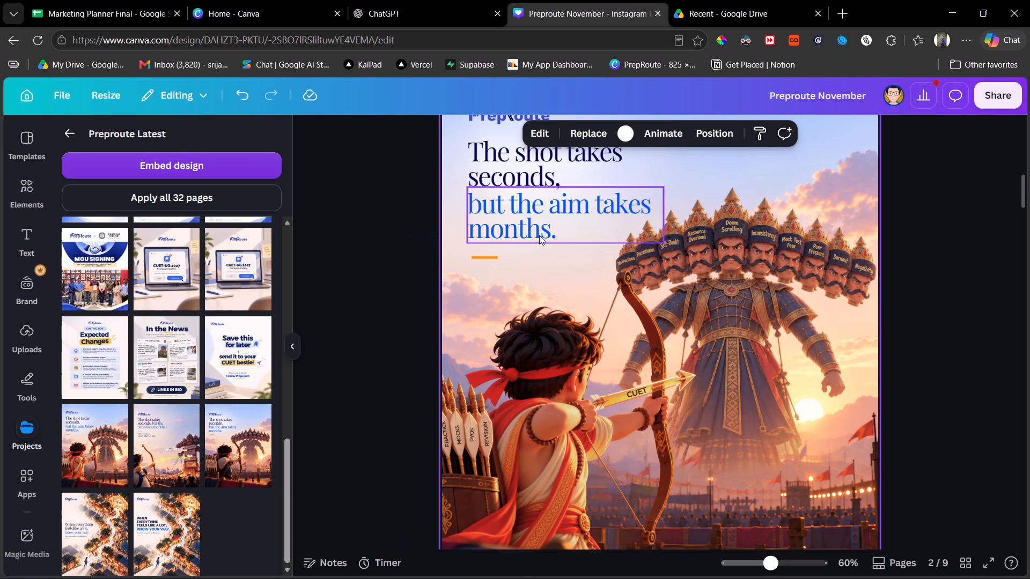
pyautogui.scroll(3, 539, 235)
pyautogui.scroll(-1, 527, 352)
pyautogui.click(531, 485)
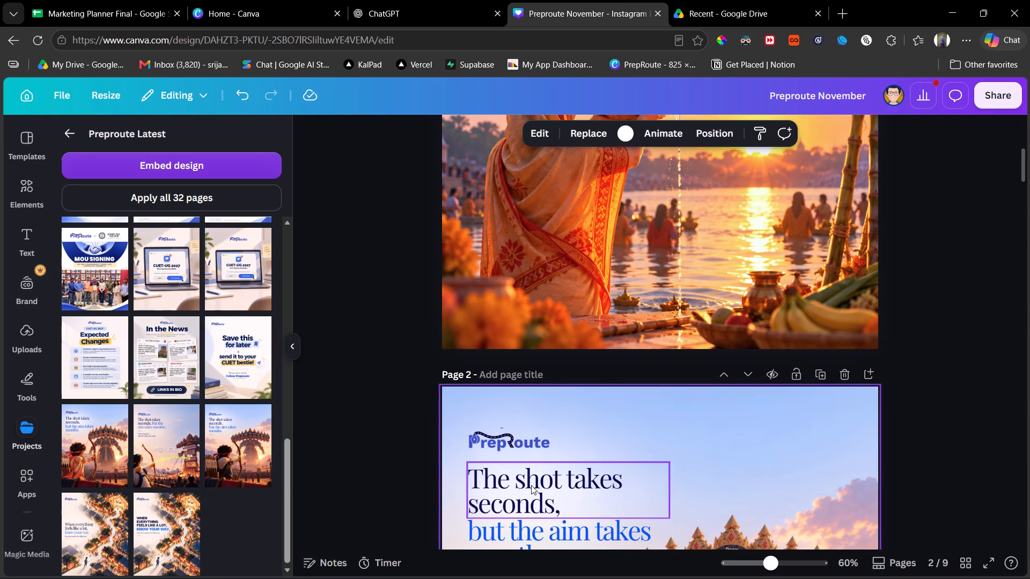
pyautogui.scroll(3, 563, 369)
pyautogui.scroll(-1, 563, 369)
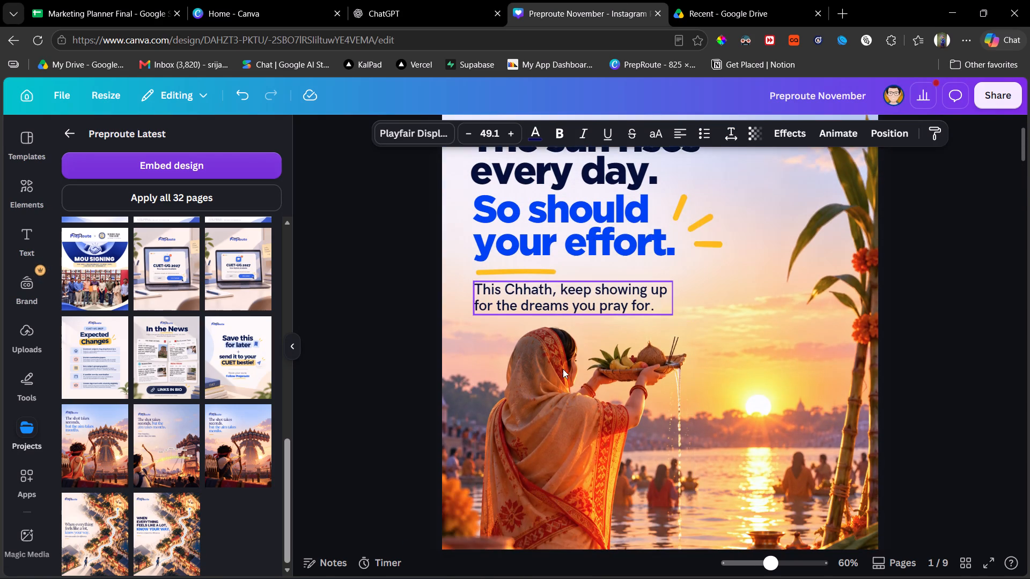
pyautogui.scroll(-1, 563, 369)
pyautogui.scroll(1, 563, 369)
pyautogui.scroll(-2, 563, 369)
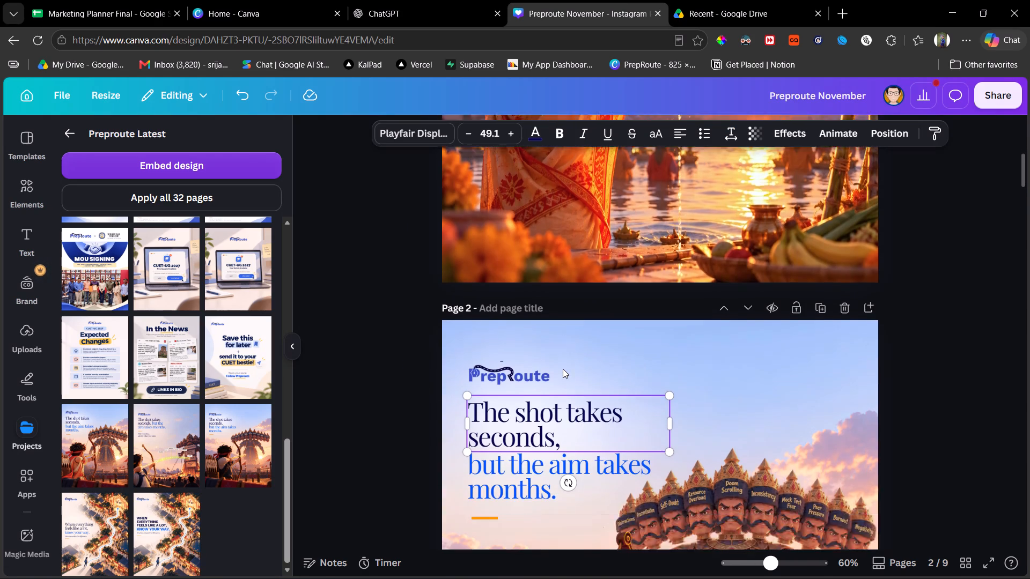
pyautogui.scroll(-4, 563, 369)
pyautogui.scroll(2, 563, 369)
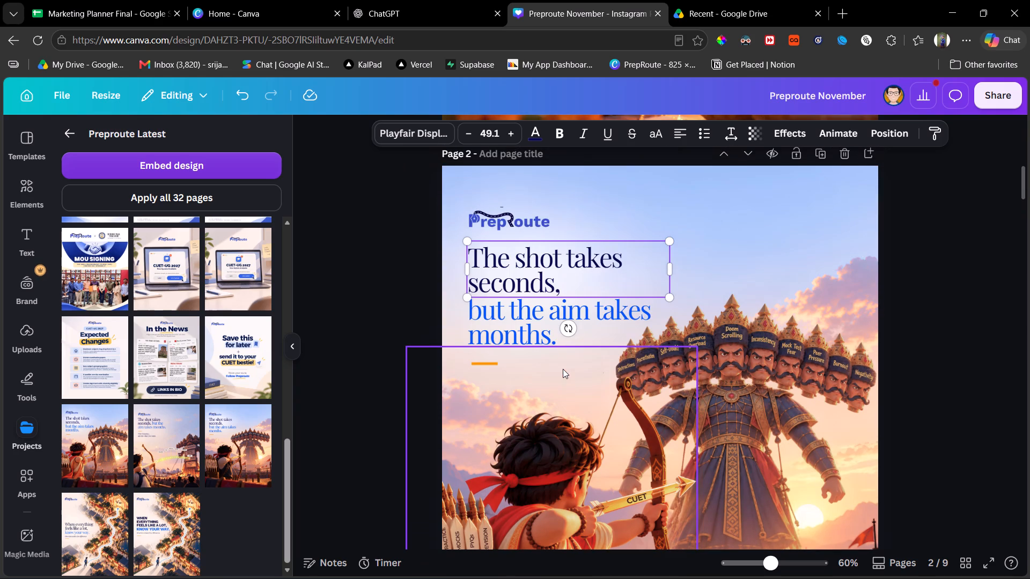
# Replace page 2's layout with the Preproute Latest variant of the archer poster that carries the line "This Dussehra, aim for what you want.".
pyautogui.click(164, 420)
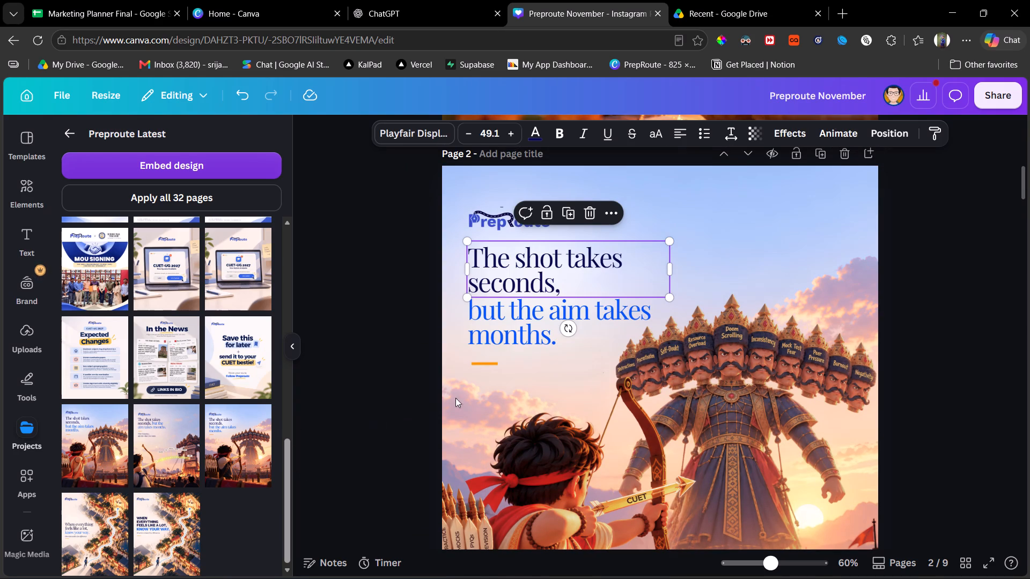
pyautogui.click(560, 152)
pyautogui.scroll(2, 546, 280)
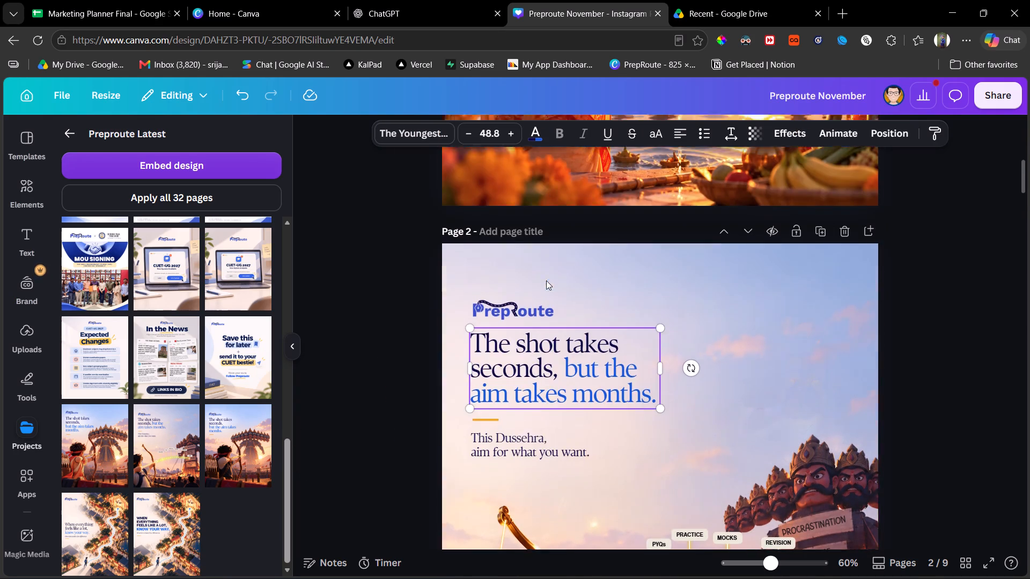
# Change the font of both headline text blocks on the Chhath poster to The Youngest Serif.
pyautogui.scroll(5, 546, 280)
pyautogui.click(555, 272)
pyautogui.scroll(1, 507, 363)
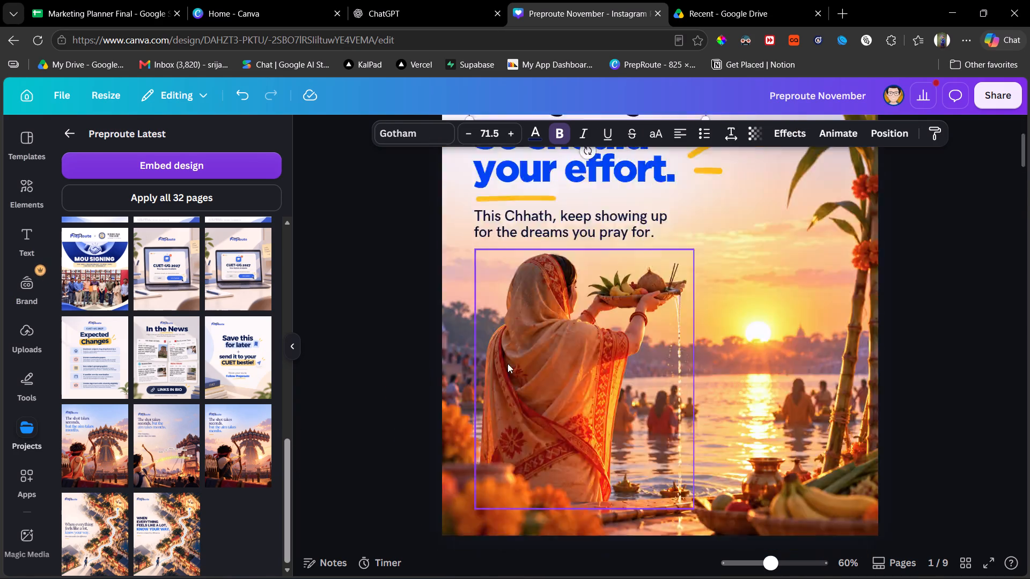
pyautogui.scroll(1, 507, 363)
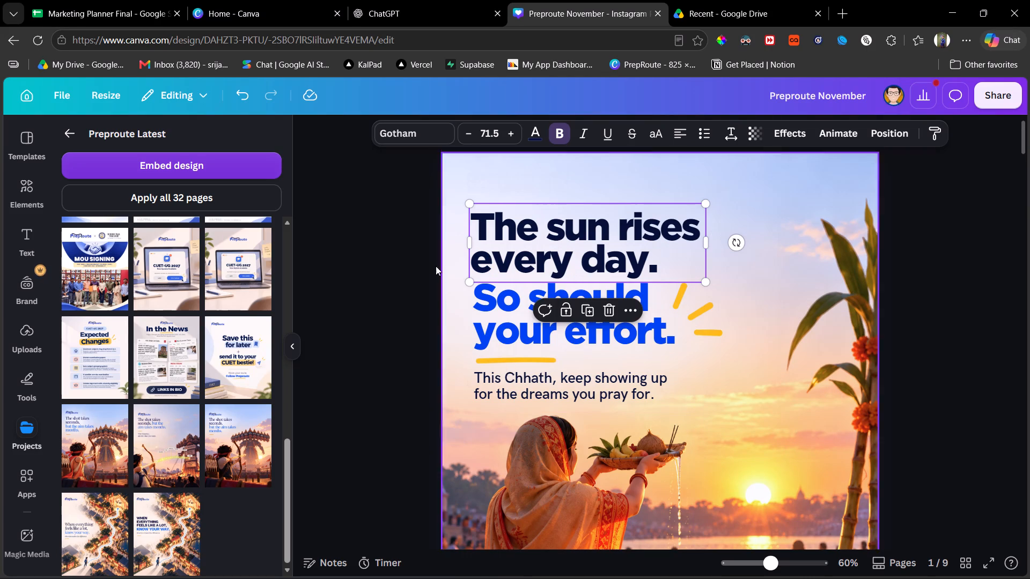
pyautogui.click(429, 135)
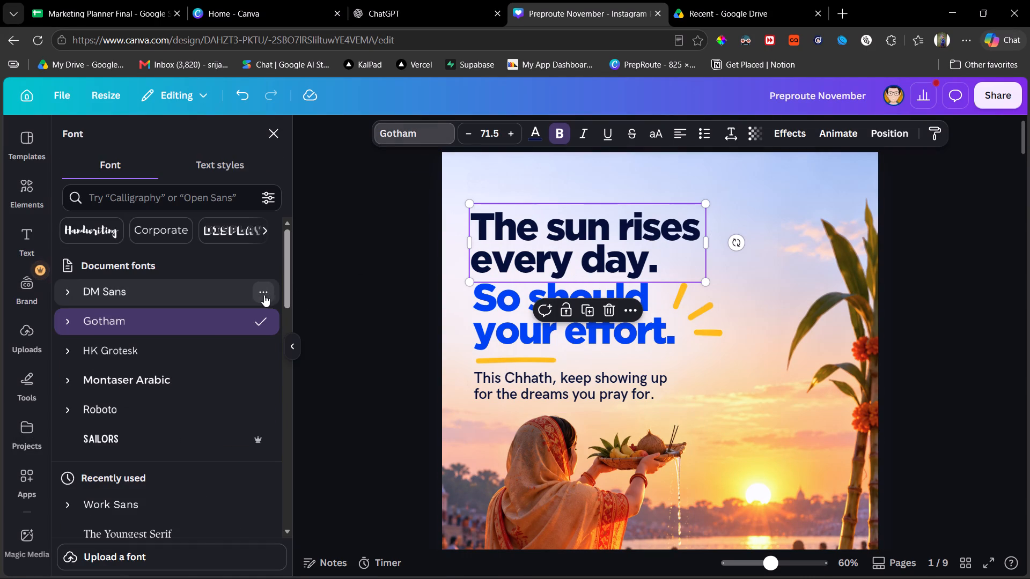
pyautogui.scroll(1, 176, 383)
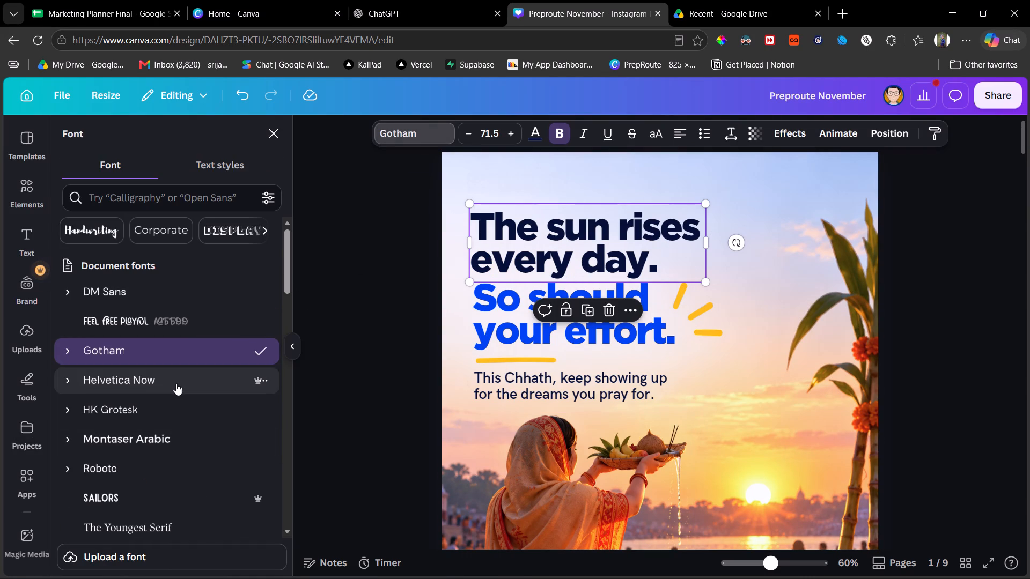
pyautogui.scroll(1, 176, 383)
pyautogui.scroll(-1, 180, 455)
pyautogui.click(173, 467)
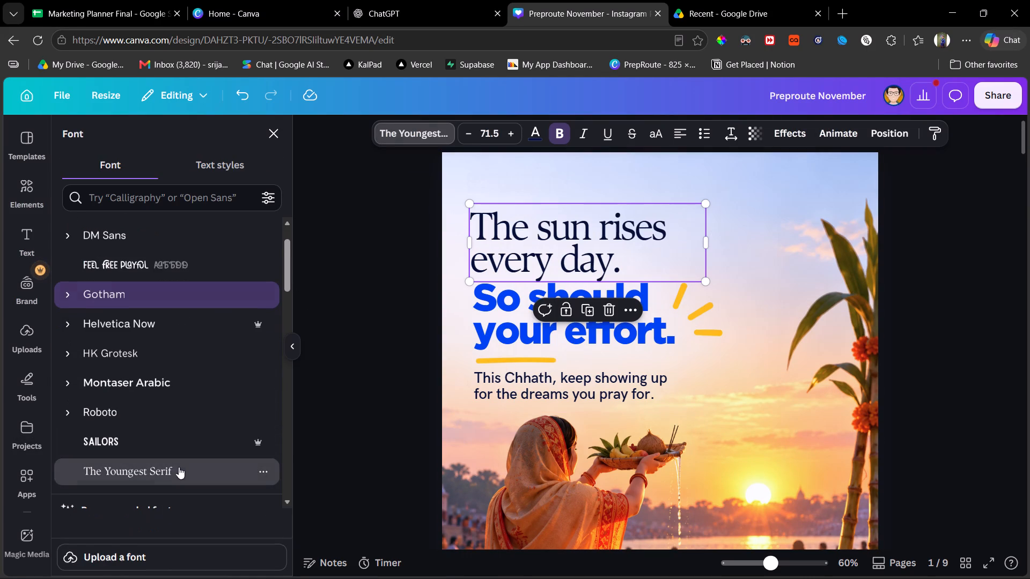
pyautogui.click(494, 325)
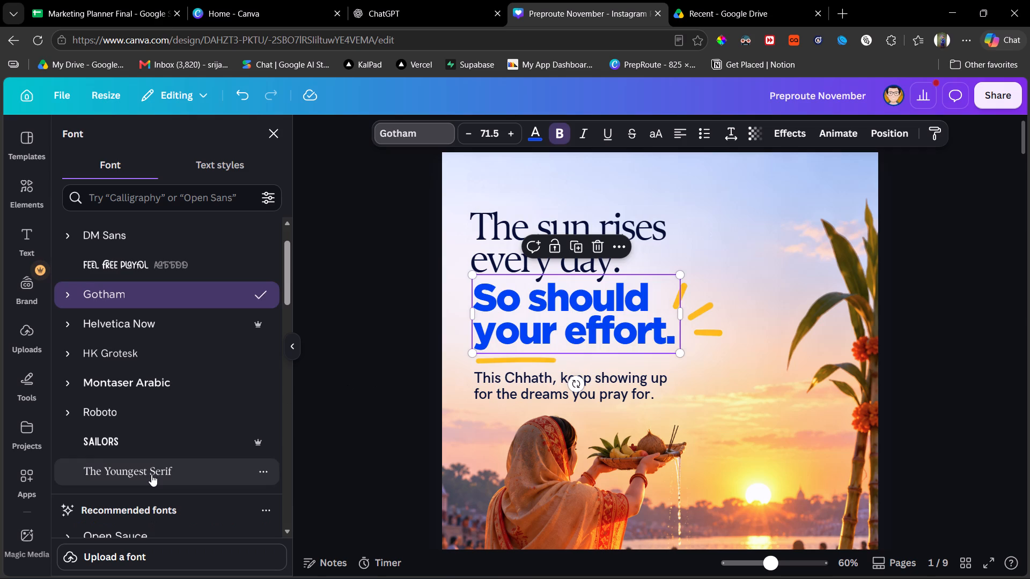
pyautogui.click(151, 474)
# Delete the three yellow accent strokes beside the Chhath headline and the yellow underline beneath it.
pyautogui.click(700, 319)
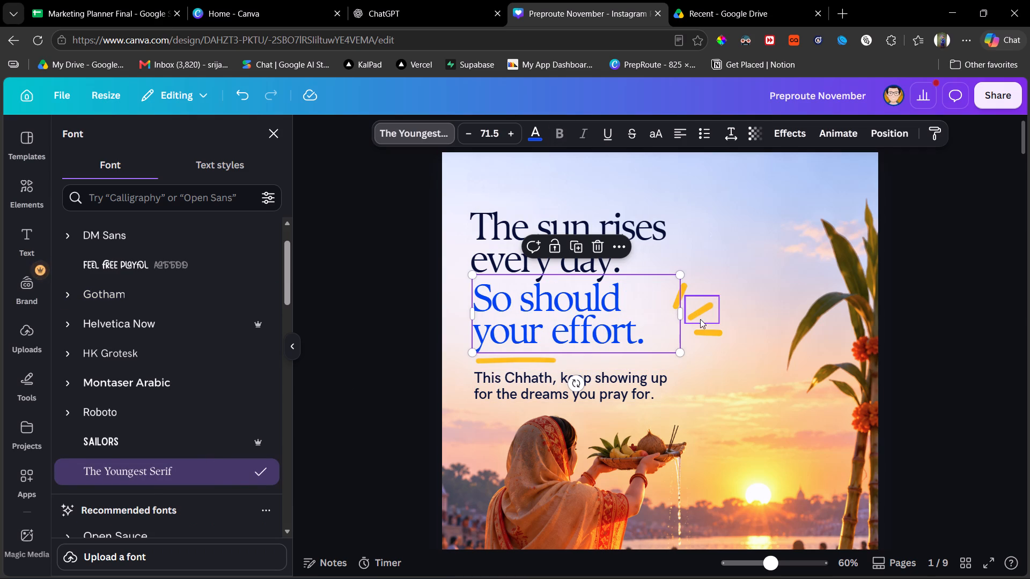
pyautogui.press('Delete')
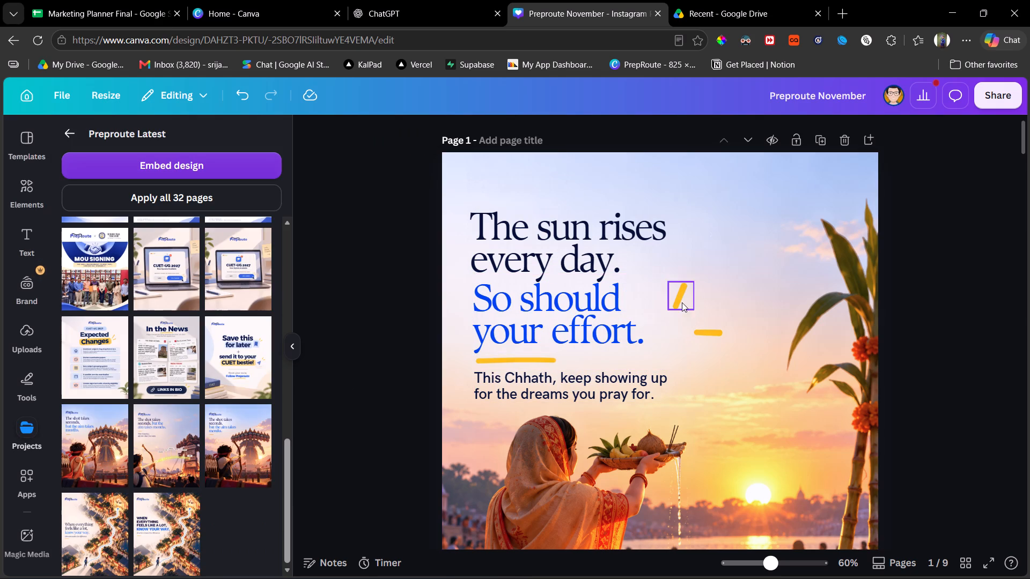
pyautogui.click(682, 302)
pyautogui.press('Delete')
pyautogui.click(714, 338)
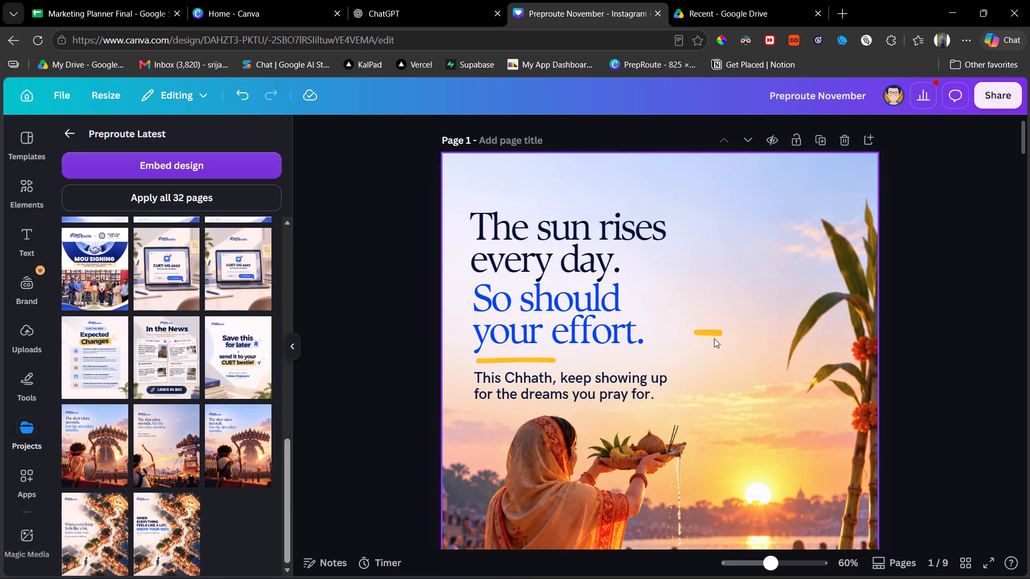
pyautogui.click(710, 328)
pyautogui.press('Delete')
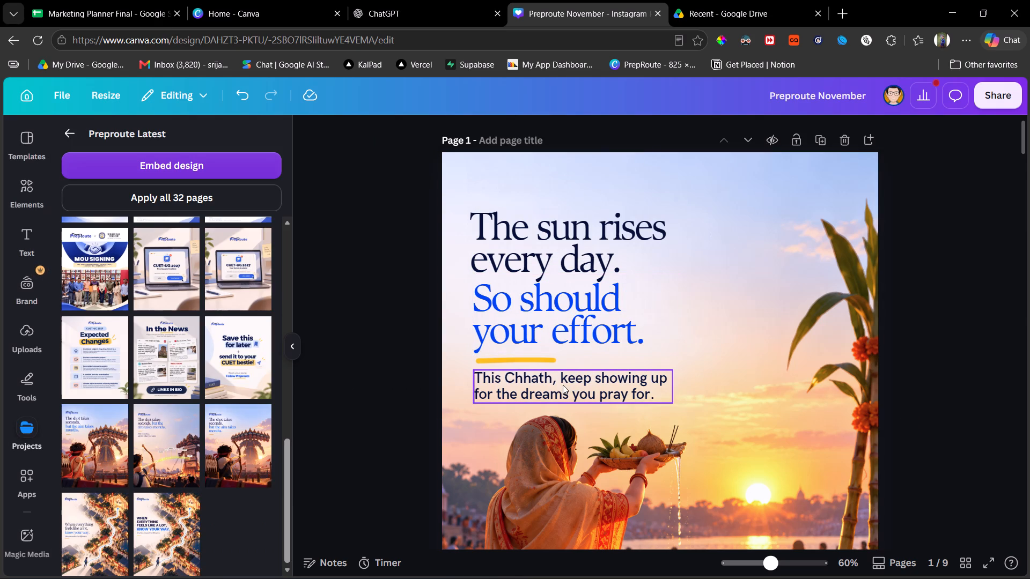
pyautogui.click(541, 362)
pyautogui.press('Delete')
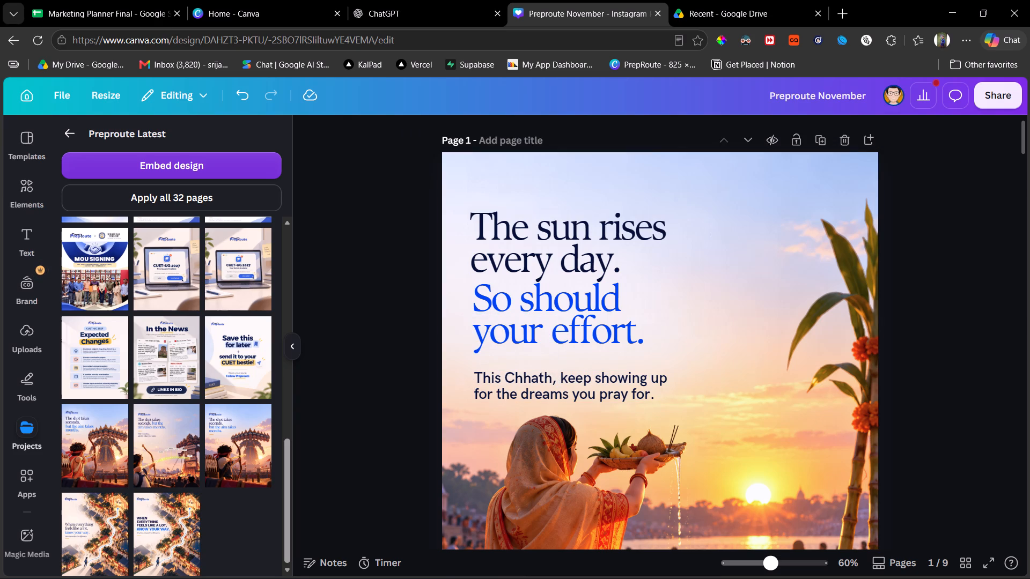
# Copy the short orange divider line from the Dussehra post on page 2 onto the Chhath poster.
pyautogui.scroll(-8, 541, 362)
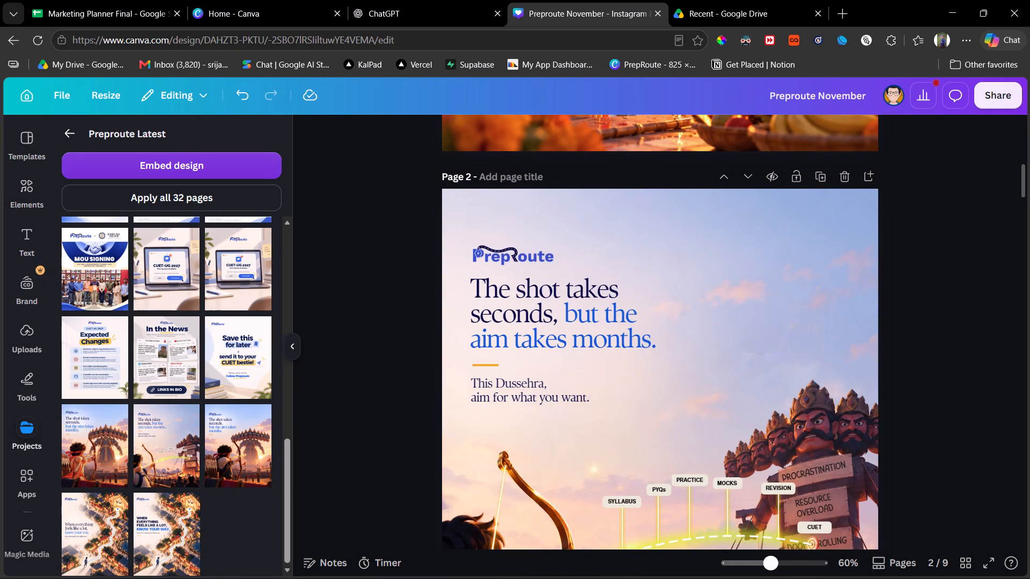
pyautogui.scroll(4, 541, 362)
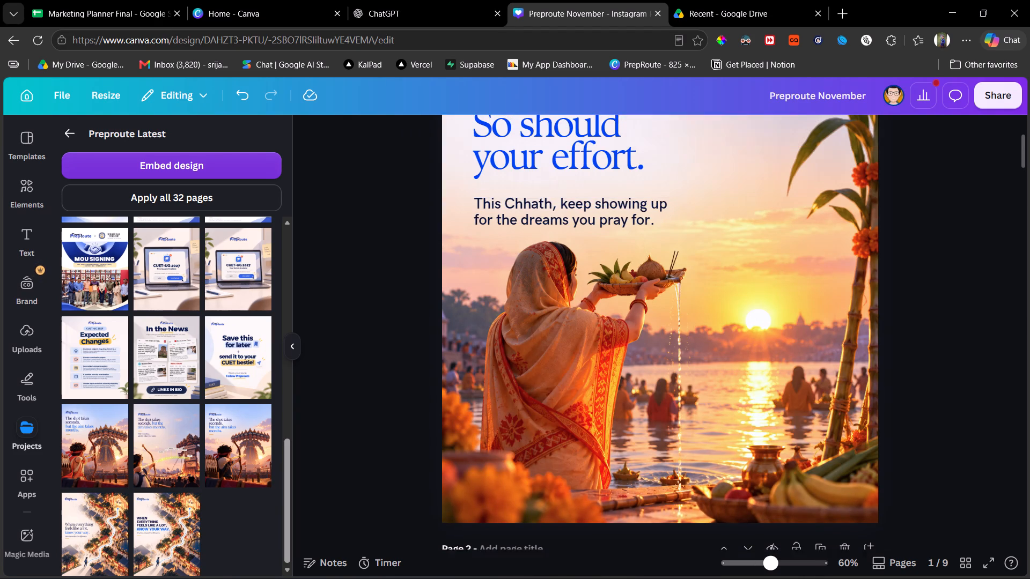
pyautogui.scroll(1, 541, 362)
pyautogui.scroll(-3, 532, 239)
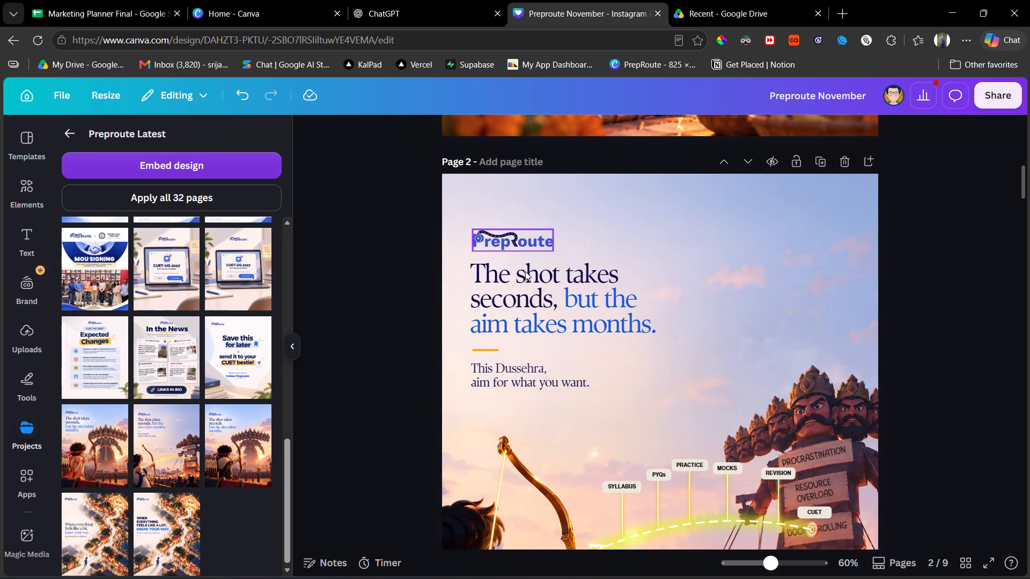
pyautogui.click(490, 355)
pyautogui.click(490, 355)
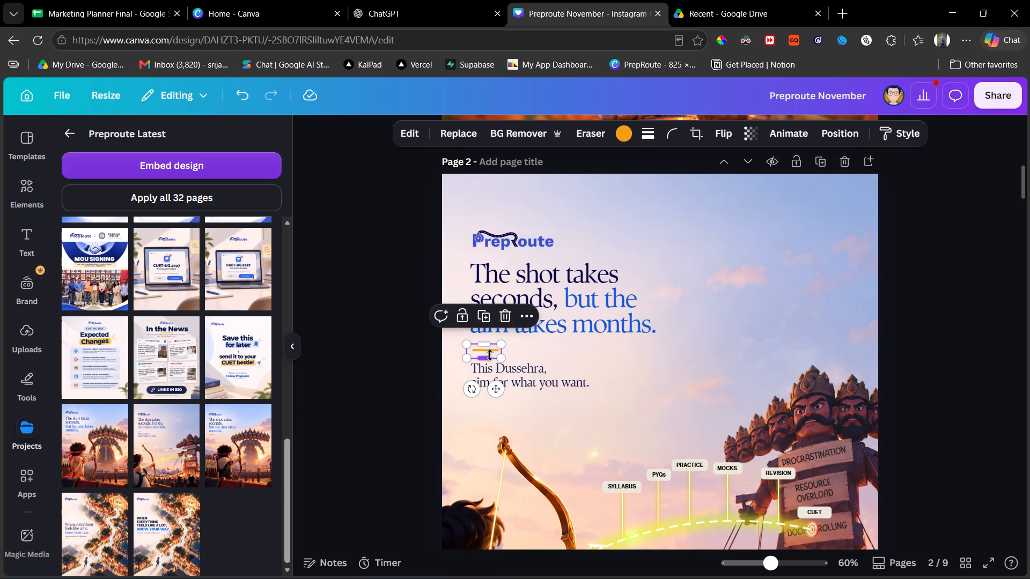
pyautogui.hotkey('ctrl', 'c')
pyautogui.hotkey('ctrl', 'c')
pyautogui.scroll(3, 490, 355)
pyautogui.click(579, 248)
pyautogui.scroll(2, 579, 248)
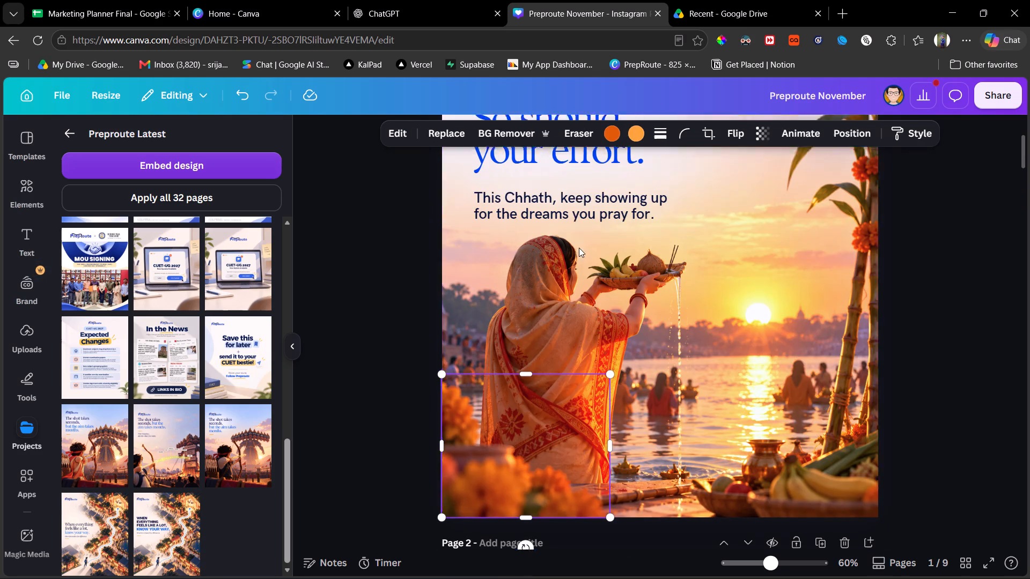
pyautogui.scroll(2, 579, 248)
pyautogui.hotkey('ctrl', 'v')
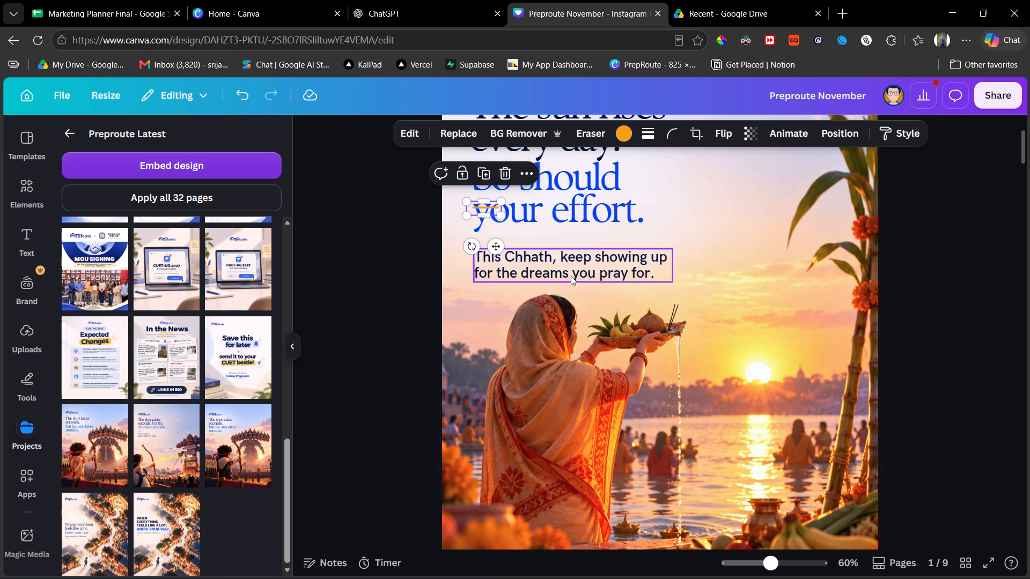
# Move the pasted orange divider down to just below "your effort." on the Chhath poster.
pyautogui.press('Down')
pyautogui.press('Down')
pyautogui.press('Down')
pyautogui.press('Down')
pyautogui.press('Down')
pyautogui.press('Down')
pyautogui.press('Down')
pyautogui.press('Down')
pyautogui.press('Down')
pyautogui.press('Down')
pyautogui.press('Down')
pyautogui.press('Down')
pyautogui.press('Down')
pyautogui.press('Down')
pyautogui.press('Down')
pyautogui.press('Down')
pyautogui.press('Down')
pyautogui.press('Down')
pyautogui.press('Down')
pyautogui.press('Down')
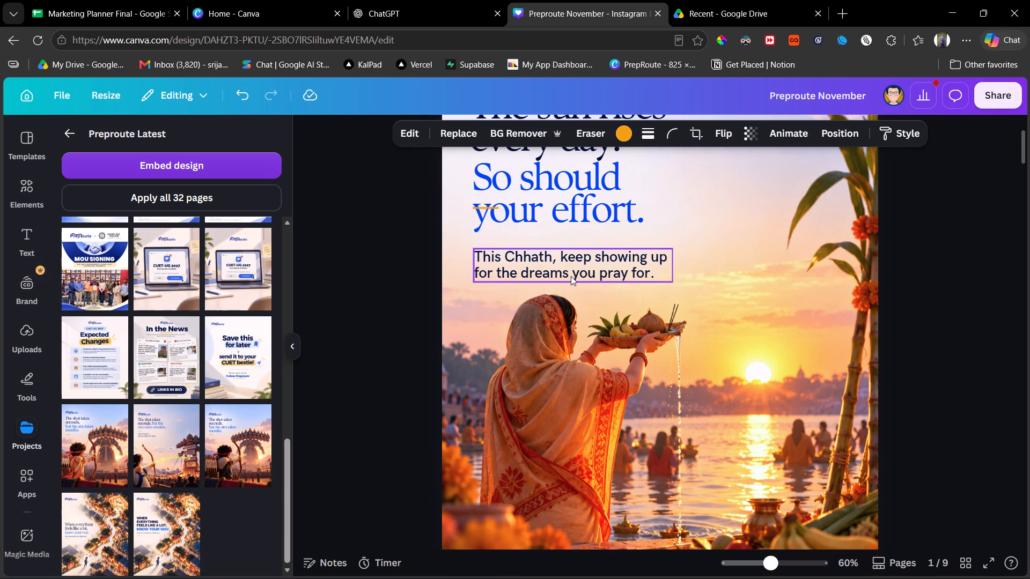
pyautogui.press('Up')
# Set "The sun rises every day." to font size 48.8, matching the Dussehra headline, and narrow its box so "every day." forms the second line.
pyautogui.scroll(-2, 571, 276)
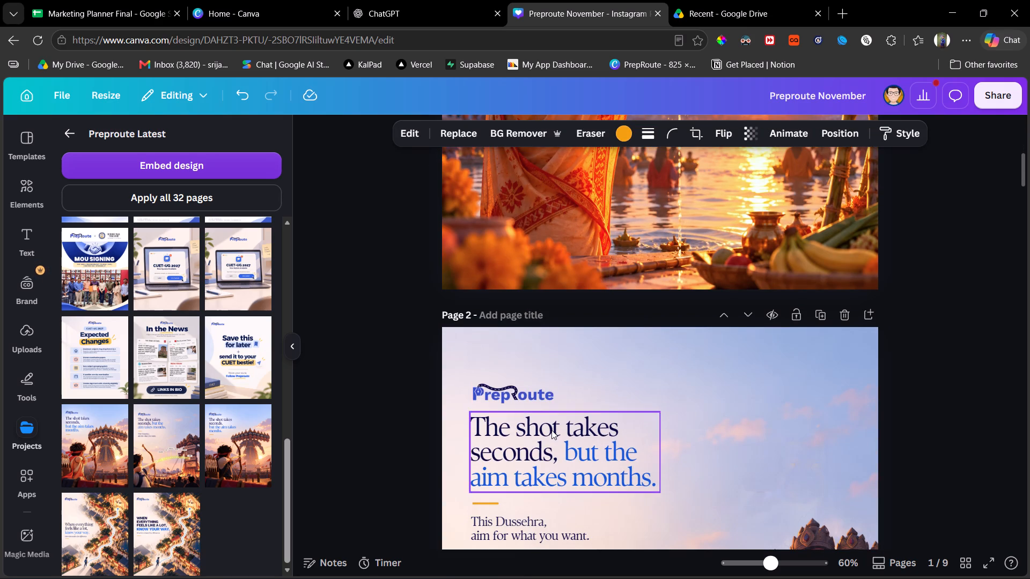
pyautogui.click(551, 430)
pyautogui.scroll(6, 560, 374)
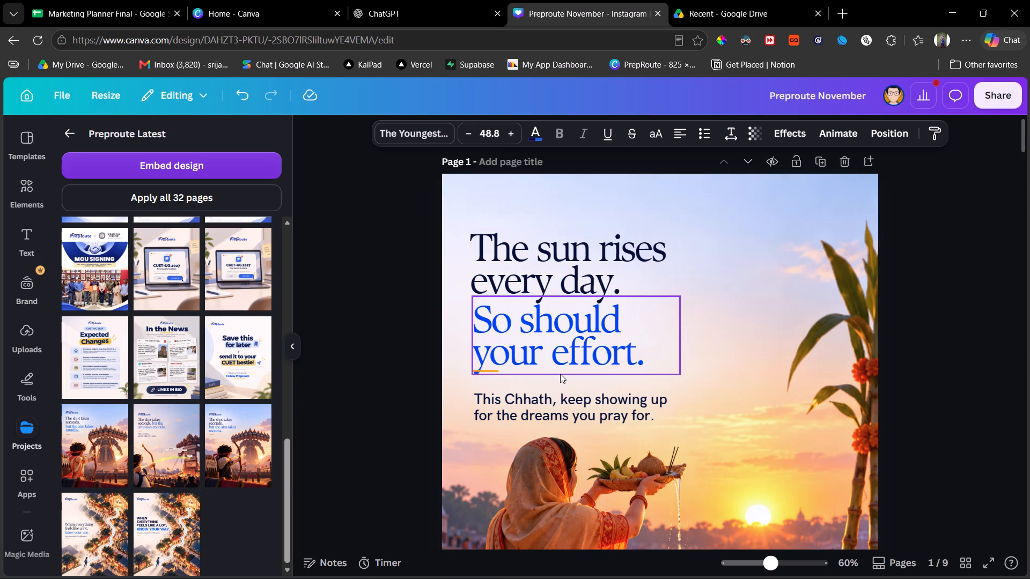
pyautogui.click(526, 257)
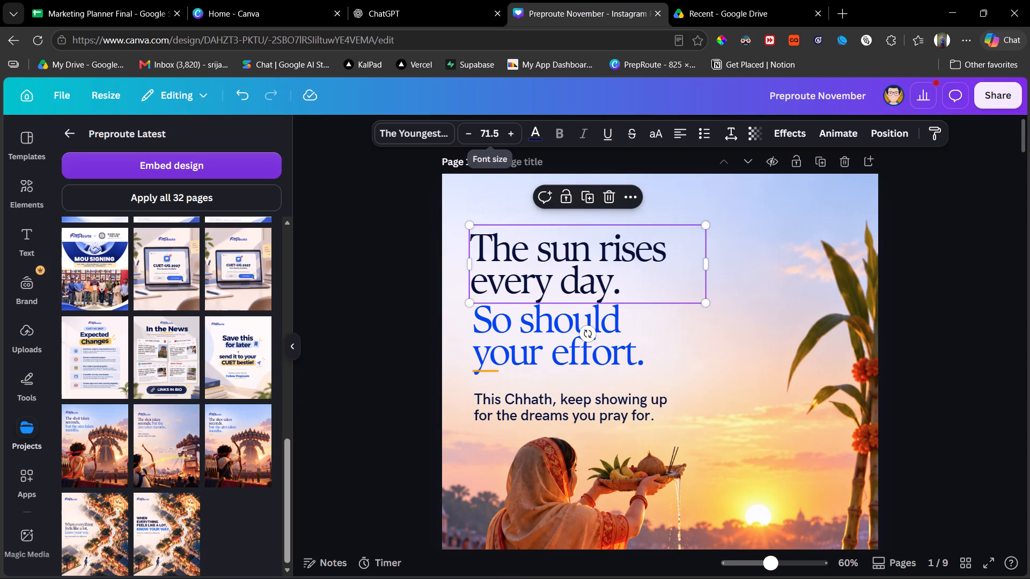
pyautogui.click(494, 134)
pyautogui.write('48.8')
pyautogui.press('Return')
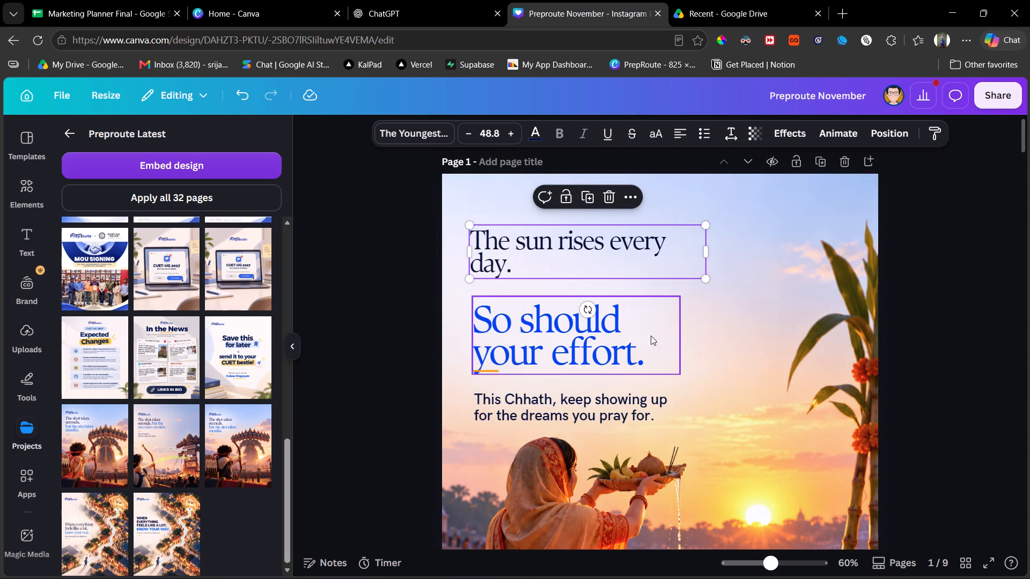
pyautogui.moveTo(708, 258); pyautogui.dragTo(659, 262)
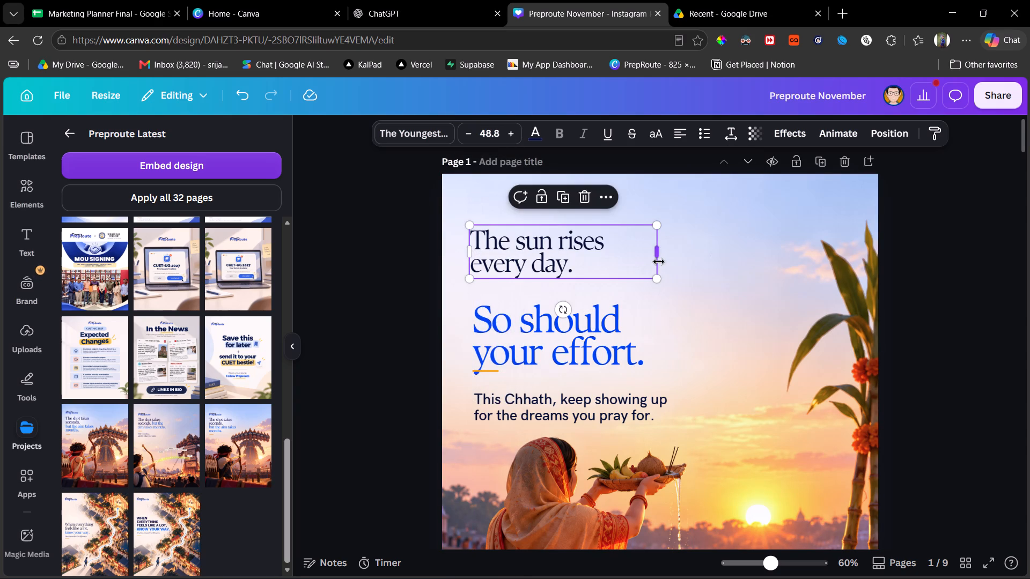
# Set "So should your effort." to font size 48.8 and narrow its box to about 317 wide so "your effort." forms the second line.
pyautogui.click(592, 347)
pyautogui.click(502, 130)
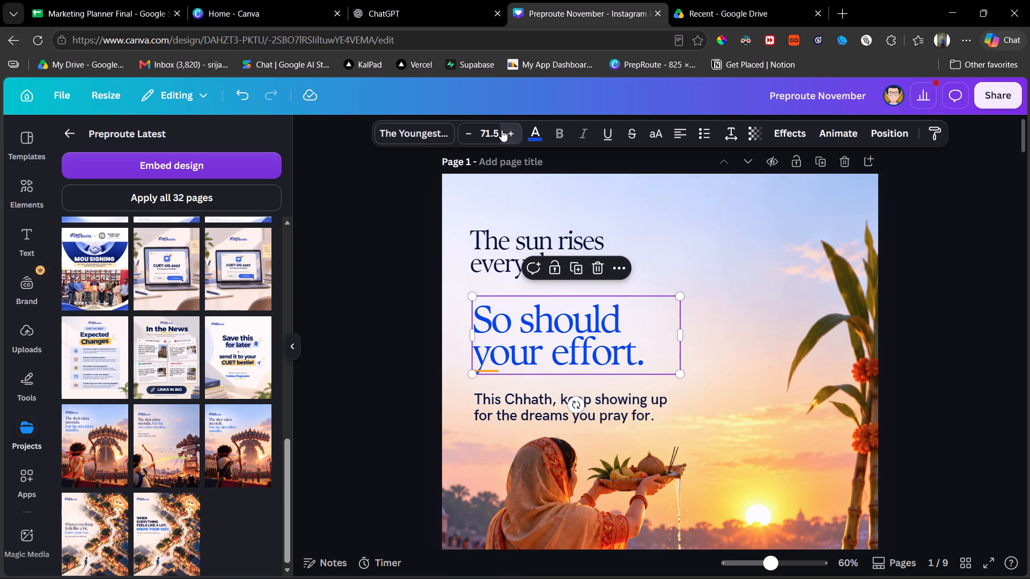
pyautogui.click(489, 131)
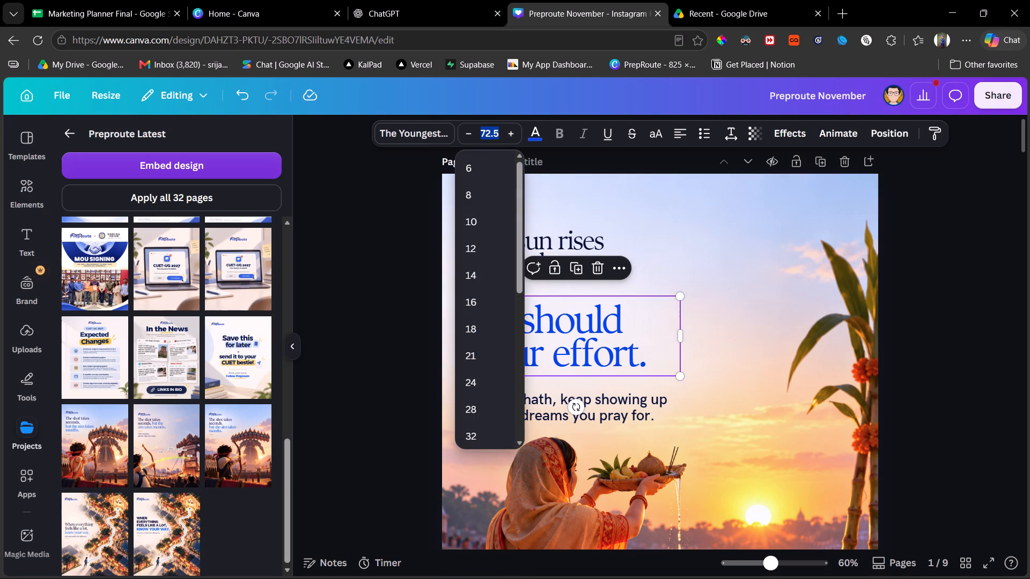
pyautogui.press('7')
pyautogui.press('BackSpace')
pyautogui.write('48.8')
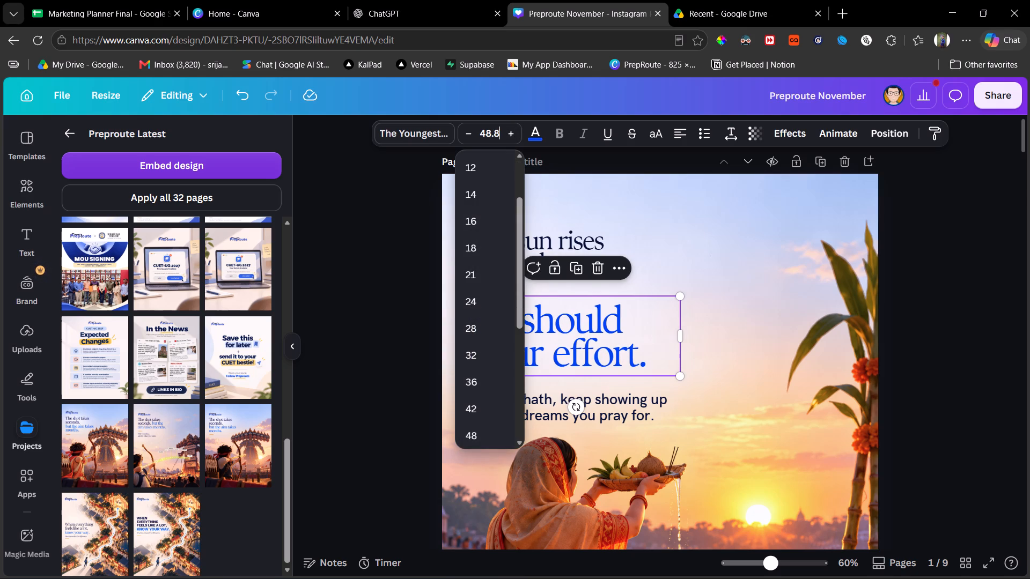
pyautogui.press('Return')
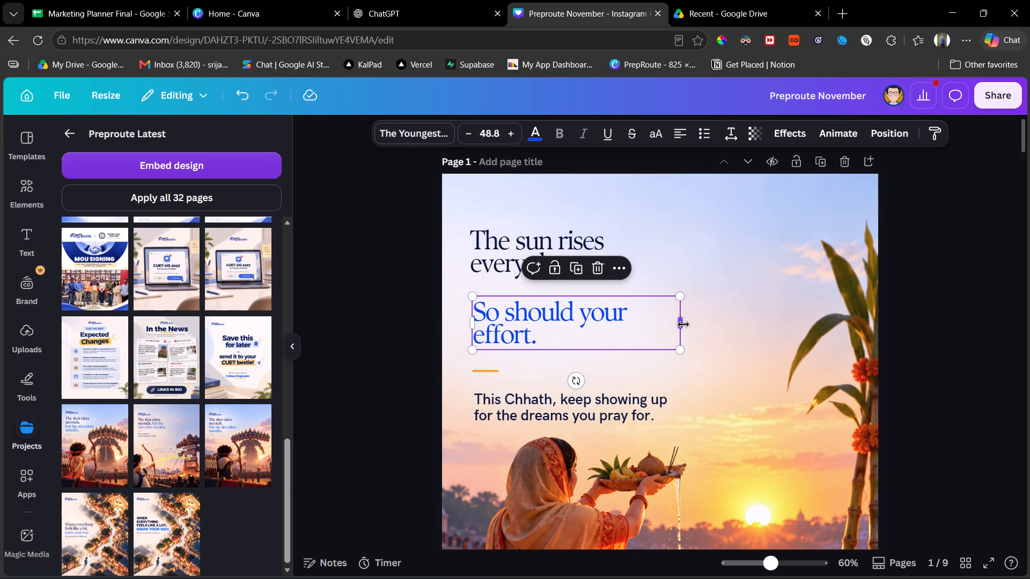
pyautogui.moveTo(683, 325); pyautogui.dragTo(604, 334)
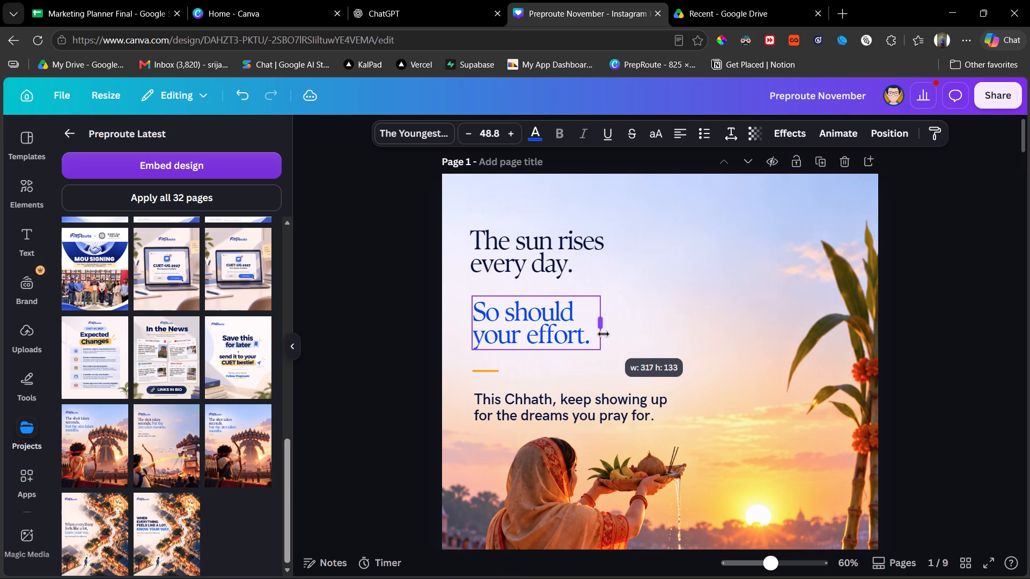
# Move "So should your effort." up close beneath "The sun rises every day.", aligning their left edges.
pyautogui.moveTo(575, 329); pyautogui.dragTo(572, 315)
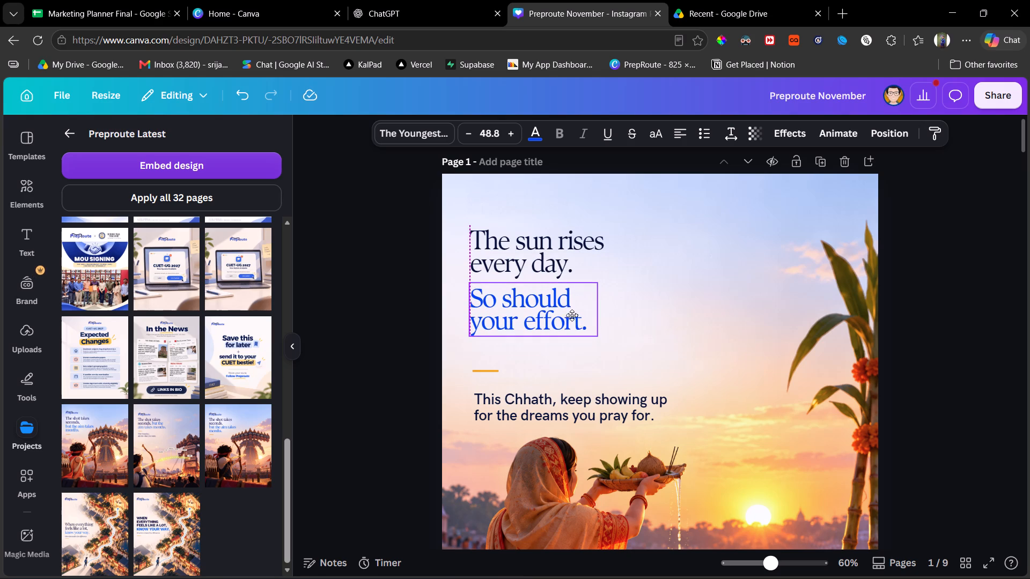
pyautogui.moveTo(572, 315); pyautogui.dragTo(571, 309)
pyautogui.click(702, 328)
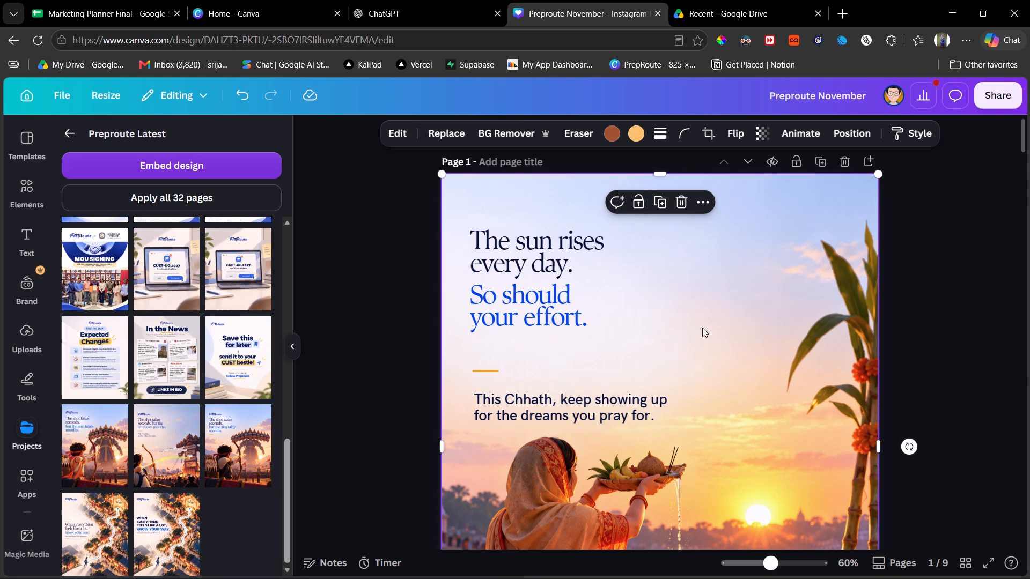
pyautogui.click(524, 293)
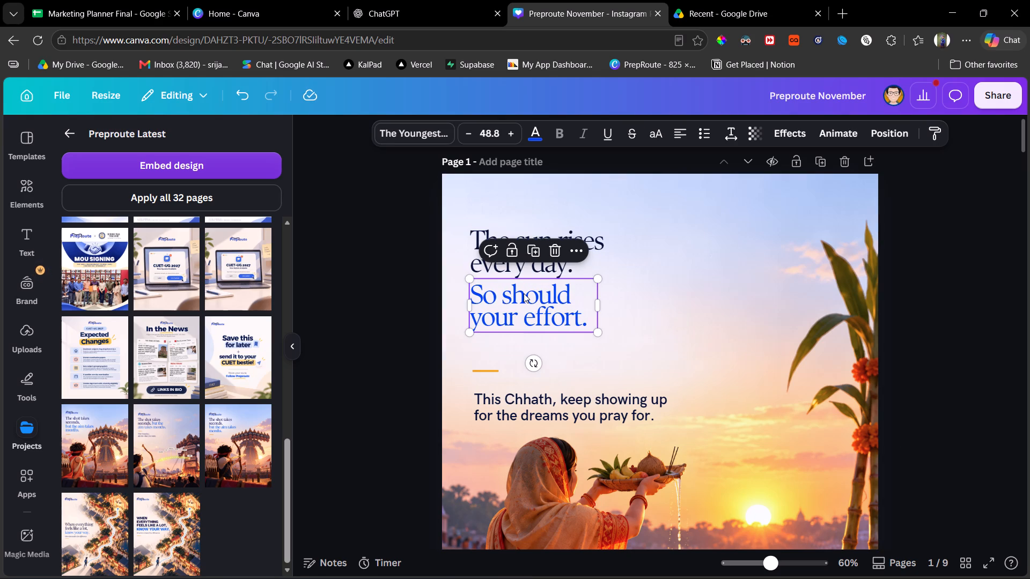
pyautogui.press('Up')
pyautogui.press('Up')
pyautogui.press('Up')
pyautogui.press('Up')
pyautogui.press('Up')
pyautogui.press('Up')
pyautogui.press('Up')
pyautogui.press('Up')
pyautogui.press('Up')
pyautogui.press('Up')
pyautogui.press('Up')
pyautogui.press('Up')
pyautogui.press('Up')
pyautogui.press('Up')
pyautogui.press('Up')
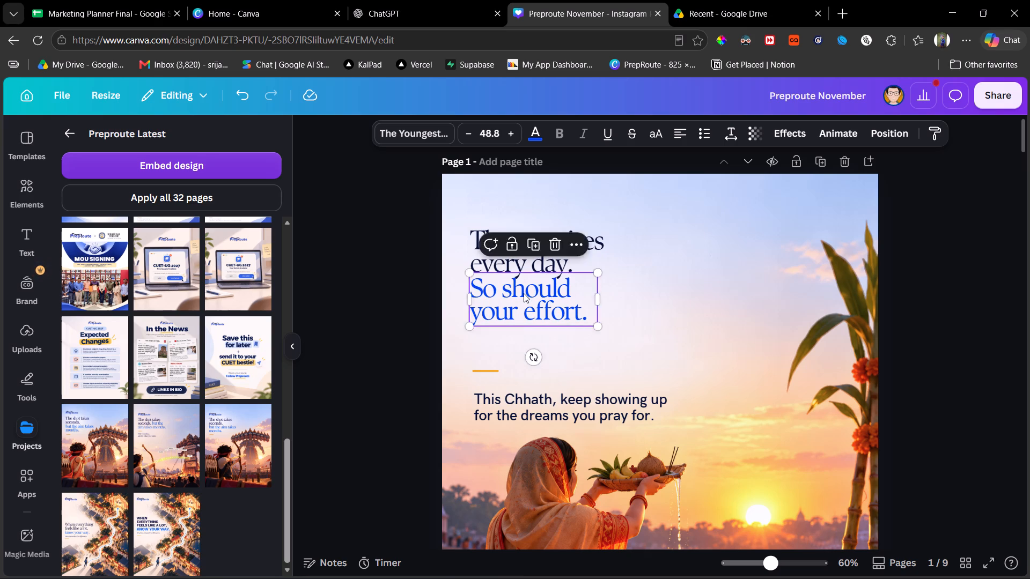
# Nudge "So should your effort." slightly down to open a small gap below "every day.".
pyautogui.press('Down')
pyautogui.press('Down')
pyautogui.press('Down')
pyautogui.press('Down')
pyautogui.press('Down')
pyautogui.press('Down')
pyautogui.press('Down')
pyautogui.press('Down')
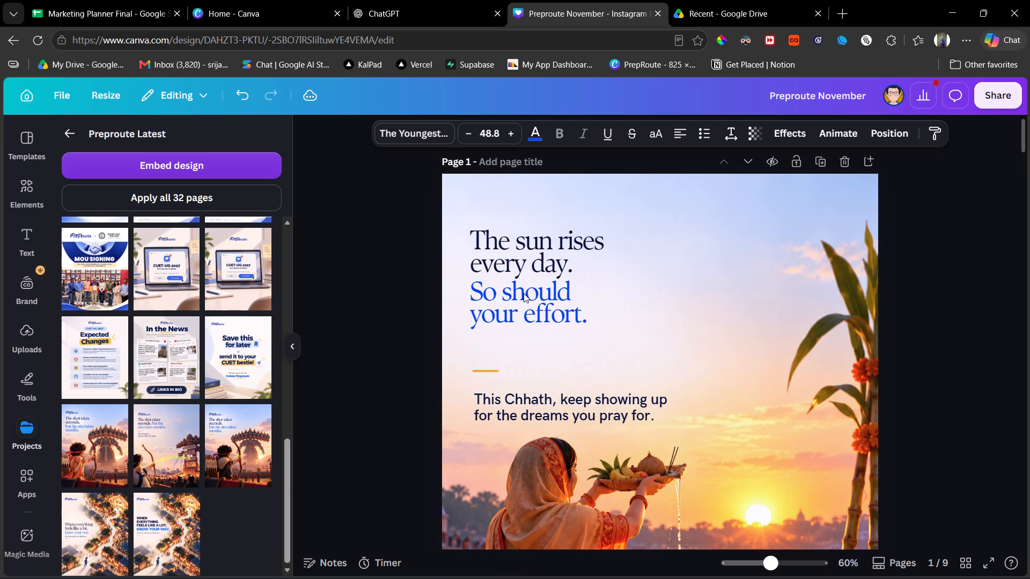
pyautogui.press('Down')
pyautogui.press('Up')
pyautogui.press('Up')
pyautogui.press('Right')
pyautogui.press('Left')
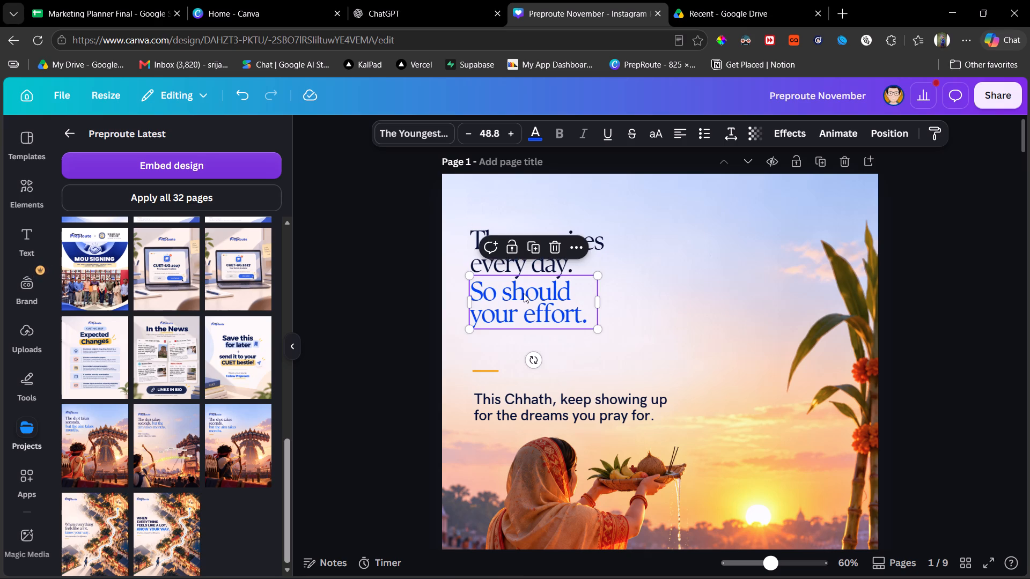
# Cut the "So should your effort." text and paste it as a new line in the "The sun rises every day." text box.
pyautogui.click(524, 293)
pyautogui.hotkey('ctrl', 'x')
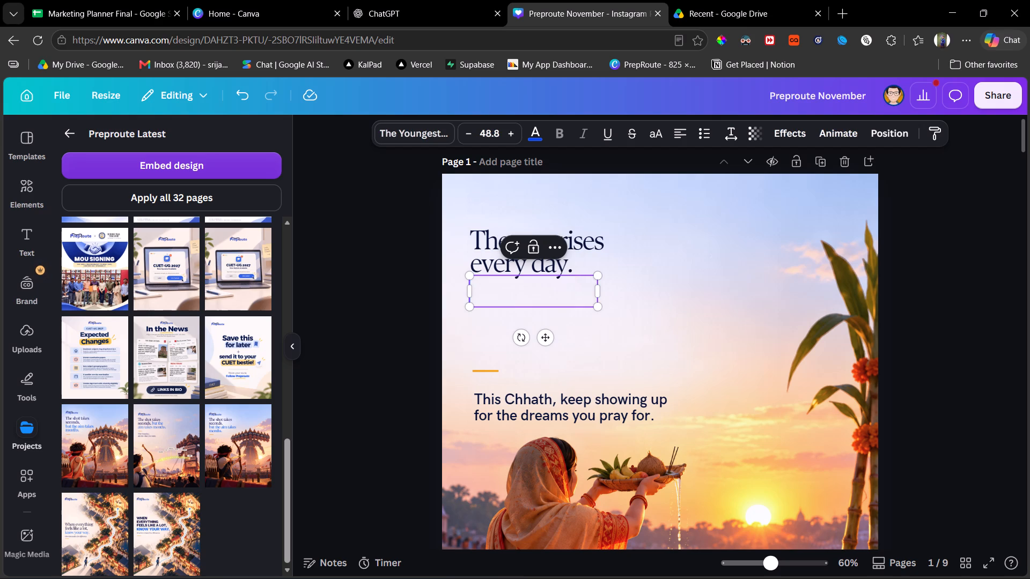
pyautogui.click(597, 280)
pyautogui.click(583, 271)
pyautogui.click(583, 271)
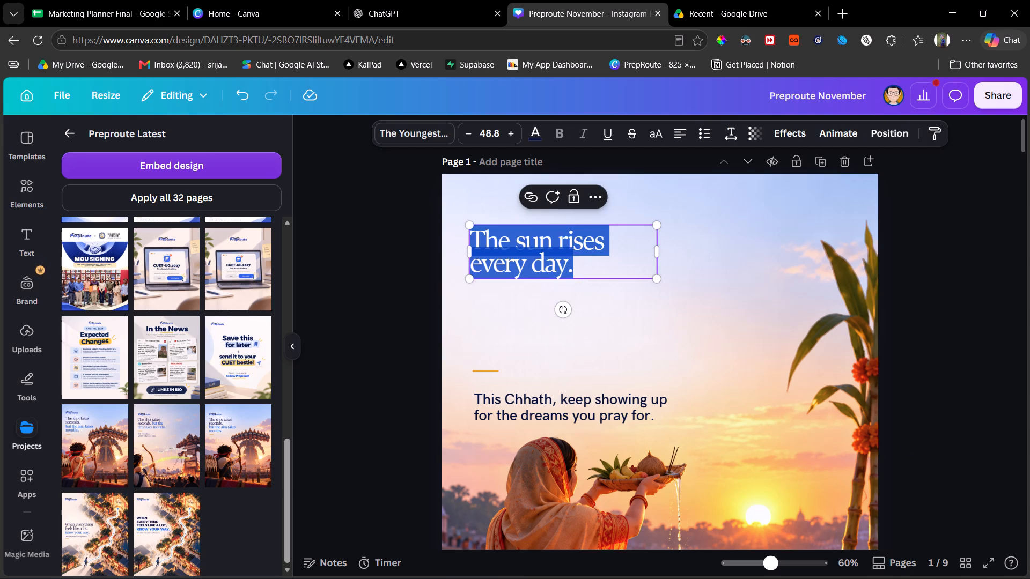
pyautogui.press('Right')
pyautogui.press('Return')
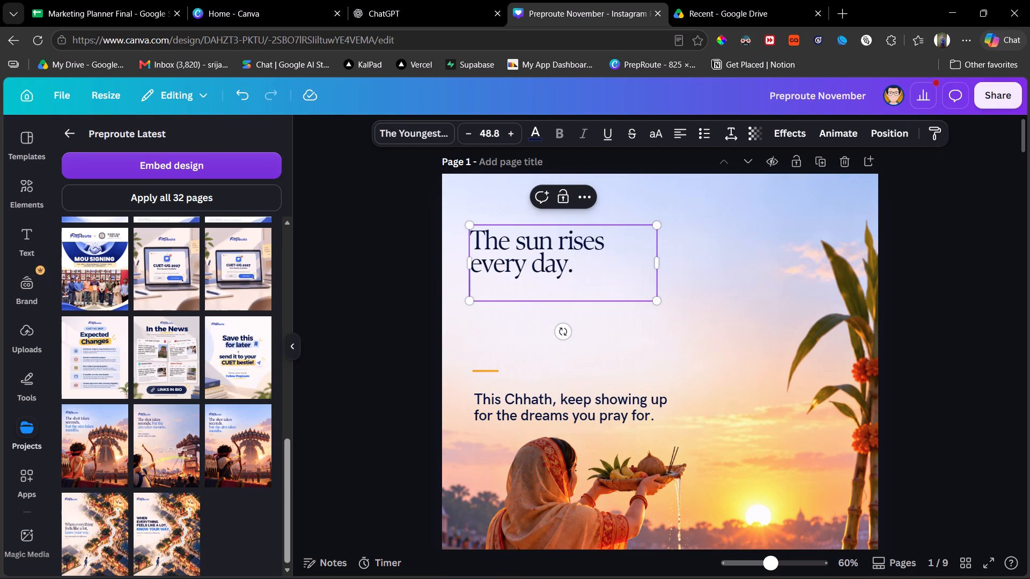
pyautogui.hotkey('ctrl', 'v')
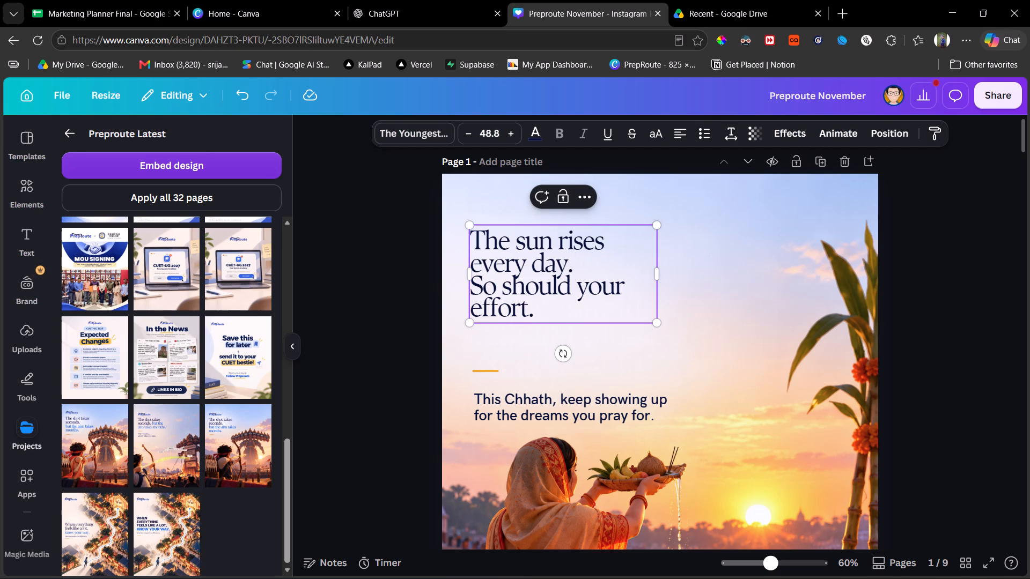
# Undo the text merge, nudges and resizing until both headline texts are back at font size 71.5 in their earlier positions.
pyautogui.hotkey('ctrl', 'z')
pyautogui.hotkey('ctrl', 'z')
pyautogui.hotkey('ctrl', 'z')
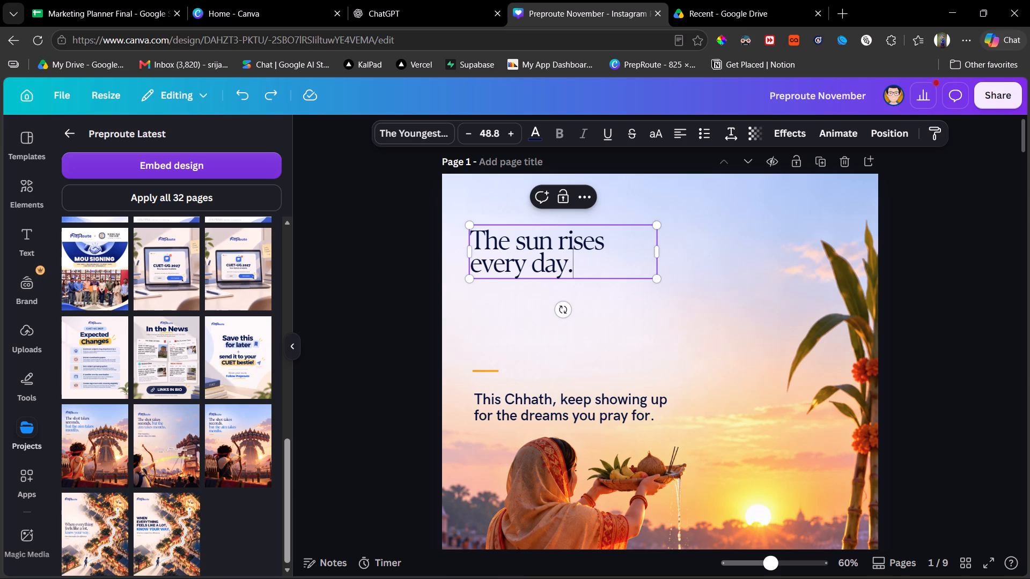
pyautogui.hotkey('ctrl', 'z')
pyautogui.hotkey('ctrl', 'z')
pyautogui.hotkey('ctrl', 'z')
pyautogui.hotkey('ctrl', 'z')
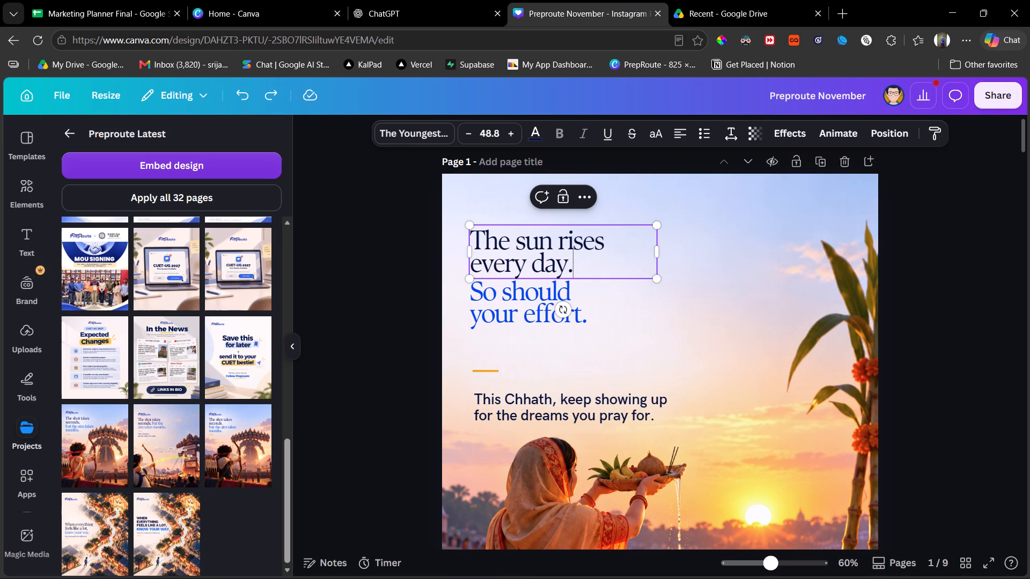
pyautogui.hotkey('ctrl', 'z')
pyautogui.hotkey('ctrl', 'z')
pyautogui.hotkey('ctrl', 'z')
pyautogui.hotkey('ctrl', 'z')
pyautogui.hotkey('ctrl', 'z')
pyautogui.hotkey('ctrl', 'z')
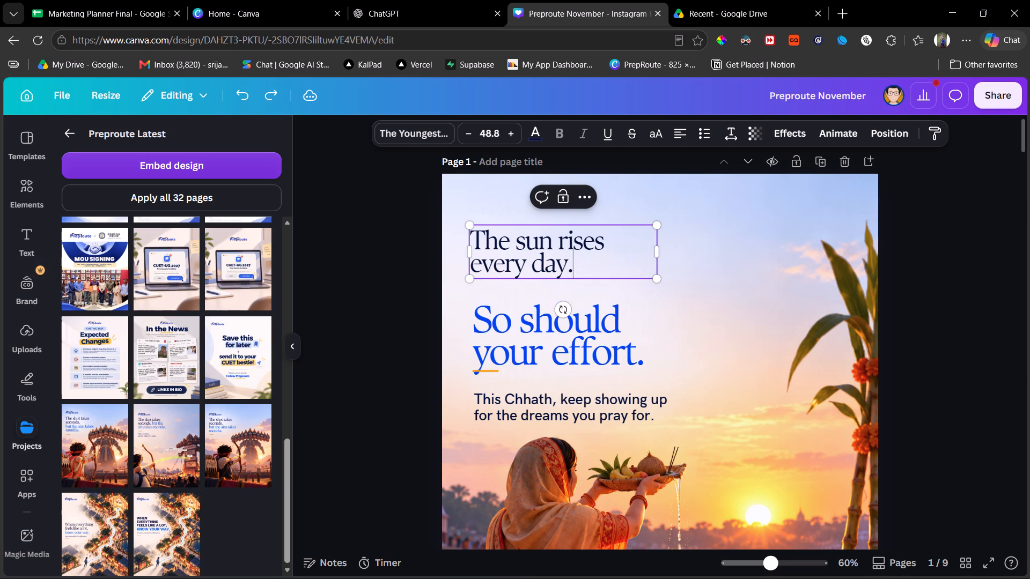
pyautogui.hotkey('ctrl', 'z')
pyautogui.hotkey('ctrl', 'z')
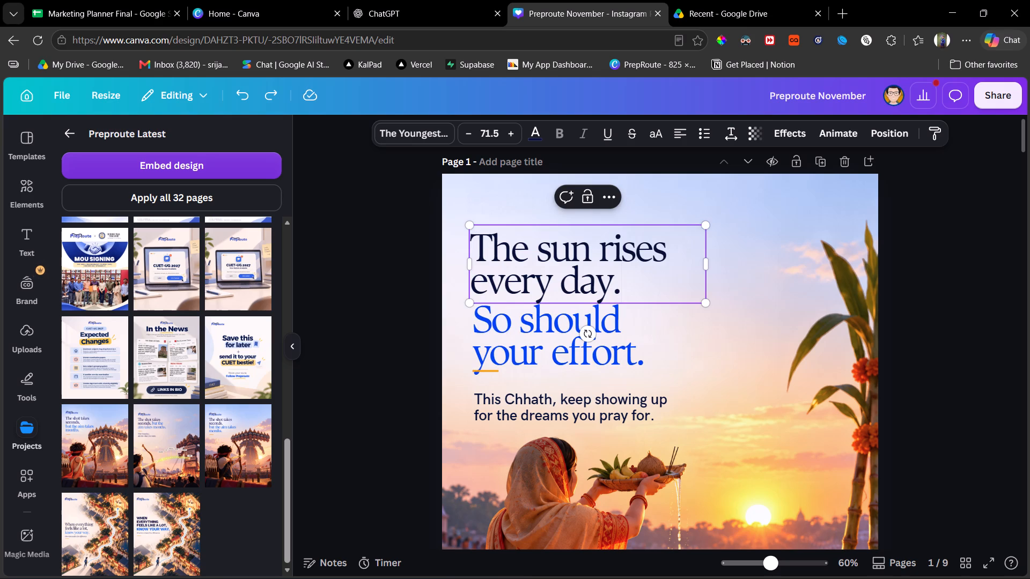
pyautogui.click(693, 352)
# Change the font of "This Chhath, keep showing up for the dreams you pray for." to The Youngest Serif.
pyautogui.scroll(-1, 676, 346)
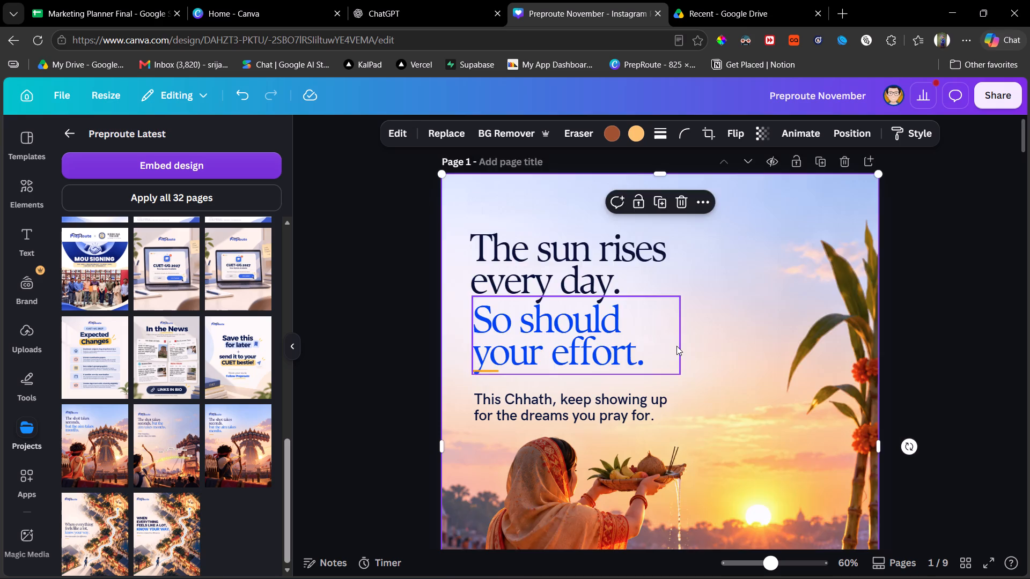
pyautogui.scroll(-1, 676, 346)
pyautogui.scroll(1, 654, 287)
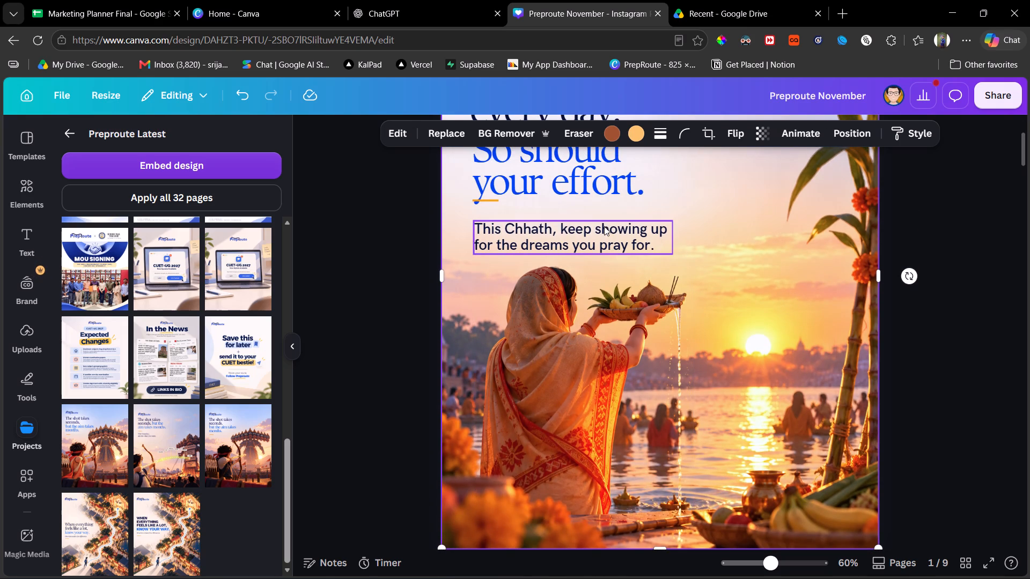
pyautogui.click(604, 227)
pyautogui.click(421, 136)
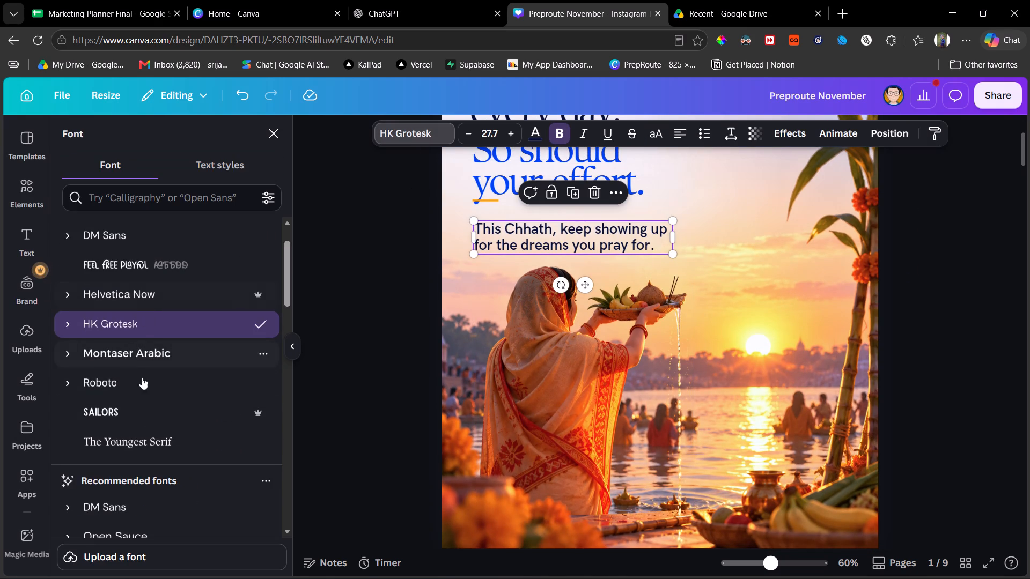
pyautogui.click(151, 446)
# Switch to Google Drive, open exper.pdf from the recent files and skim its contents table and experiment pages.
pyautogui.click(753, 0)
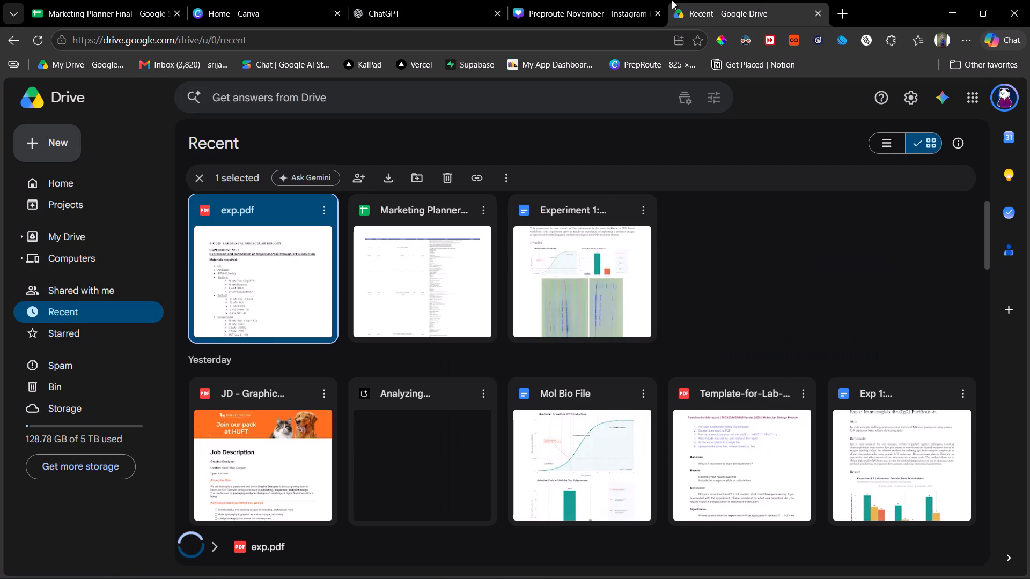
pyautogui.scroll(-1, 766, 491)
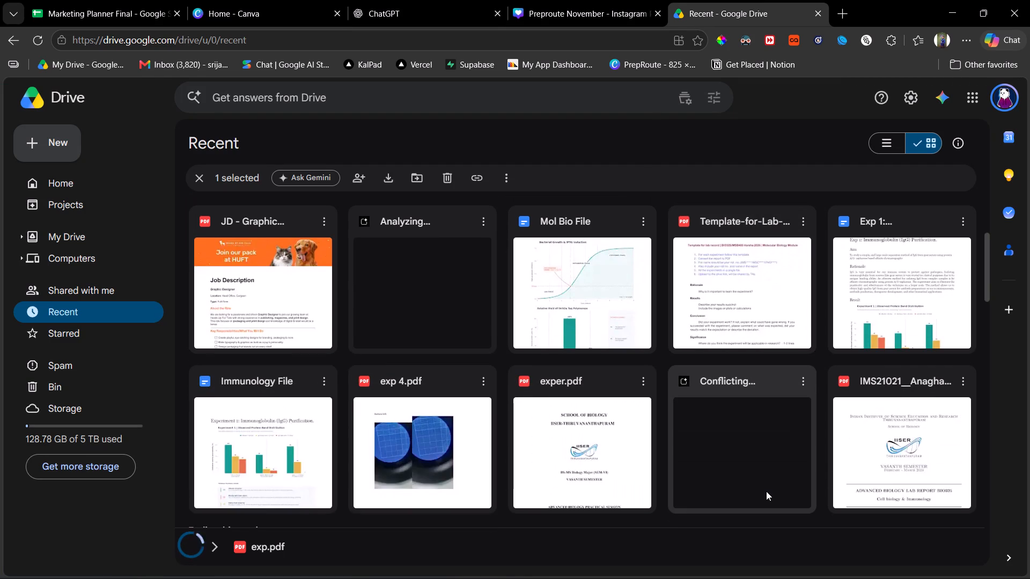
pyautogui.scroll(-5, 766, 491)
pyautogui.doubleClick(554, 474)
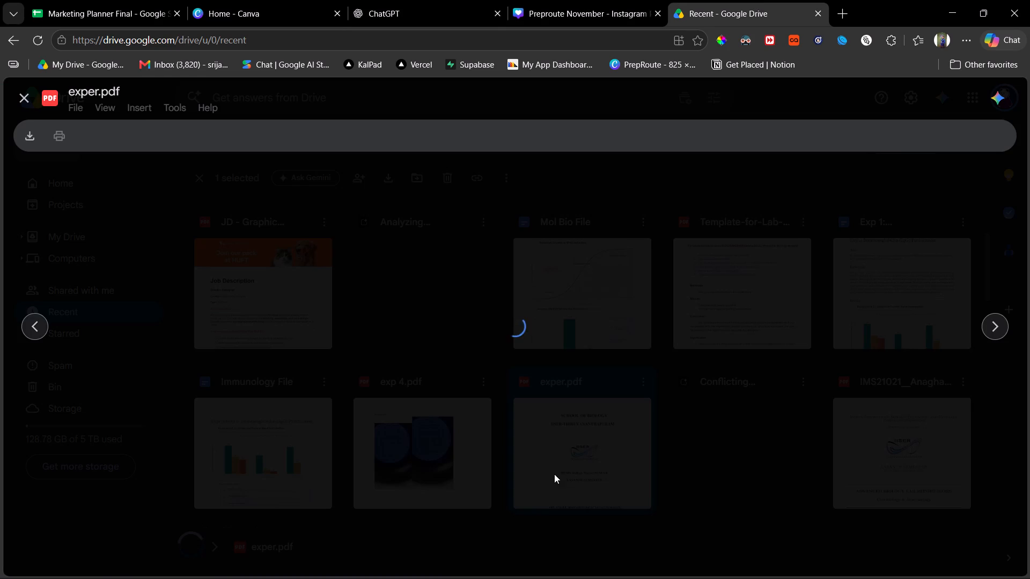
pyautogui.scroll(-6, 554, 474)
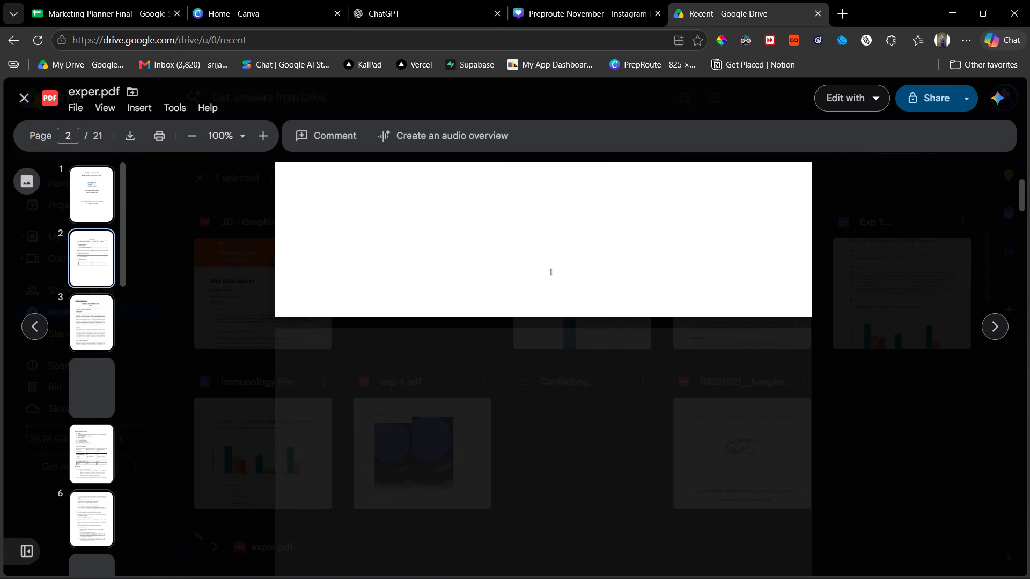
pyautogui.scroll(-3, 554, 474)
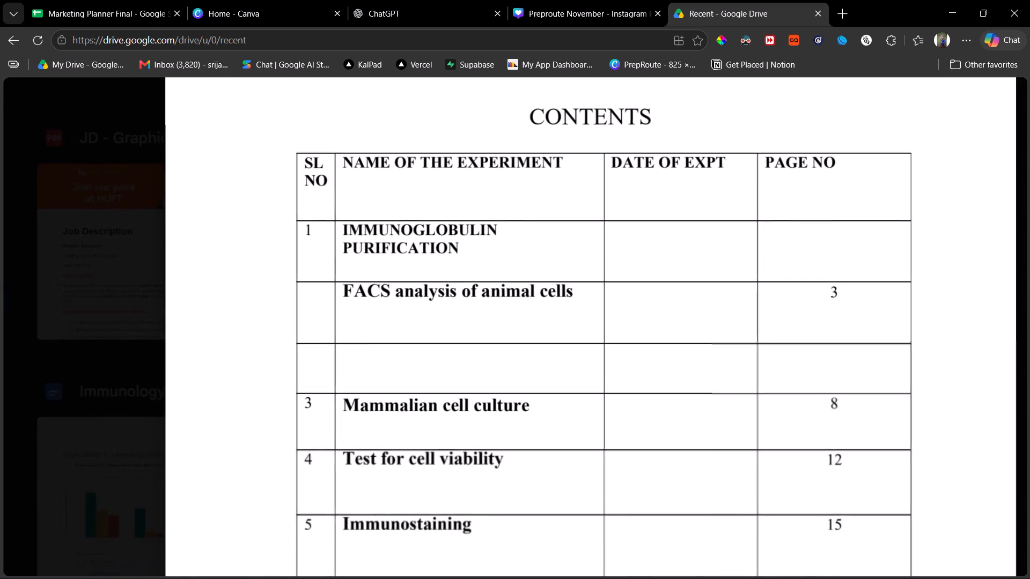
pyautogui.scroll(-8, 463, 365)
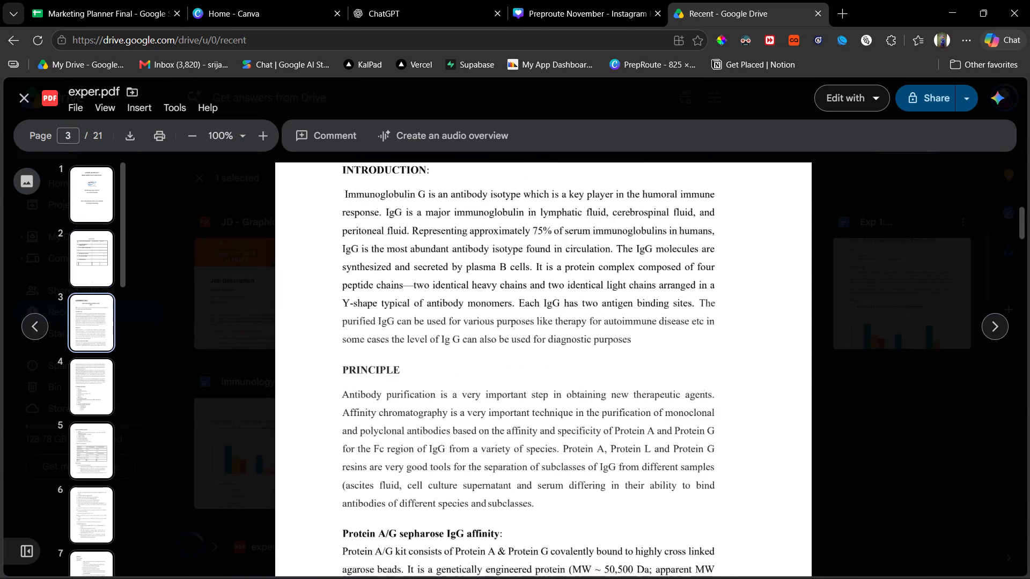
pyautogui.scroll(-13, 463, 365)
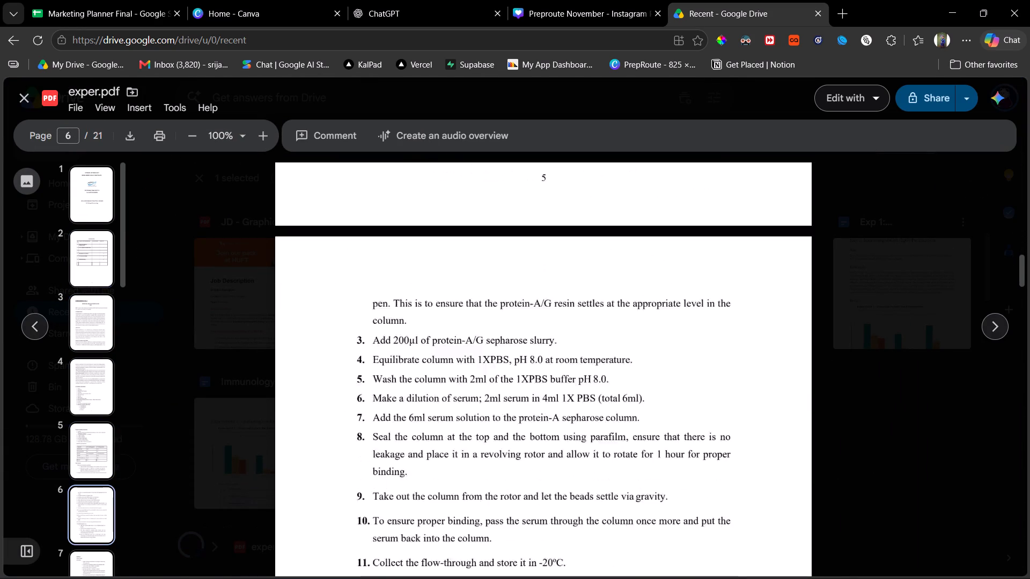
pyautogui.scroll(-10, 463, 365)
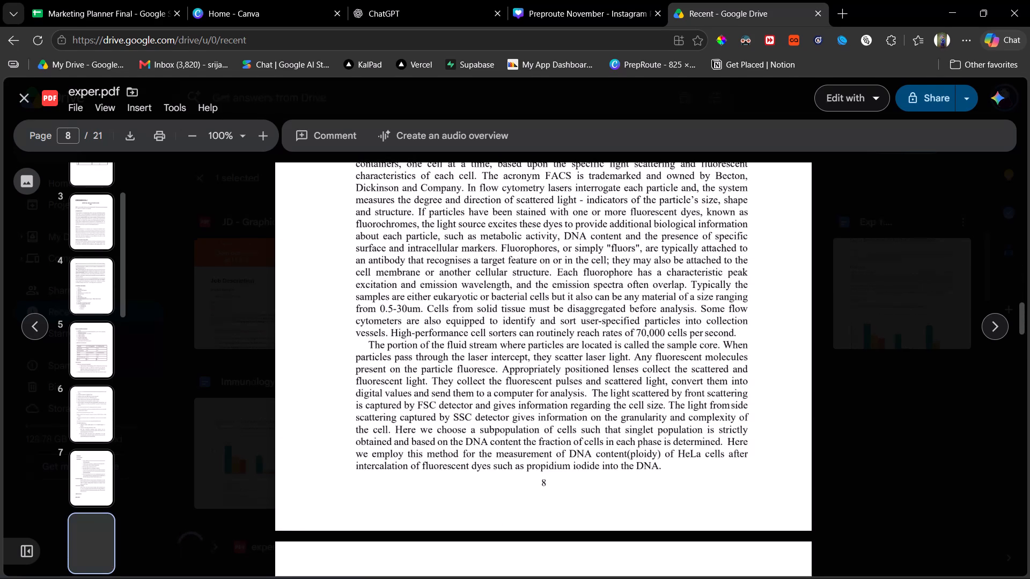
pyautogui.scroll(-1, 463, 365)
# Return to the Preproute November design and check the font and size of the Dussehra poster's "This Dussehra, aim for what you want." text.
pyautogui.click(545, 1)
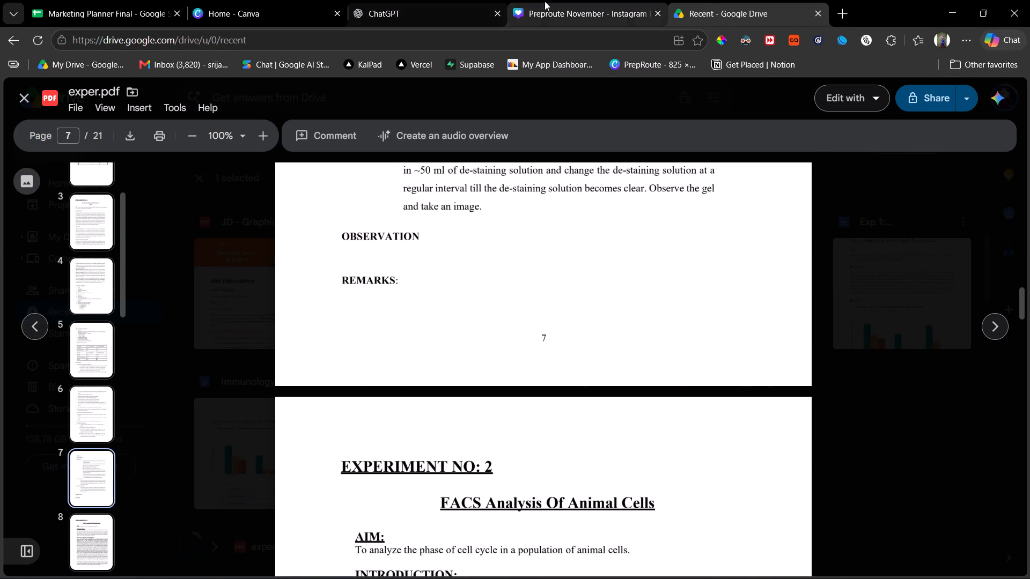
pyautogui.scroll(-2, 547, 452)
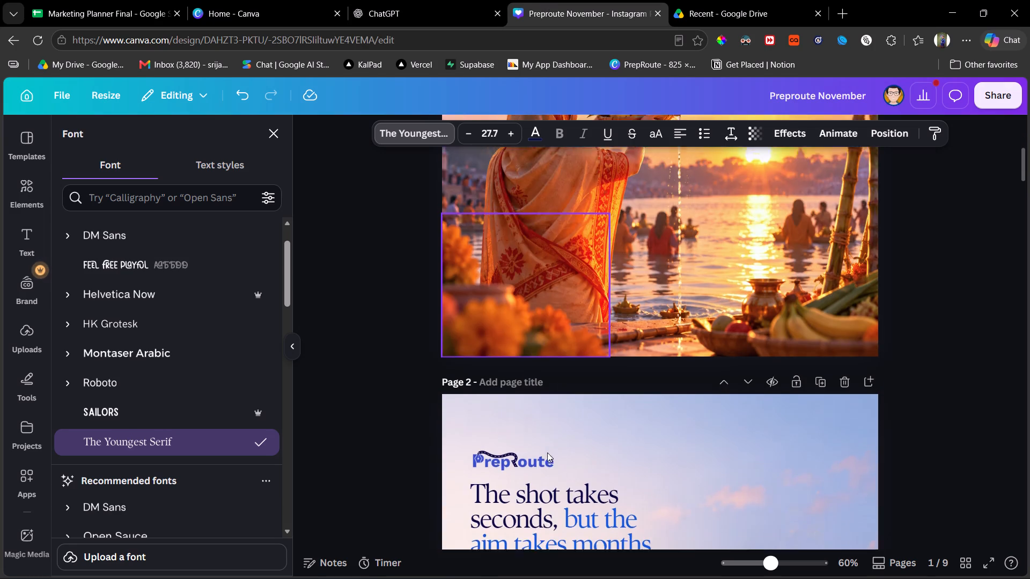
pyautogui.scroll(-4, 547, 452)
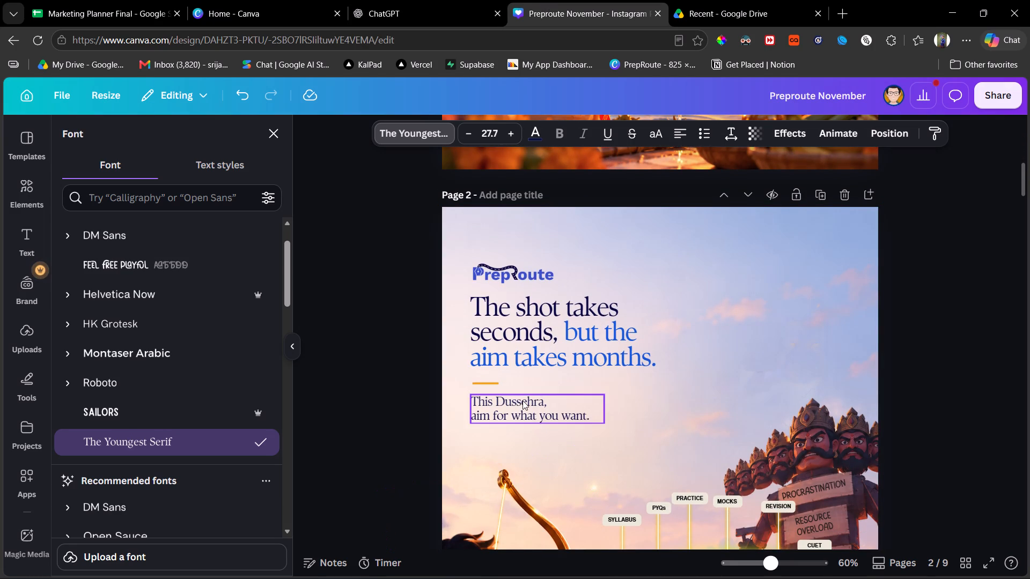
pyautogui.click(523, 401)
pyautogui.scroll(3, 638, 409)
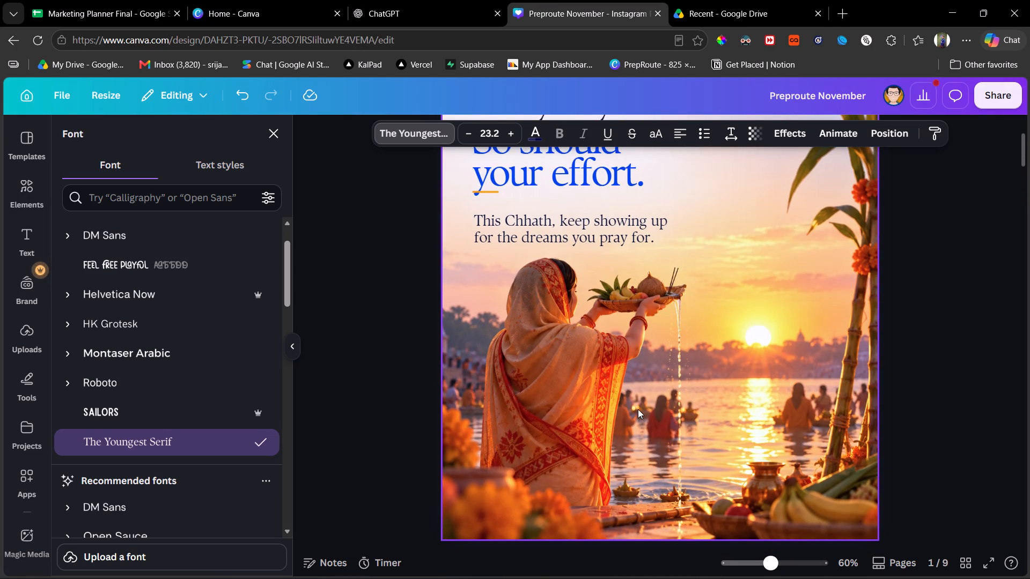
pyautogui.scroll(1, 638, 409)
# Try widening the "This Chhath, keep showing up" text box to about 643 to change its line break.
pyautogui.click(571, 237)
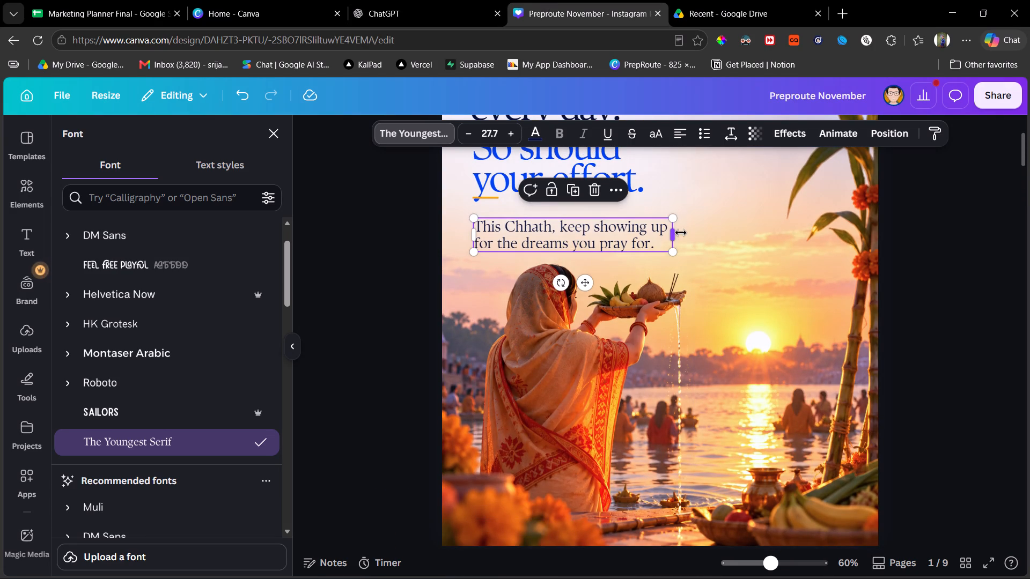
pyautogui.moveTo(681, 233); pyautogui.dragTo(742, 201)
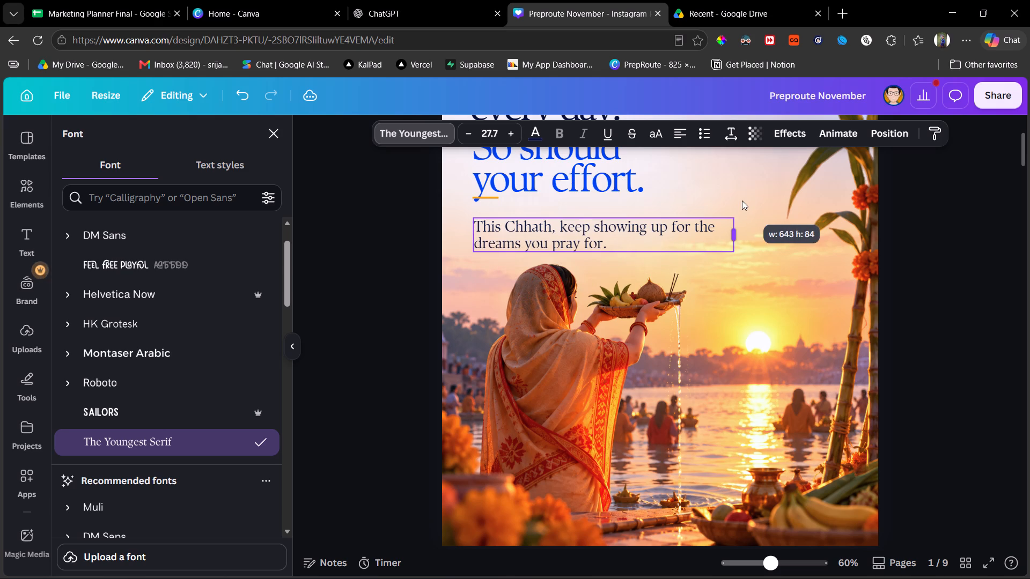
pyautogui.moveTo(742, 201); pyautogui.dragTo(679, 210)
# Enlarge the orange divider under "your effort." to about one and a half times its length.
pyautogui.scroll(1, 679, 210)
pyautogui.click(549, 224)
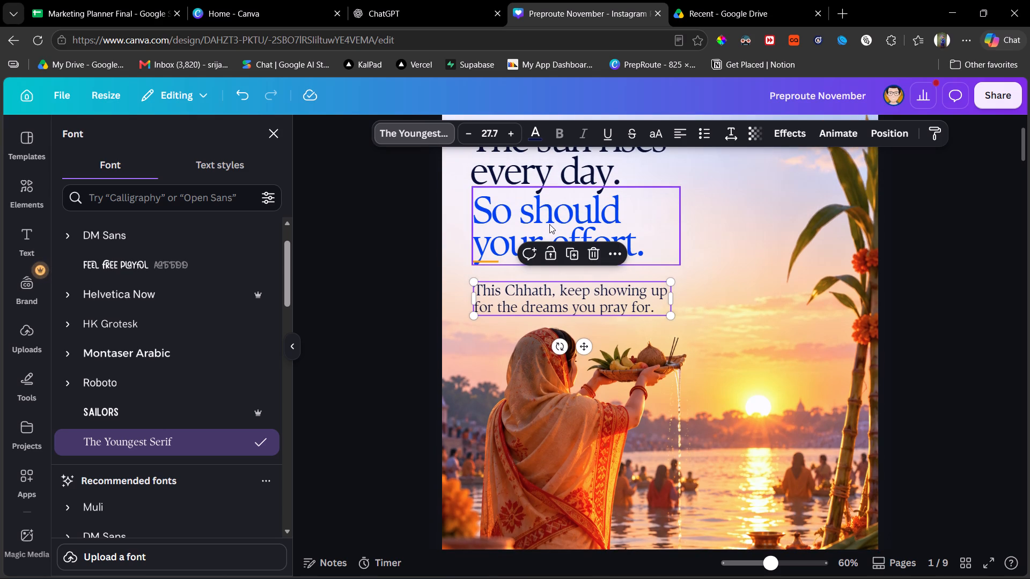
pyautogui.scroll(1, 549, 224)
pyautogui.click(494, 370)
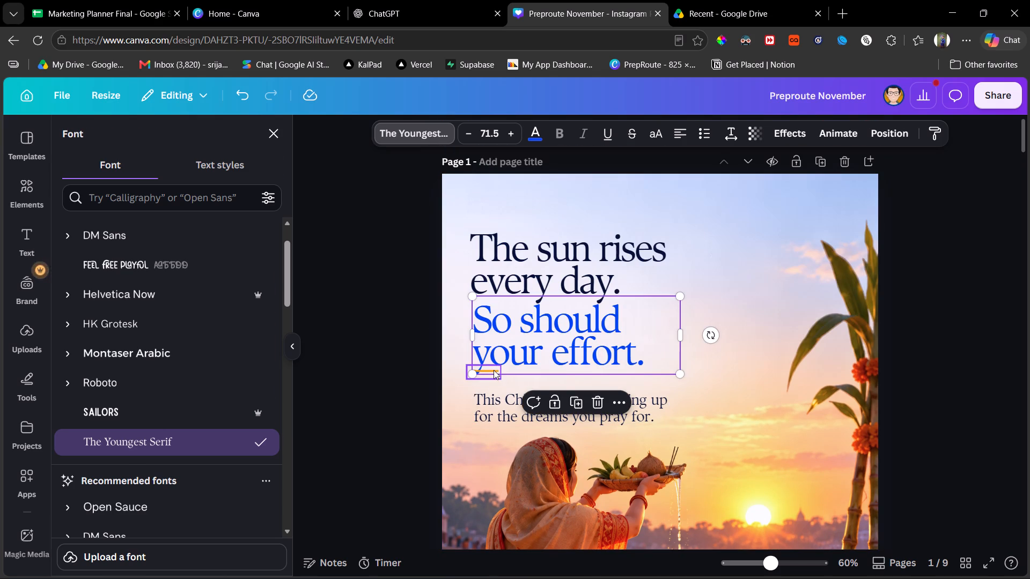
pyautogui.moveTo(499, 378); pyautogui.dragTo(521, 392)
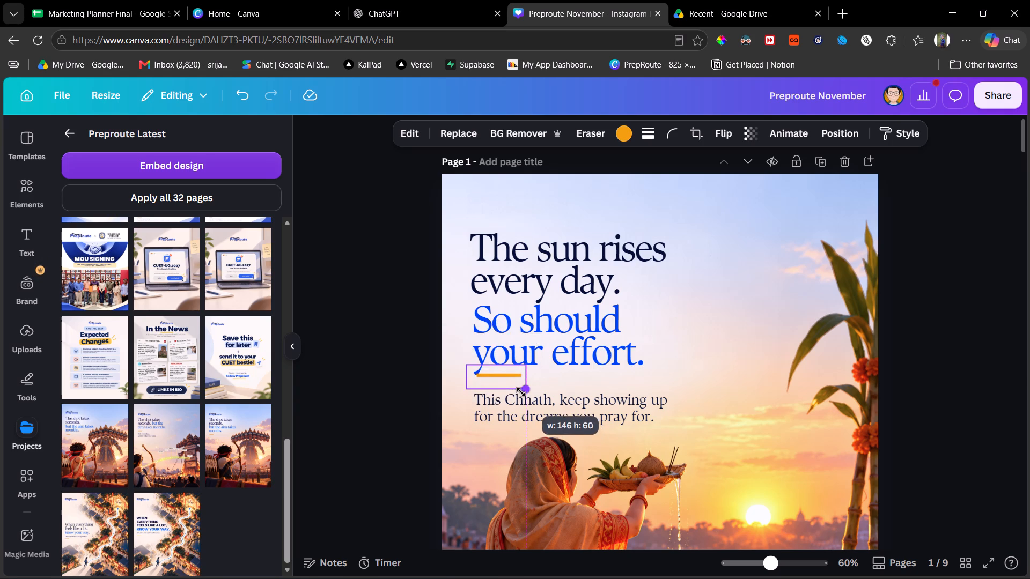
pyautogui.moveTo(521, 392); pyautogui.dragTo(518, 385)
# Nudge the orange divider down between "your effort." and the Chhath supporting text, aligning its left end with the text.
pyautogui.press('Down')
pyautogui.press('Down')
pyautogui.press('Down')
pyautogui.press('Down')
pyautogui.press('Down')
pyautogui.press('Down')
pyautogui.press('Down')
pyautogui.press('Down')
pyautogui.press('Down')
pyautogui.press('Down')
pyautogui.press('Down')
pyautogui.press('Down')
pyautogui.press('Down')
pyautogui.press('Down')
pyautogui.press('Down')
pyautogui.press('Down')
pyautogui.press('Down')
pyautogui.press('Down')
pyautogui.press('Down')
pyautogui.press('Down')
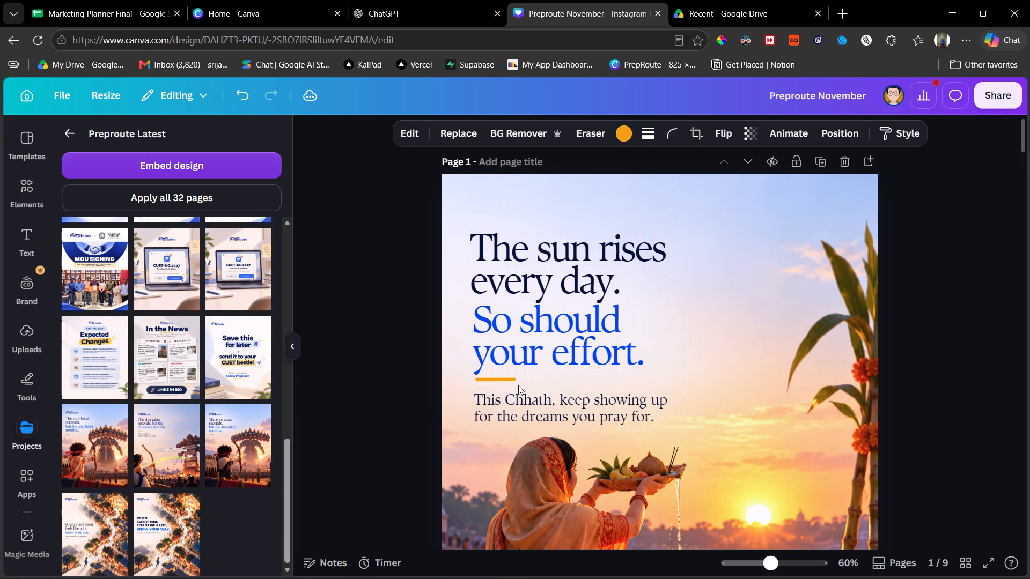
pyautogui.press('Up')
pyautogui.press('Up')
pyautogui.press('Up')
pyautogui.press('Up')
pyautogui.press('Up')
pyautogui.press('Up')
pyautogui.press('Up')
pyautogui.press('Up')
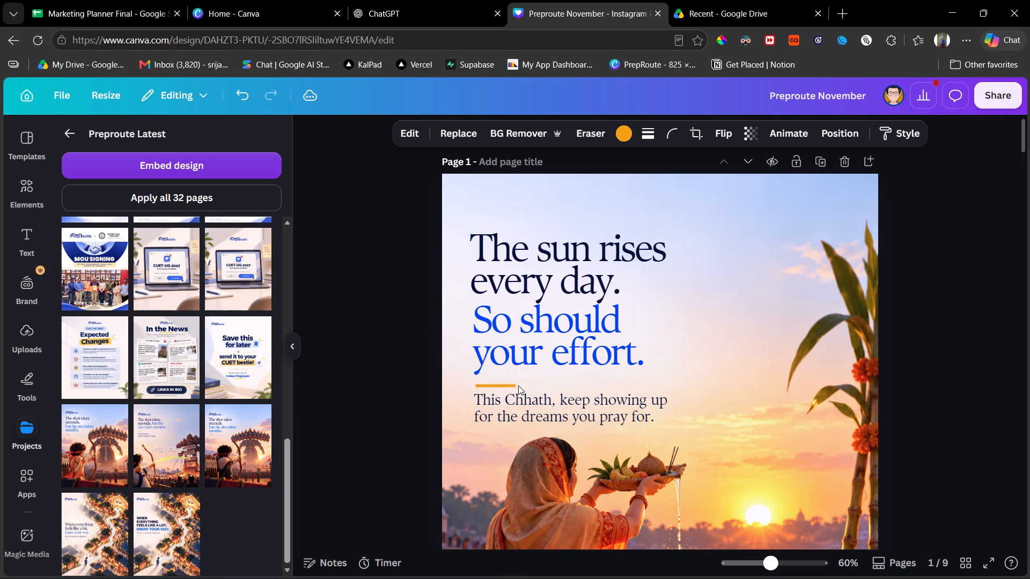
pyautogui.press('Up')
pyautogui.press('Up')
pyautogui.press('Left')
pyautogui.press('Left')
pyautogui.press('Left')
pyautogui.press('Left')
pyautogui.press('Left')
pyautogui.press('Up')
pyautogui.press('Left')
pyautogui.press('Left')
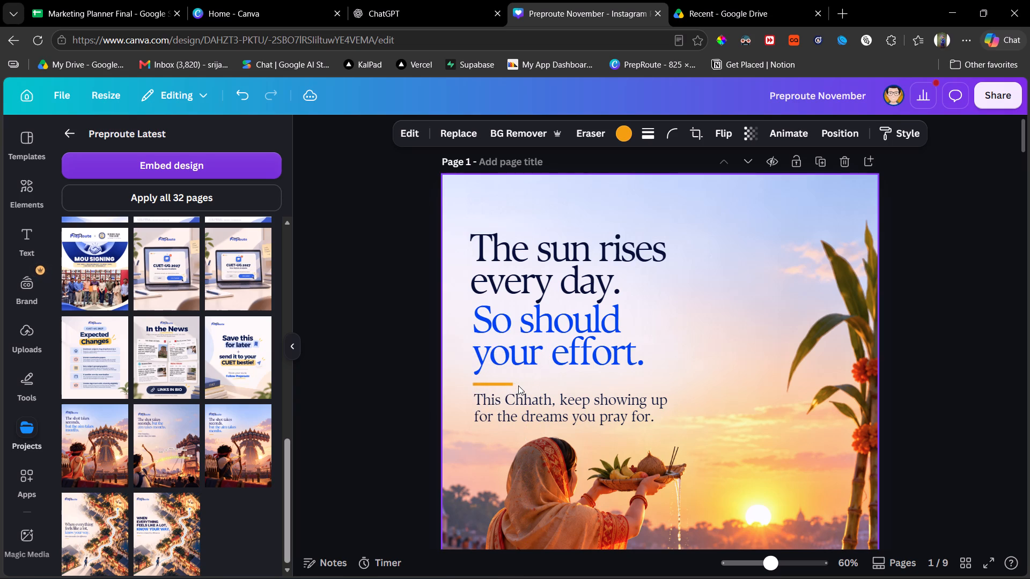
# Fine-tune the orange divider's horizontal position so its left end lines up with the Chhath supporting text.
pyautogui.press('Left')
pyautogui.press('Left')
pyautogui.press('Left')
pyautogui.press('Left')
pyautogui.scroll(-1, 518, 385)
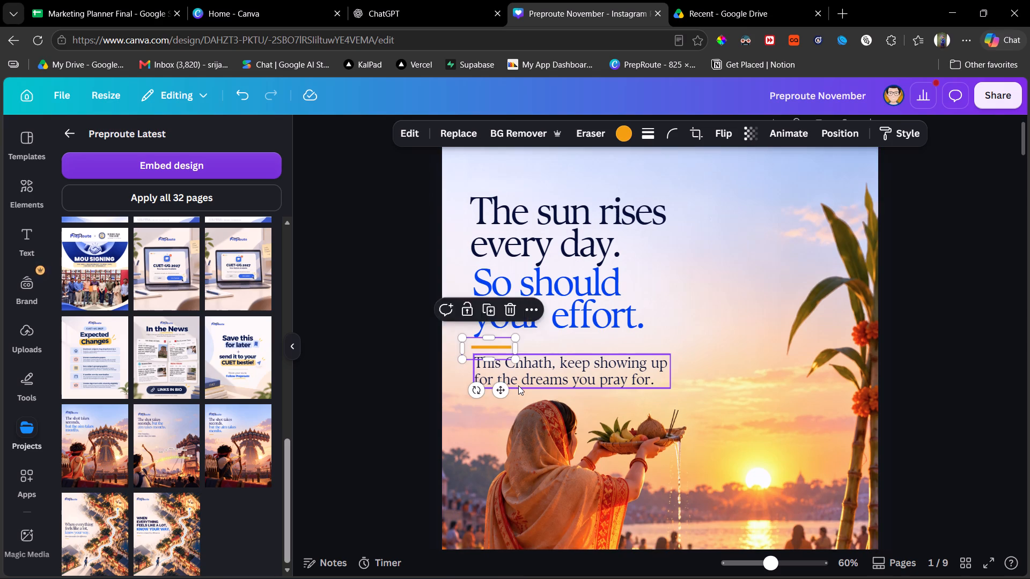
pyautogui.press('Right')
pyautogui.press('Right')
pyautogui.press('Right')
# Check the font size of the Dussehra poster's supporting text and calculate 48.8/23.3 in Calculator.
pyautogui.scroll(-3, 518, 385)
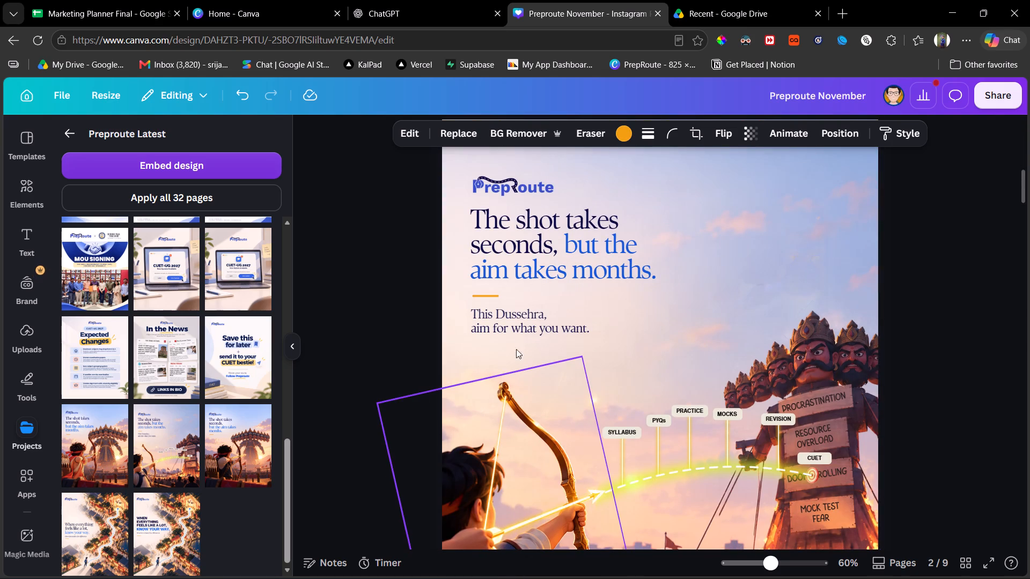
pyautogui.click(514, 328)
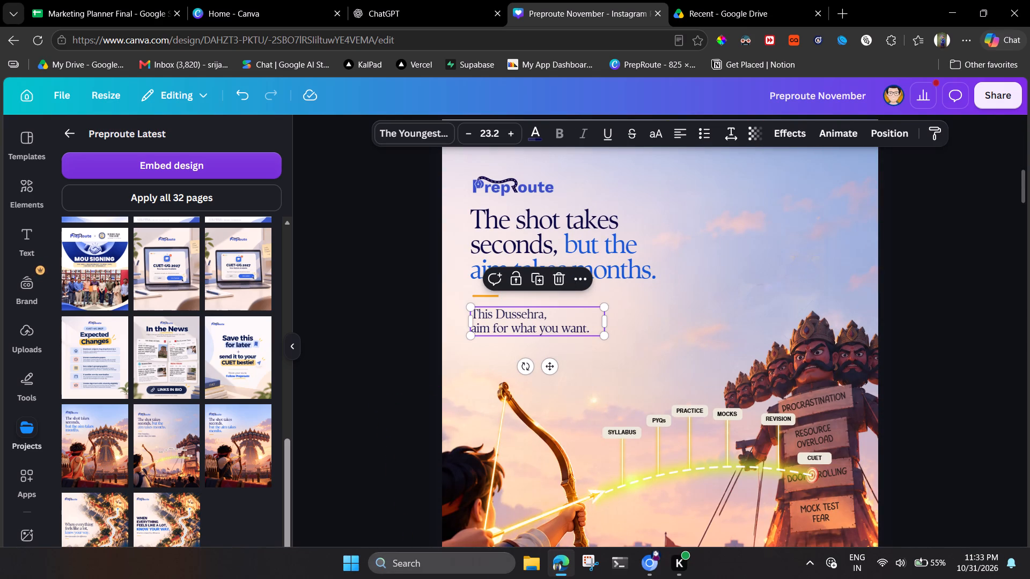
pyautogui.click(354, 566)
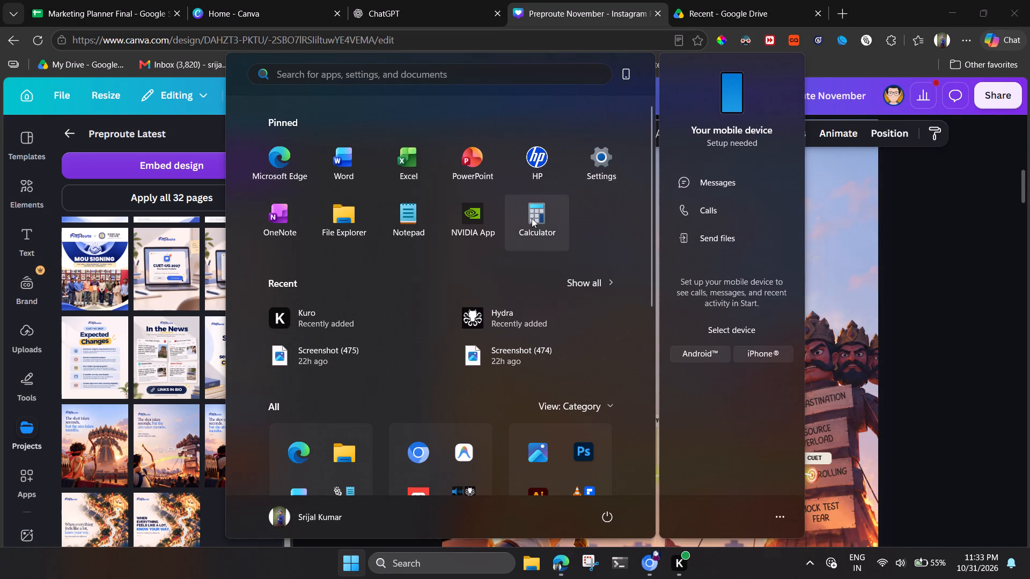
pyautogui.click(532, 219)
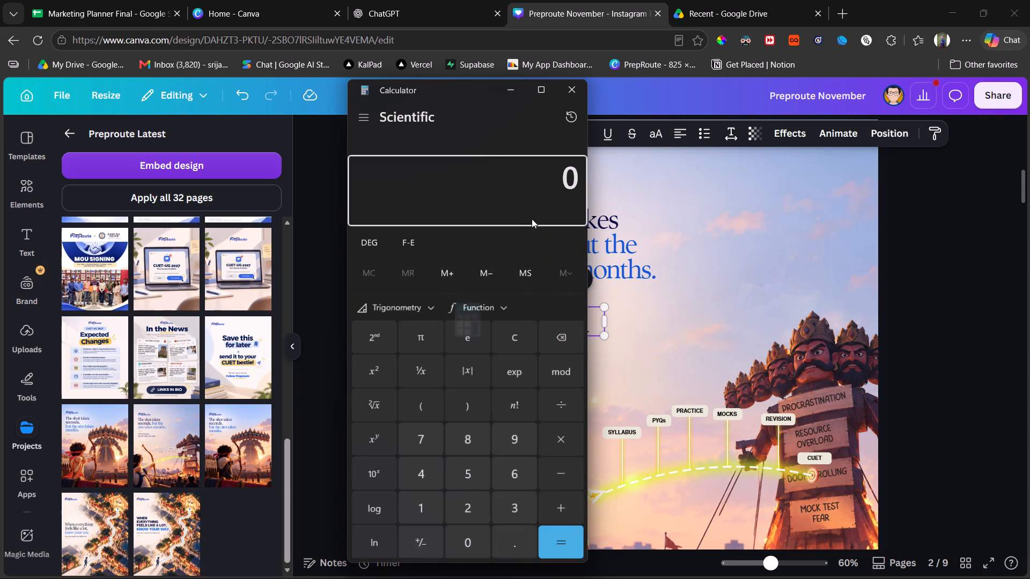
pyautogui.write('48.8/23.3')
pyautogui.press('Return')
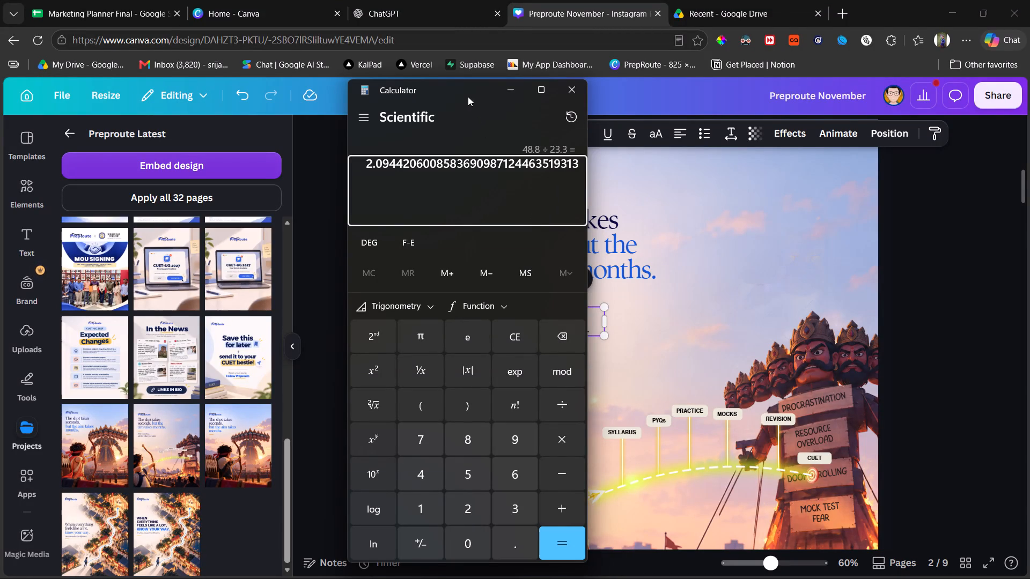
pyautogui.moveTo(472, 85); pyautogui.dragTo(786, 106)
# Check the font size of the Chhath headline "The sun rises every day." and calculate 71.5/2.094 in Calculator.
pyautogui.scroll(2, 568, 264)
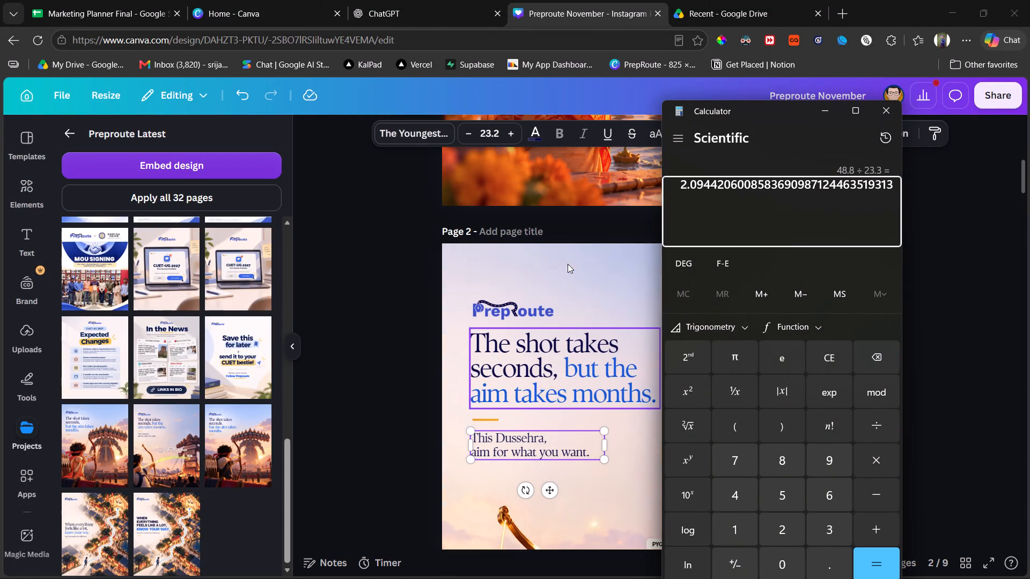
pyautogui.scroll(5, 568, 264)
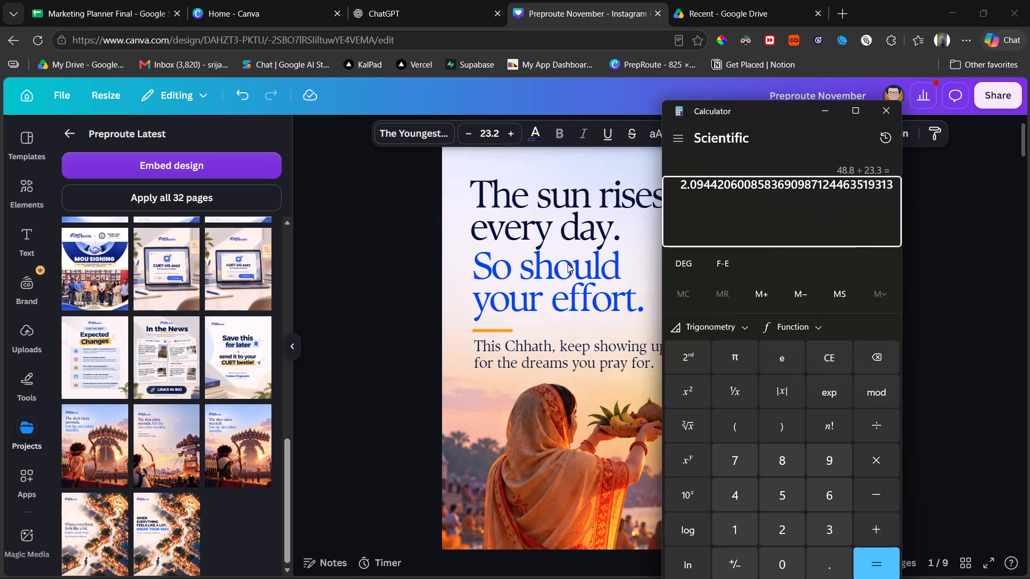
pyautogui.click(541, 216)
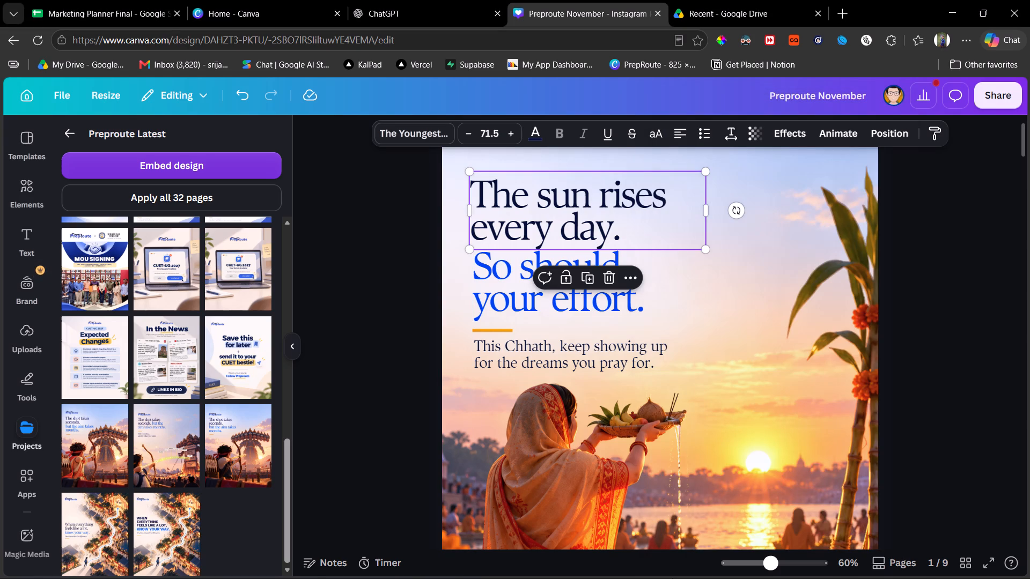
pyautogui.click(696, 560)
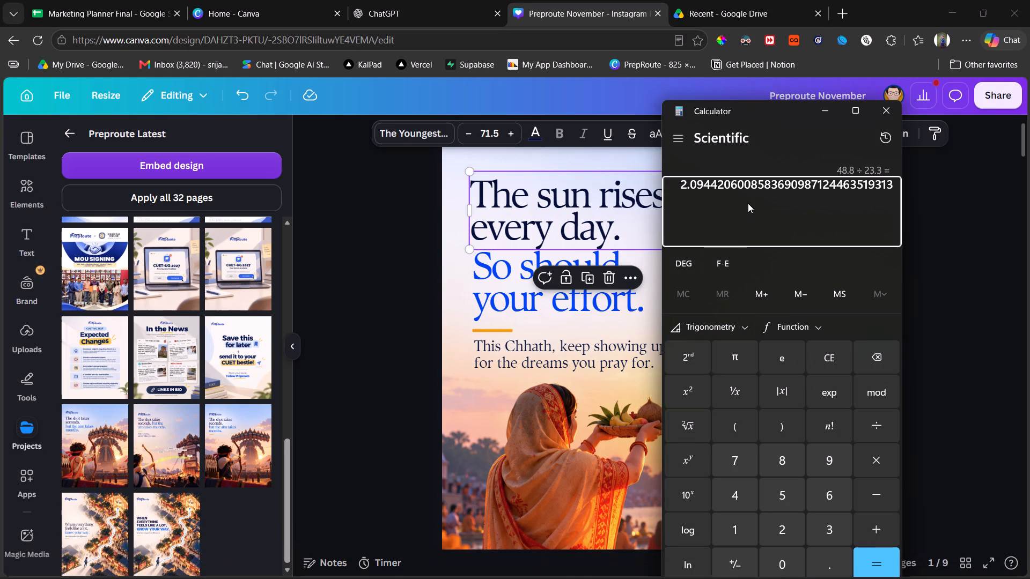
pyautogui.press('Escape')
pyautogui.write('71.5/2.094')
pyautogui.press('Return')
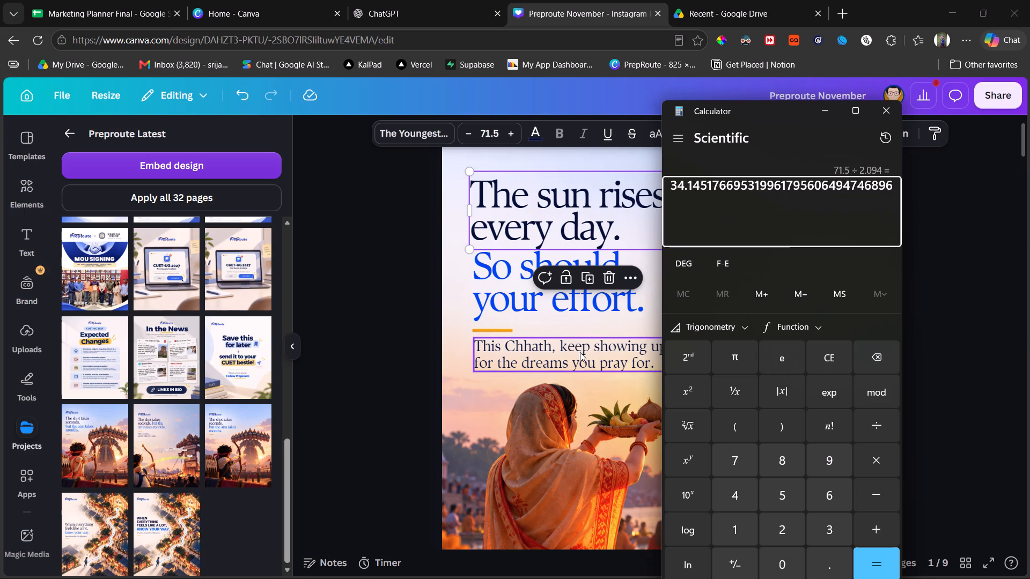
pyautogui.click(580, 353)
pyautogui.click(849, 315)
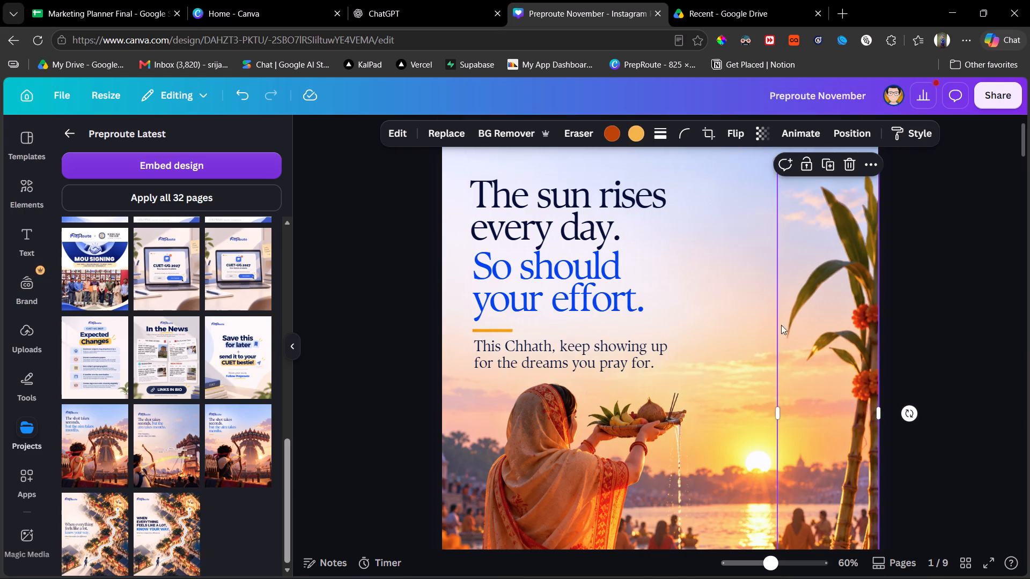
# Nudge the orange divider under "your effort." up slightly.
pyautogui.click(504, 330)
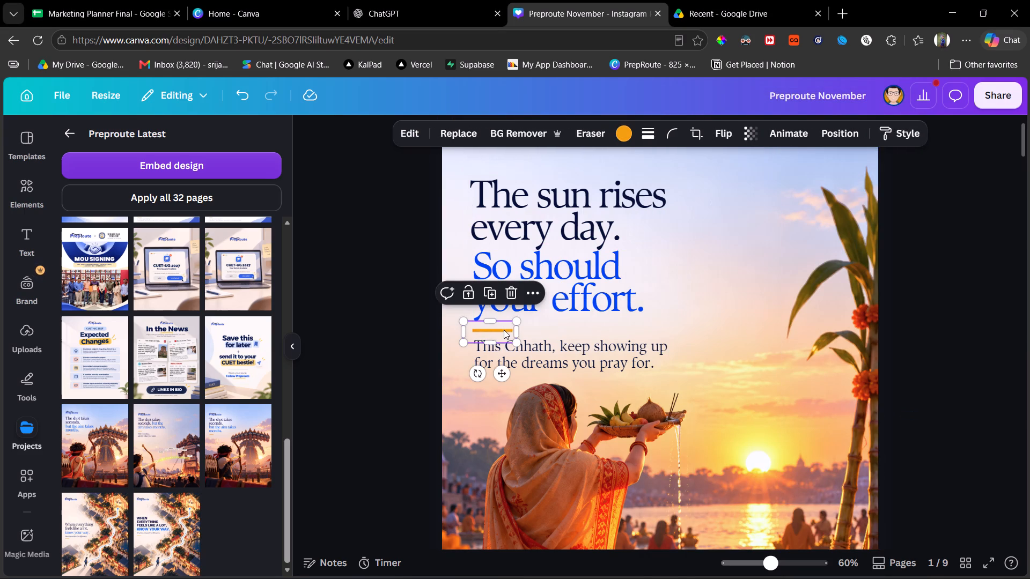
pyautogui.press('Up')
# Copy the PrepRoute logo from the Dussehra poster on page 2 and paste it onto the Chhath poster on page 1.
pyautogui.scroll(-5, 504, 330)
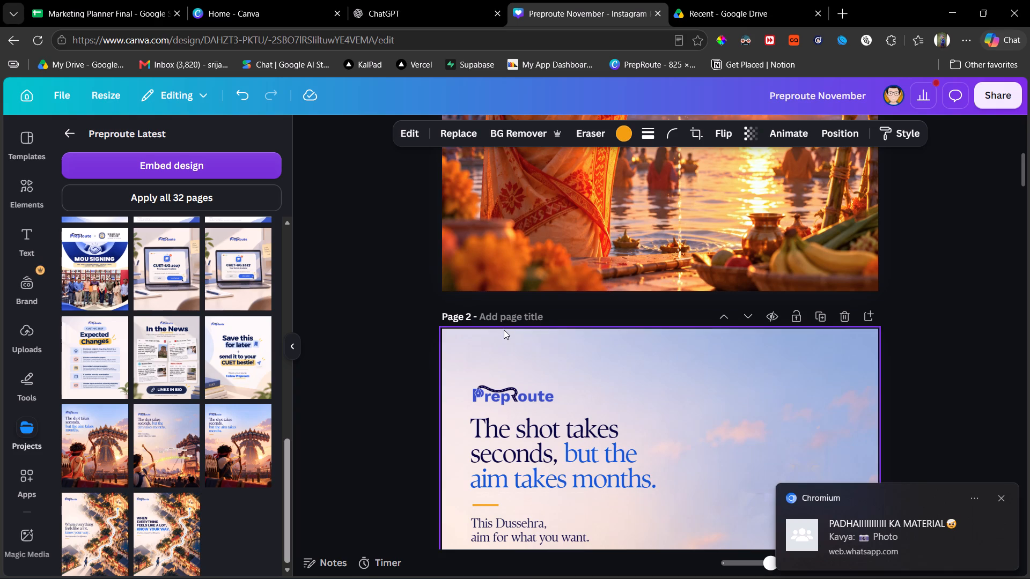
pyautogui.click(531, 403)
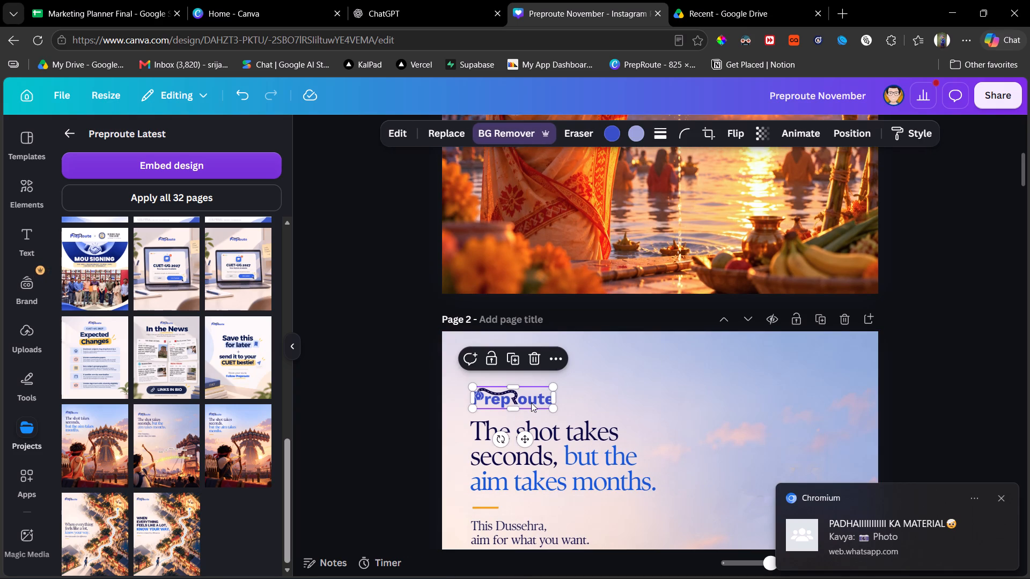
pyautogui.hotkey('ctrl', 'c')
pyautogui.scroll(5, 531, 403)
pyautogui.scroll(1, 579, 373)
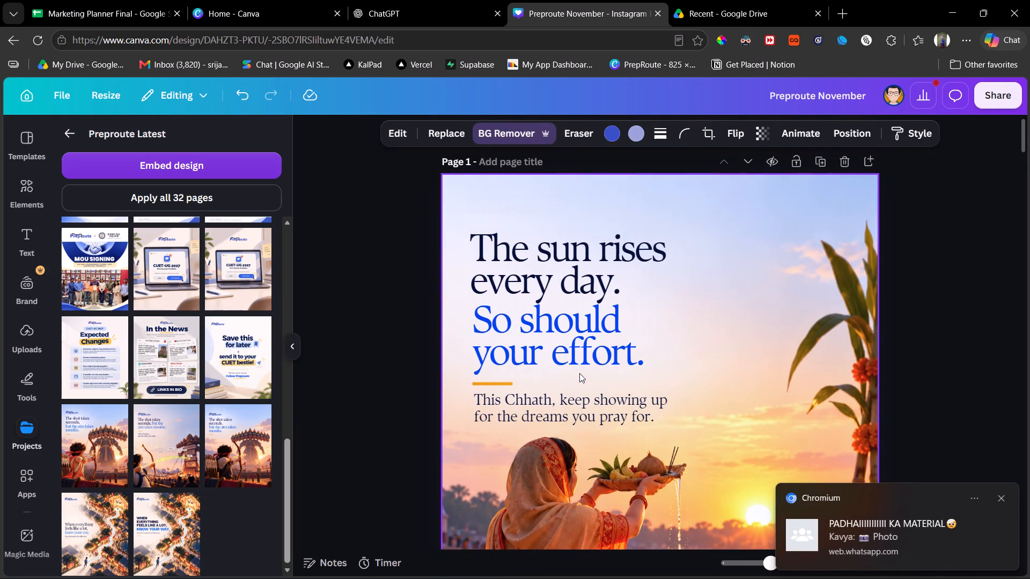
pyautogui.click(671, 217)
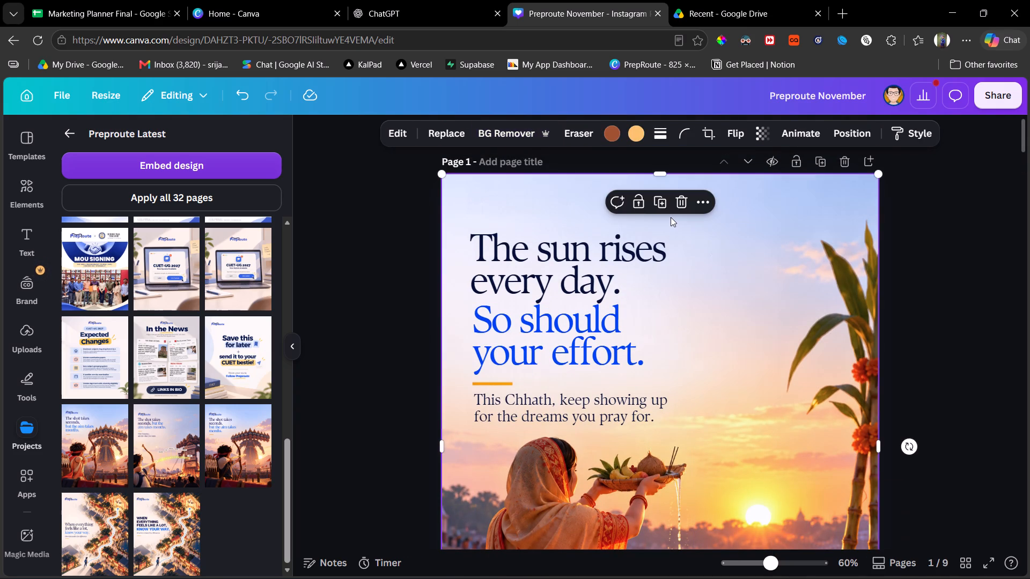
pyautogui.hotkey('ctrl', 'v')
# Move the pasted PrepRoute logo straight up until it clears the first line of the Chhath headline.
pyautogui.press('Up')
pyautogui.press('Up')
pyautogui.press('Up')
pyautogui.press('Up')
pyautogui.press('Up')
pyautogui.press('Up')
pyautogui.press('Up')
pyautogui.press('Up')
pyautogui.press('Up')
pyautogui.press('Up')
pyautogui.press('Up')
pyautogui.press('Up')
pyautogui.press('Up')
pyautogui.press('Up')
pyautogui.press('Up')
pyautogui.press('Up')
pyautogui.press('Up')
pyautogui.press('Up')
pyautogui.press('Up')
pyautogui.press('Up')
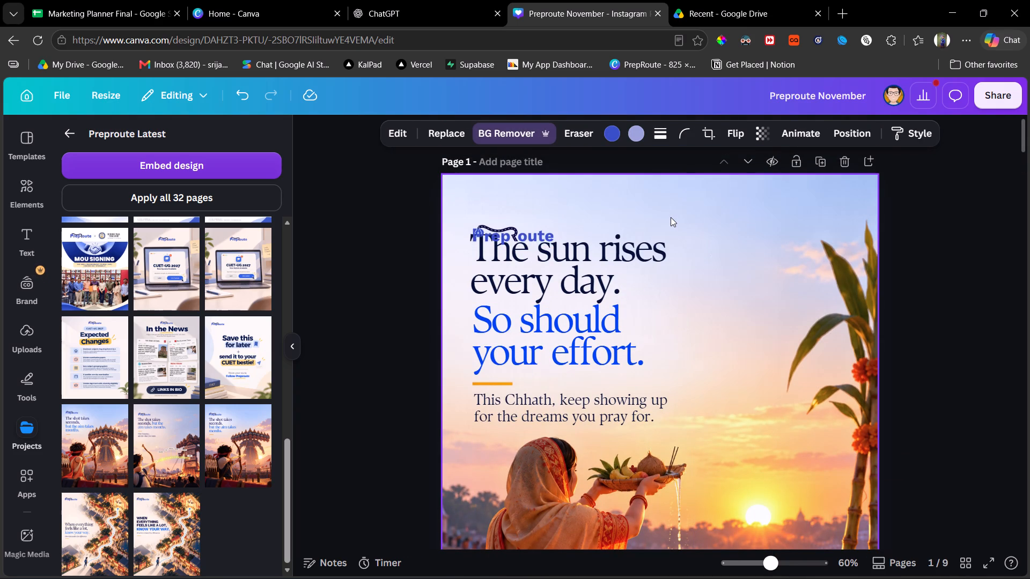
pyautogui.press('Up')
pyautogui.press('Up')
pyautogui.press('Up')
pyautogui.press('Up')
pyautogui.press('Up')
pyautogui.press('Up')
pyautogui.press('Up')
pyautogui.press('Up')
pyautogui.press('Up')
pyautogui.press('Up')
pyautogui.press('Up')
pyautogui.press('Up')
pyautogui.press('Up')
pyautogui.press('Up')
pyautogui.press('Up')
pyautogui.press('Up')
pyautogui.press('Up')
pyautogui.press('Up')
pyautogui.press('Up')
pyautogui.press('Up')
pyautogui.press('Up')
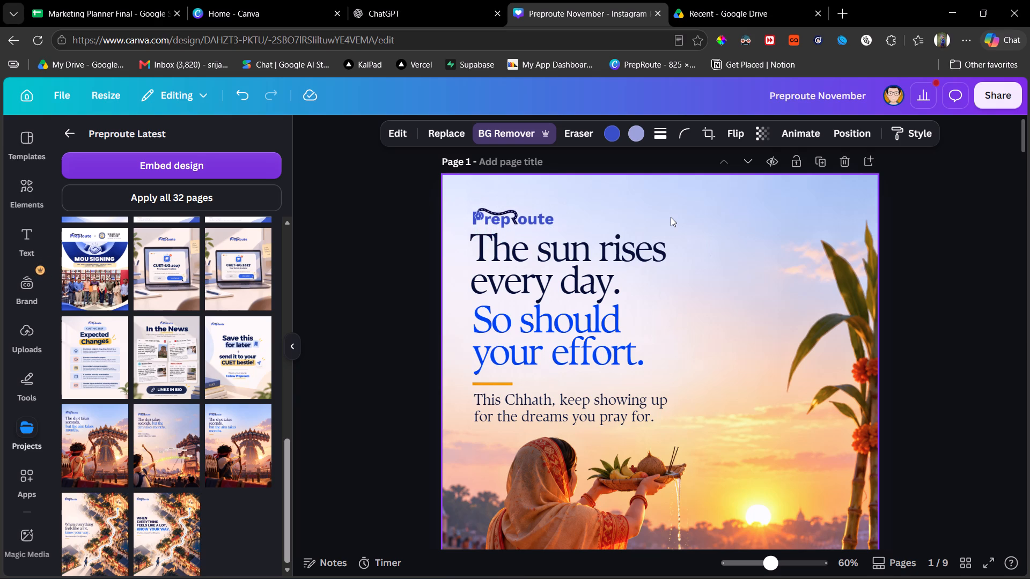
# Align the PrepRoute logo's left edge with the Chhath headline and place it just above "The sun rises".
pyautogui.click(520, 204)
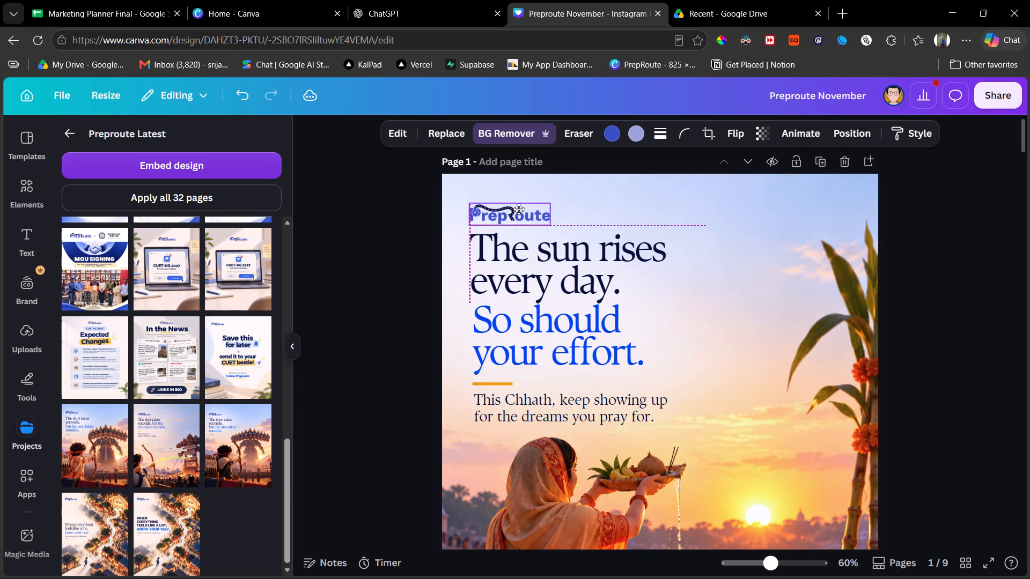
pyautogui.click(1011, 316)
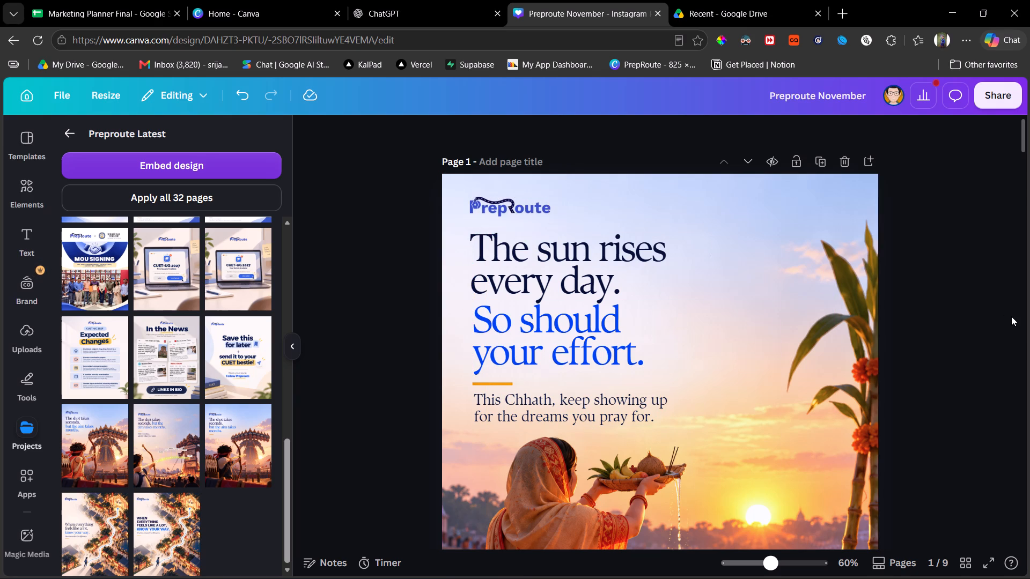
pyautogui.moveTo(491, 199); pyautogui.dragTo(491, 207)
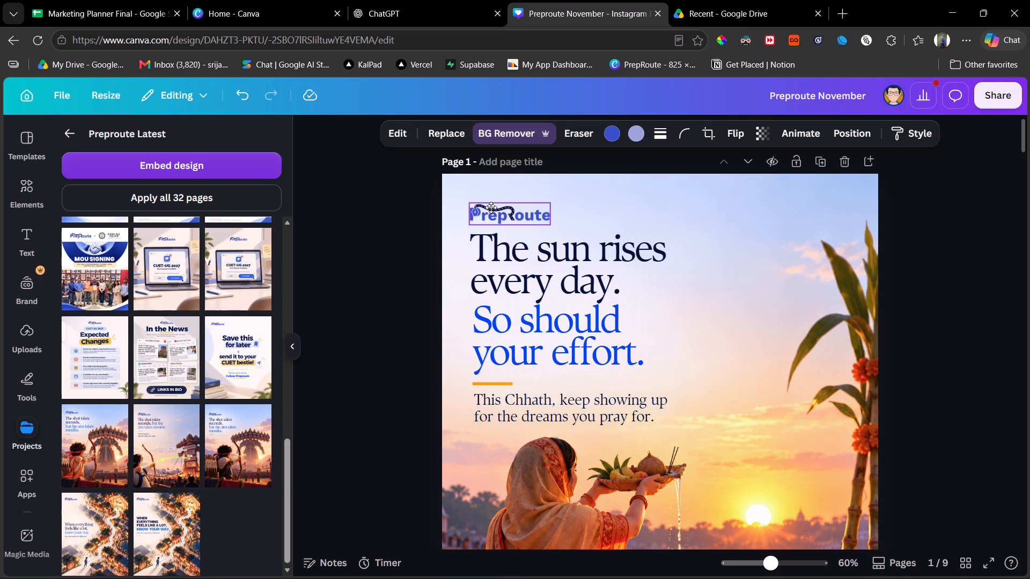
pyautogui.moveTo(491, 207); pyautogui.dragTo(491, 206)
pyautogui.click(883, 262)
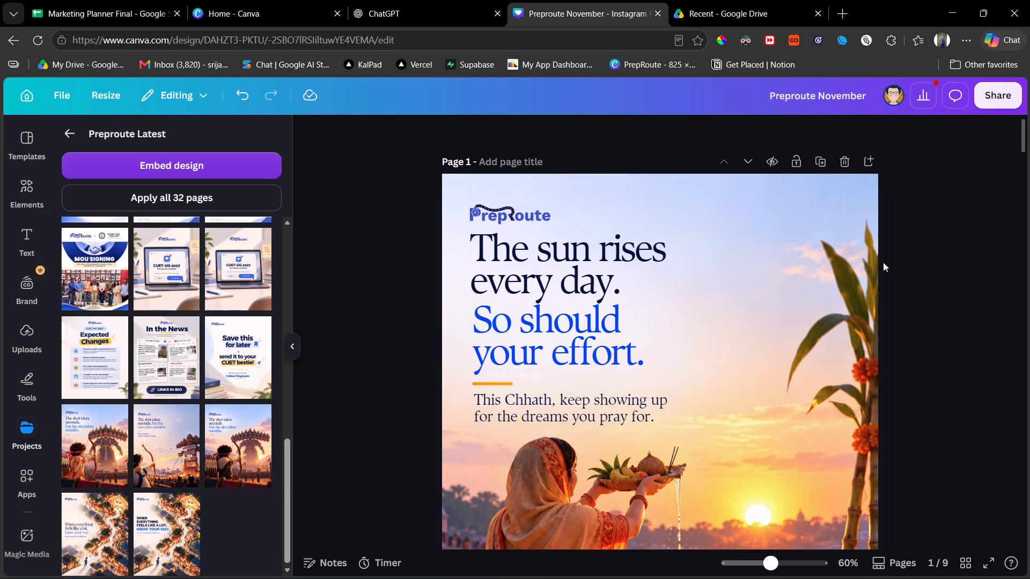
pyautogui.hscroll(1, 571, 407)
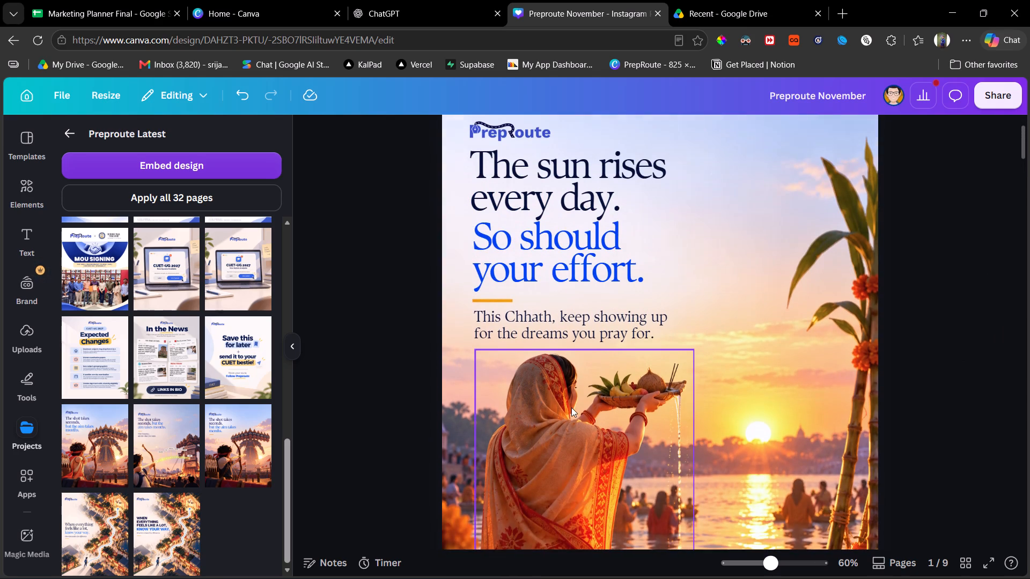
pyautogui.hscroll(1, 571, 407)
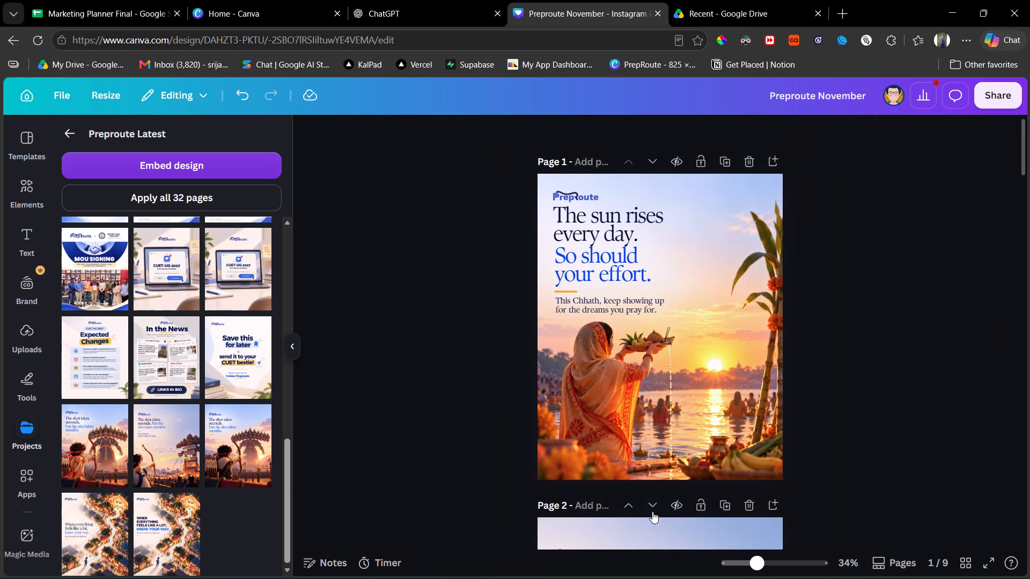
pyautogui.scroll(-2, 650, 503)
# Switch to the Superset home feed and review the Placement Cell's posts, expanding the ICICI Bank Relationship Manager shortlists.
pyautogui.click(746, 507)
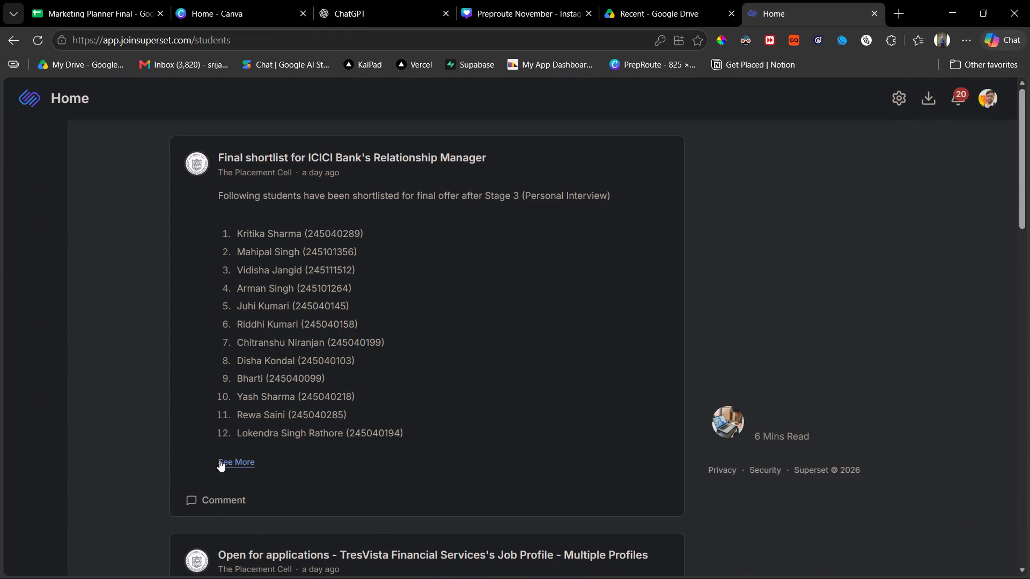
pyautogui.click(222, 460)
pyautogui.scroll(-8, 222, 460)
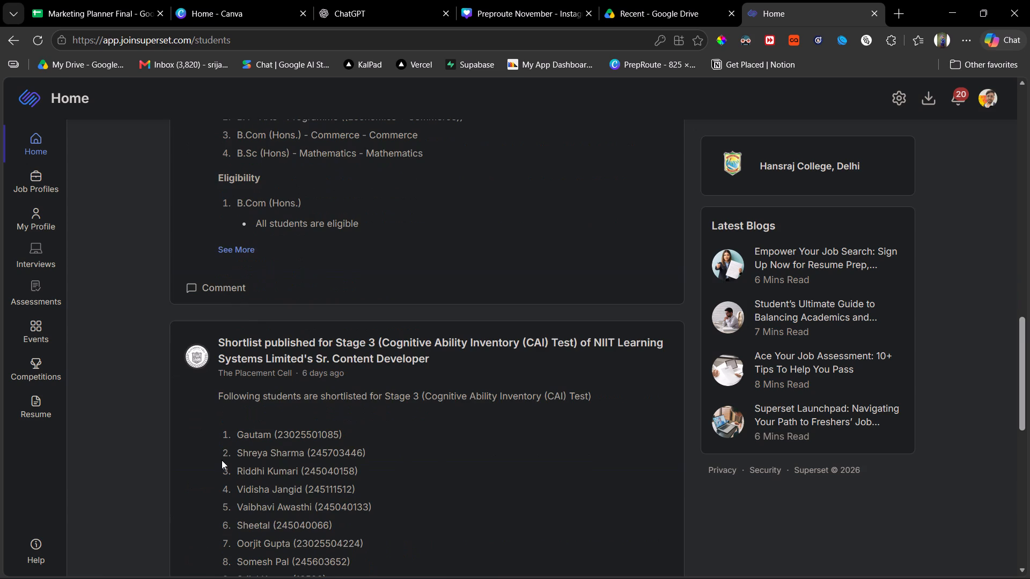
pyautogui.scroll(-2, 222, 460)
pyautogui.click(239, 506)
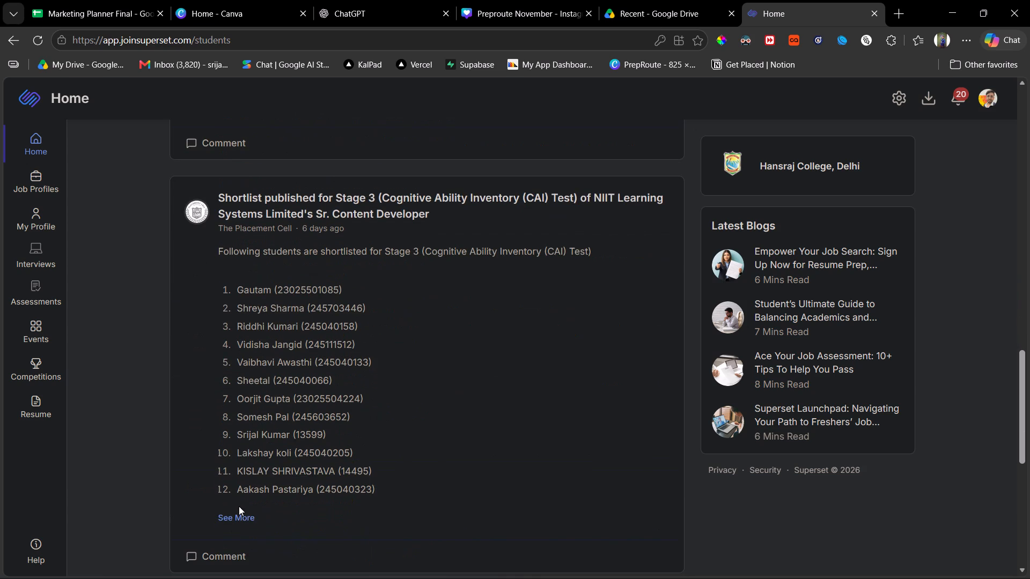
pyautogui.scroll(-4, 254, 406)
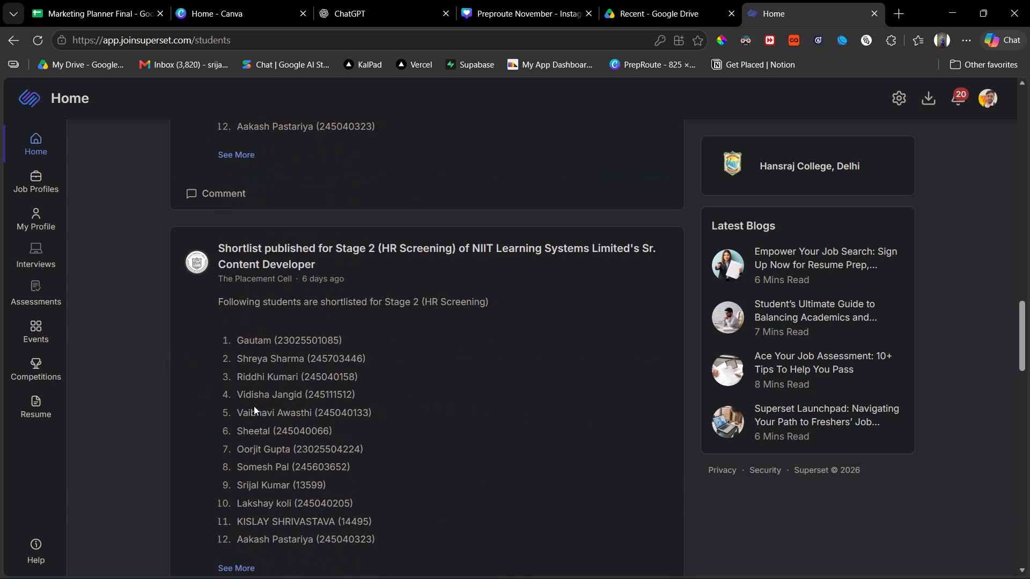
pyautogui.scroll(-9, 254, 406)
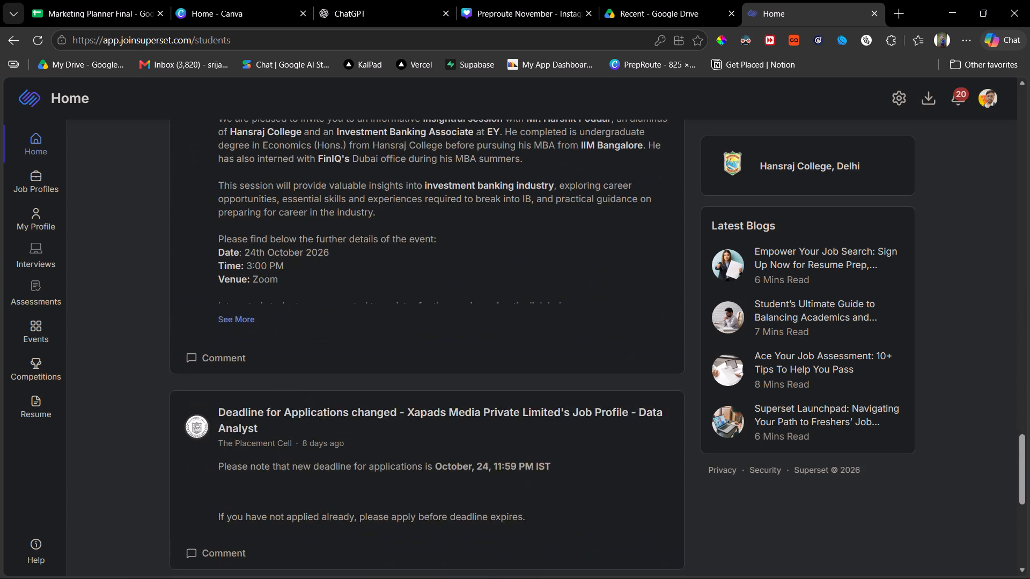
pyautogui.scroll(-9, 254, 406)
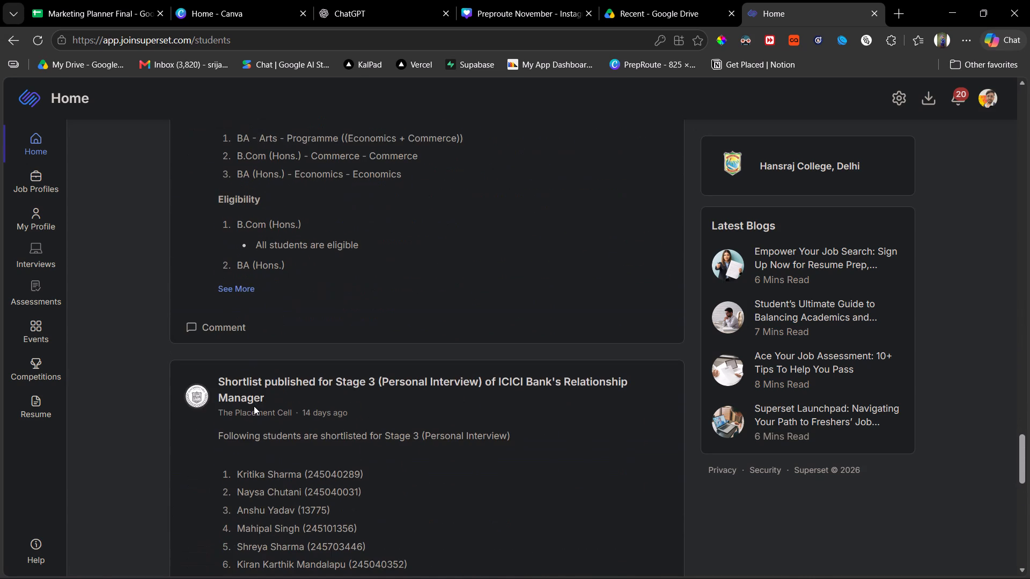
pyautogui.scroll(-3, 254, 406)
pyautogui.click(241, 366)
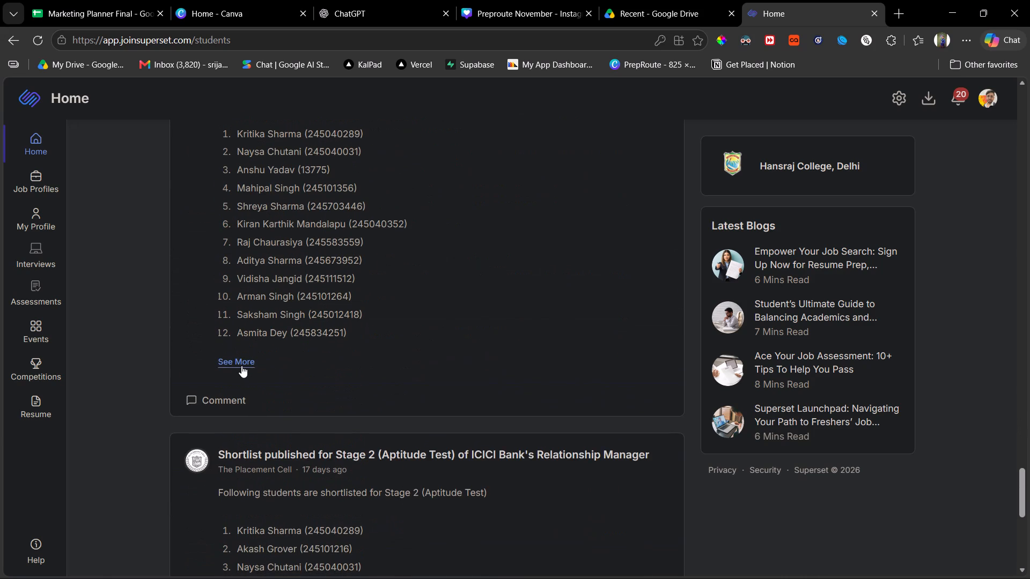
pyautogui.scroll(-8, 241, 366)
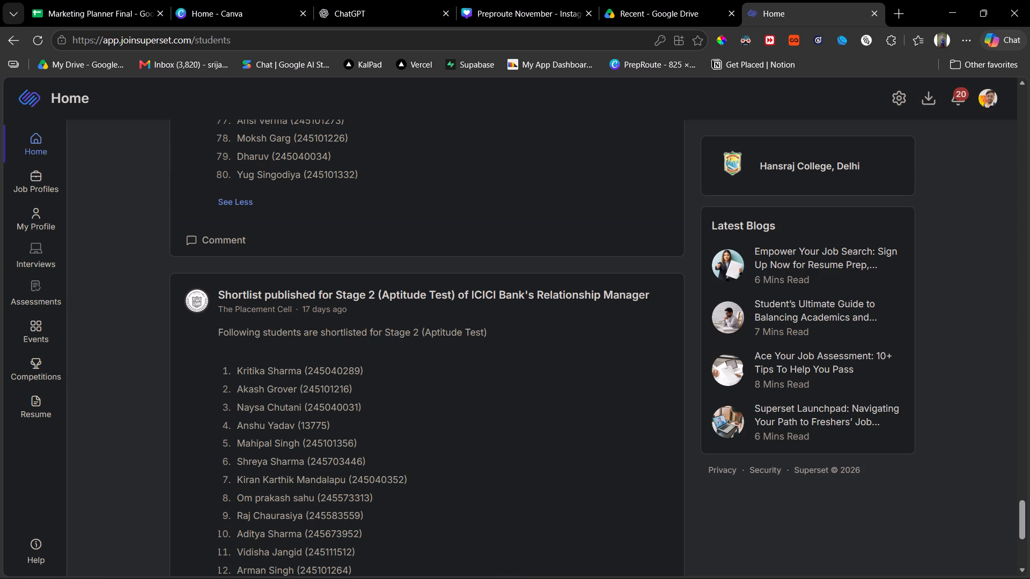
pyautogui.scroll(20, 241, 366)
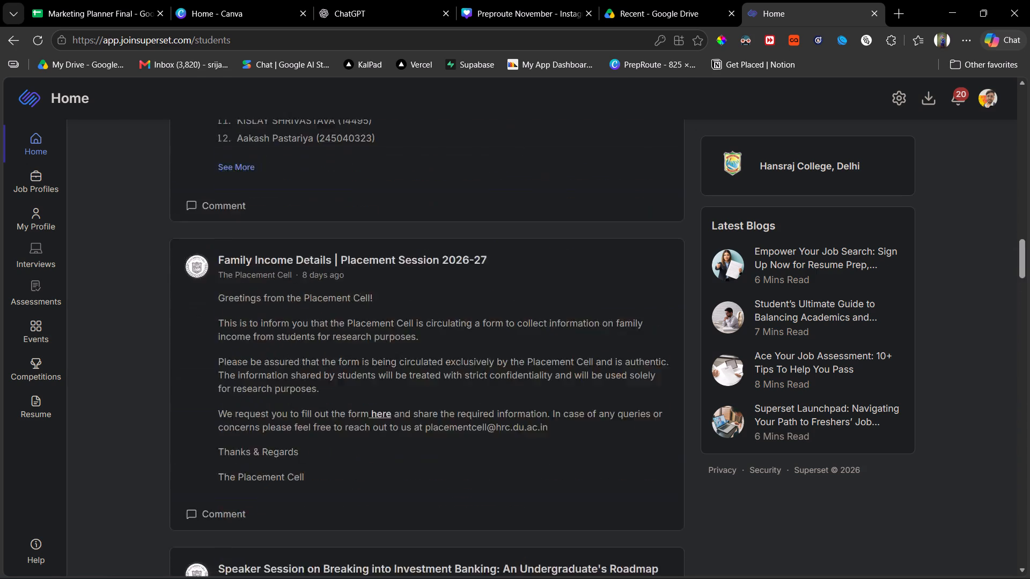
# Finish skimming the Superset feed, close it, and return to the Preproute November design in Canva.
pyautogui.scroll(5, 241, 366)
pyautogui.scroll(-1, 268, 429)
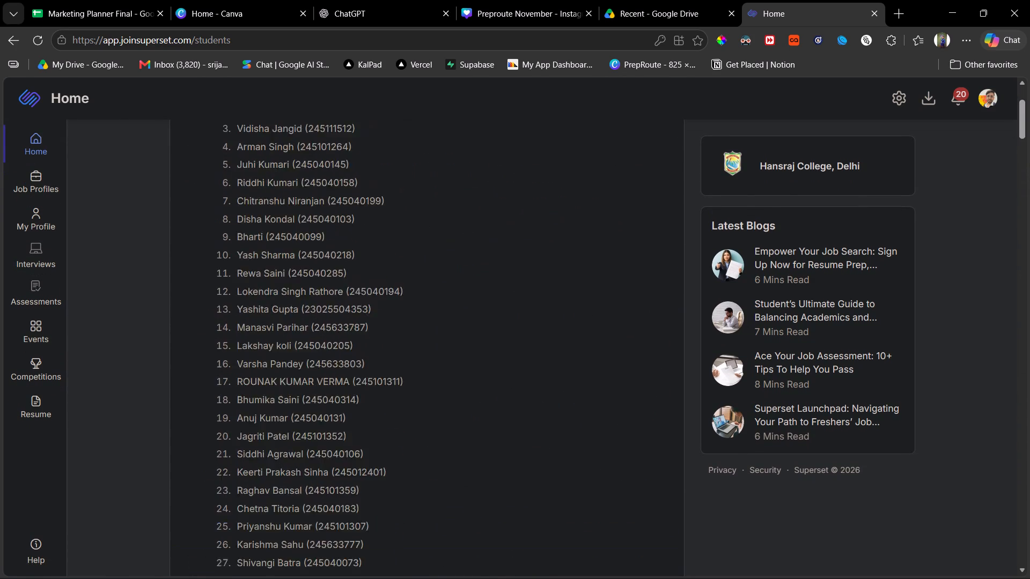
pyautogui.scroll(-1, 268, 429)
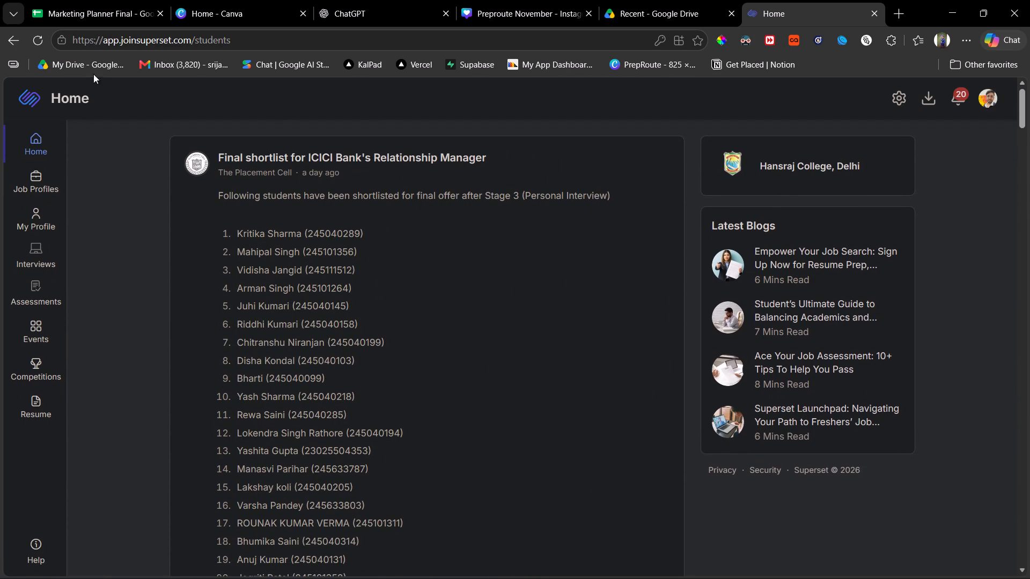
pyautogui.click(877, 17)
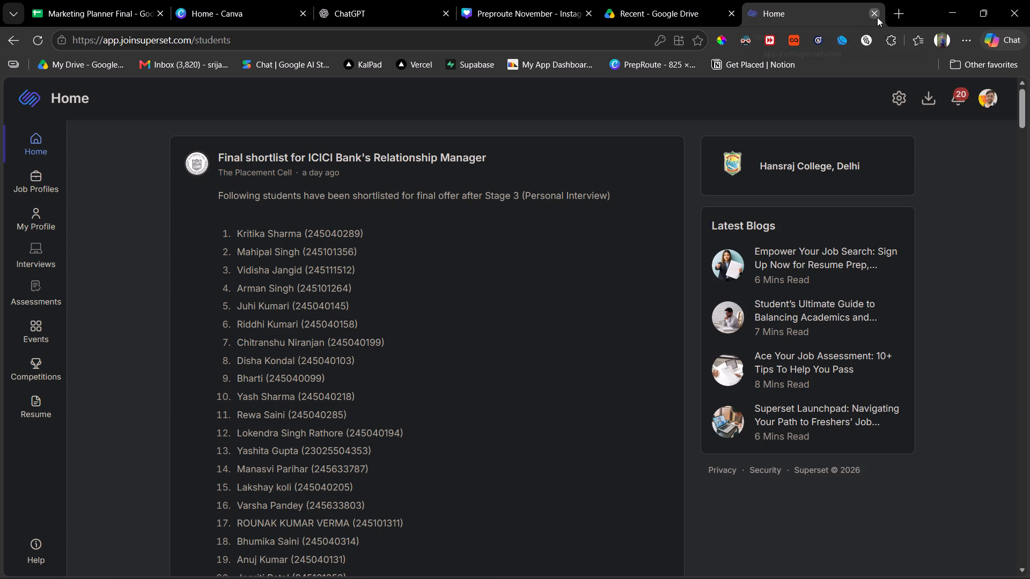
pyautogui.click(643, 0)
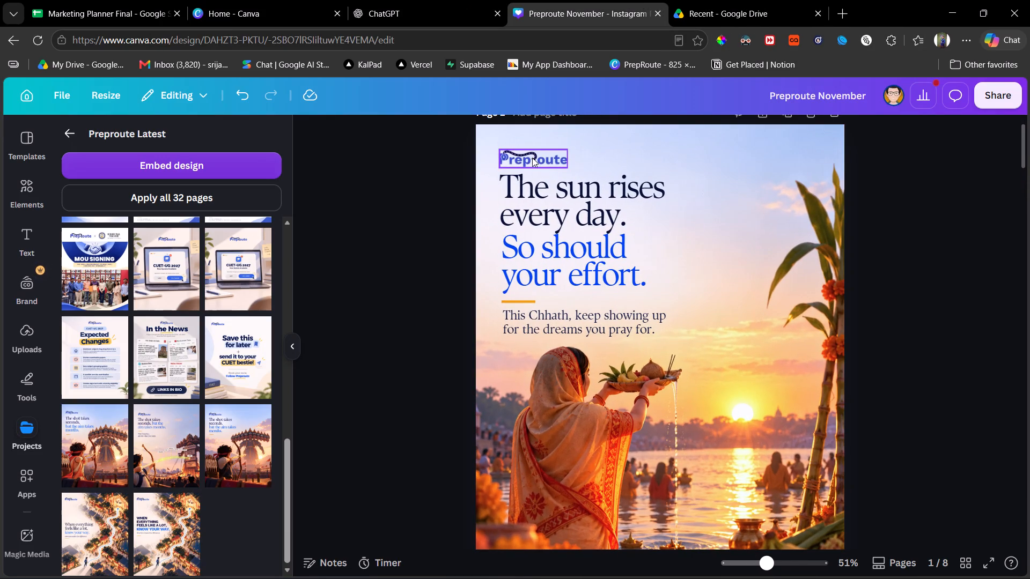
# Nudge the PrepRoute logo on the Chhath poster slightly upward to widen the gap above "The sun rises".
pyautogui.click(532, 158)
pyautogui.press('Up')
pyautogui.press('Up')
pyautogui.press('Up')
pyautogui.press('Up')
pyautogui.press('Up')
pyautogui.press('Up')
pyautogui.press('Up')
pyautogui.press('Up')
pyautogui.press('Up')
pyautogui.press('Up')
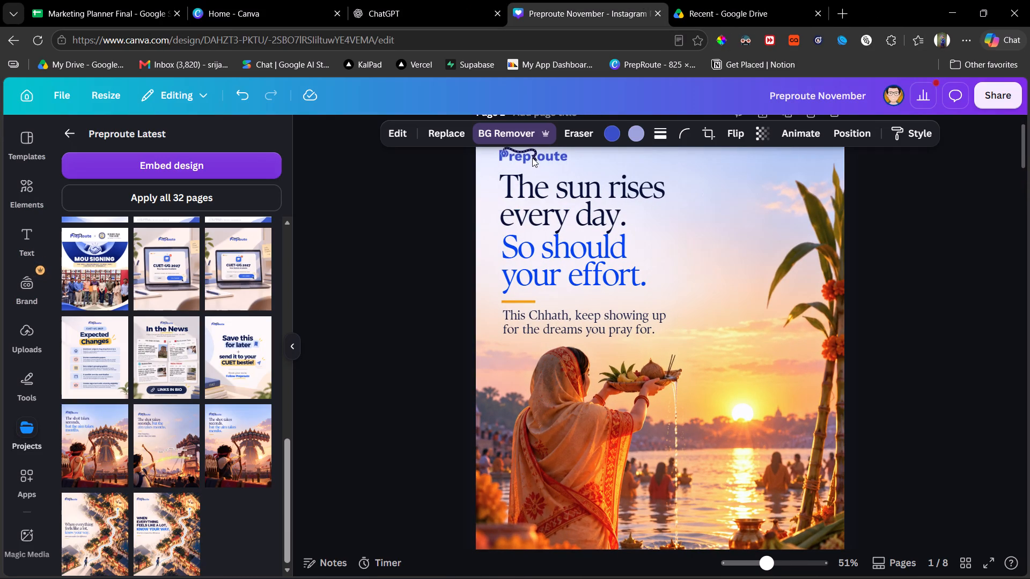
pyautogui.press('Up')
# Nudge the PrepRoute logo slightly right along the headline's left edge and fine-tune its height above the first line.
pyautogui.scroll(1, 532, 158)
pyautogui.press('Right')
pyautogui.press('Right')
pyautogui.press('Right')
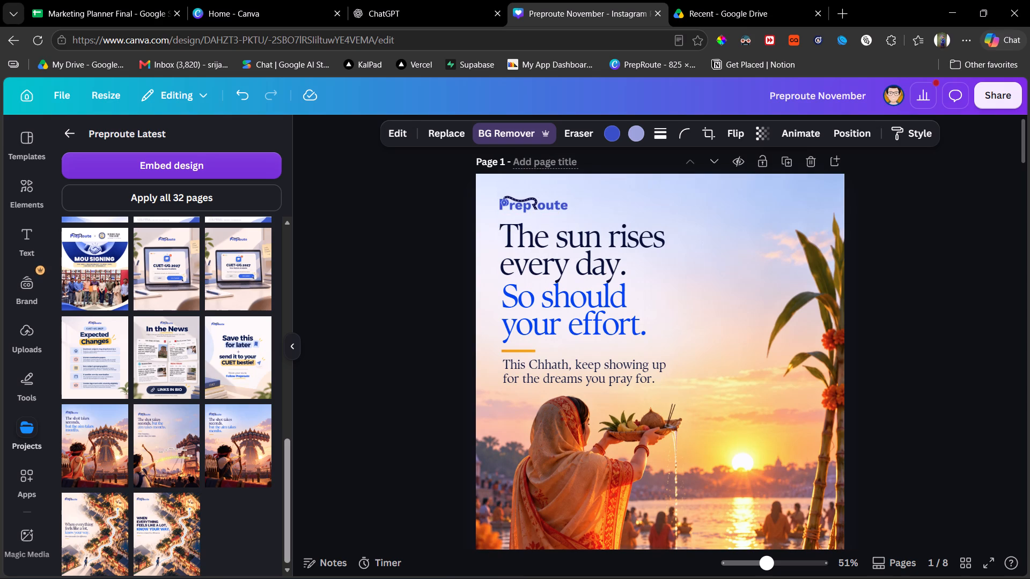
pyautogui.press('Right')
pyautogui.press('Up')
pyautogui.press('Up')
pyautogui.press('Up')
pyautogui.press('Up')
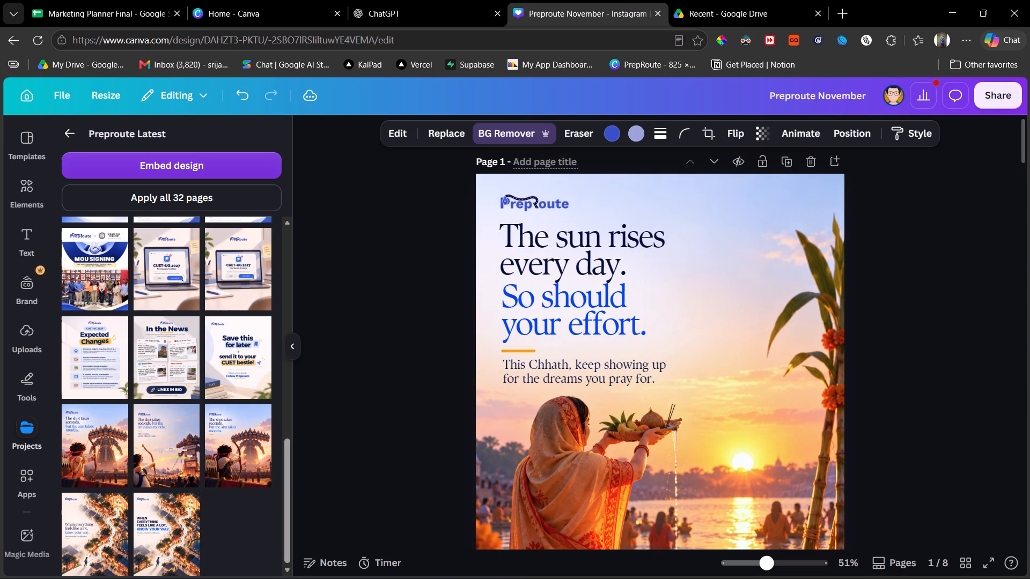
pyautogui.press('Down')
pyautogui.press('Down')
pyautogui.press('Down')
pyautogui.press('Down')
pyautogui.press('Down')
pyautogui.scroll(-1, 532, 158)
pyautogui.scroll(1, 532, 158)
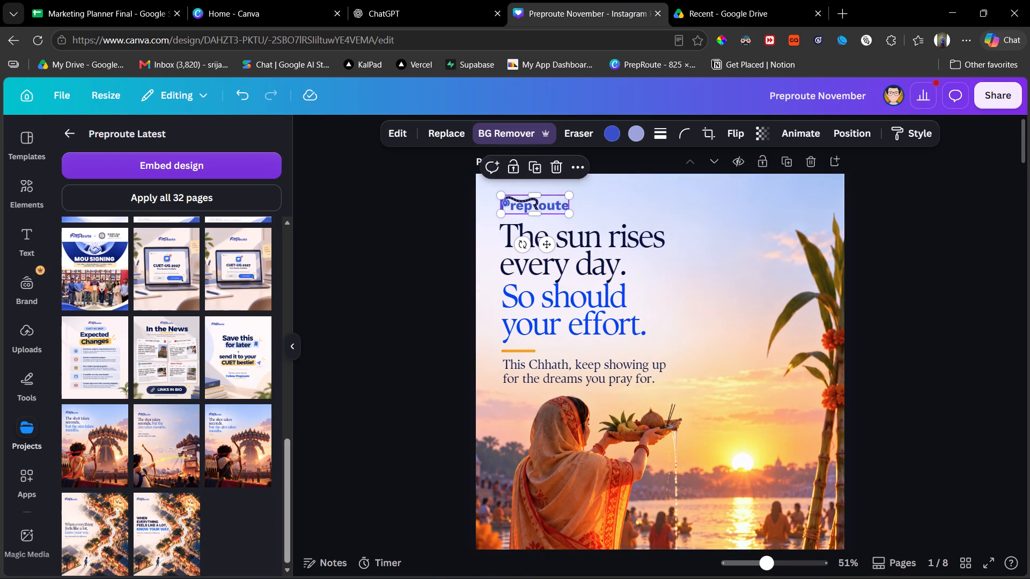
pyautogui.click(806, 298)
# Review the design's pages from the Chhath poster through the Panic Button post to the Diwali letter on page 5.
pyautogui.scroll(-3, 806, 298)
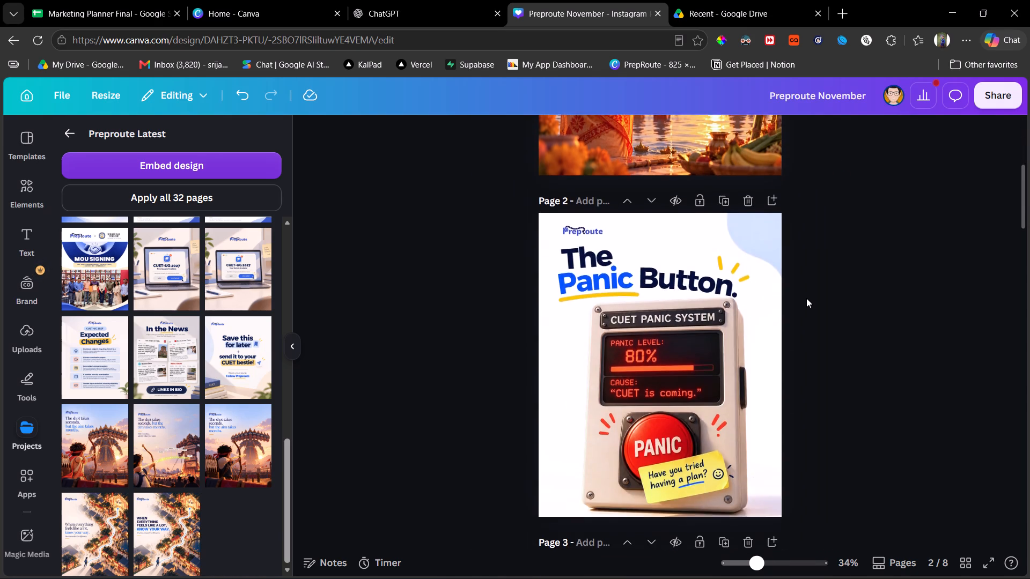
pyautogui.scroll(-3, 806, 298)
pyautogui.scroll(7, 806, 298)
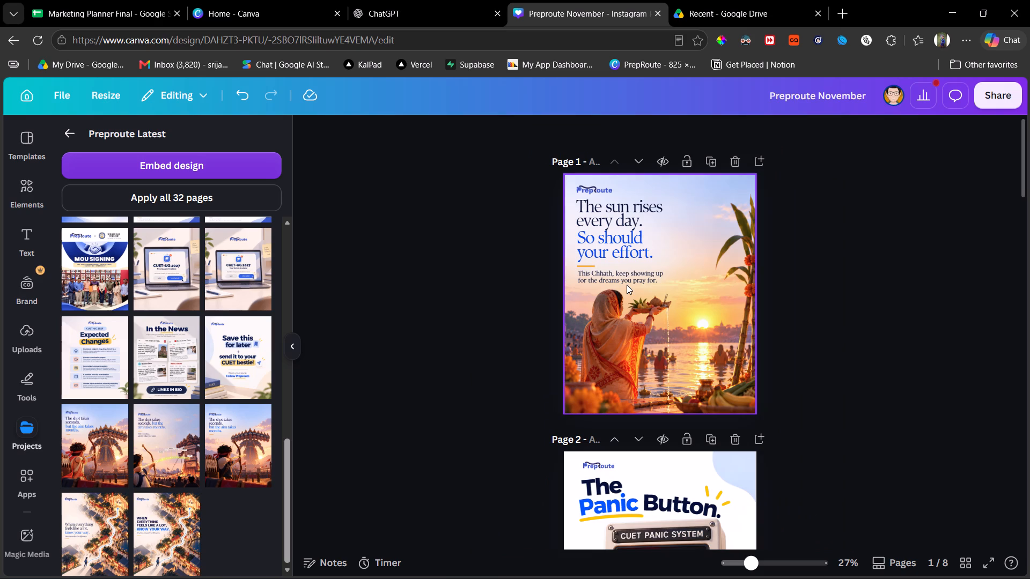
pyautogui.scroll(-8, 583, 362)
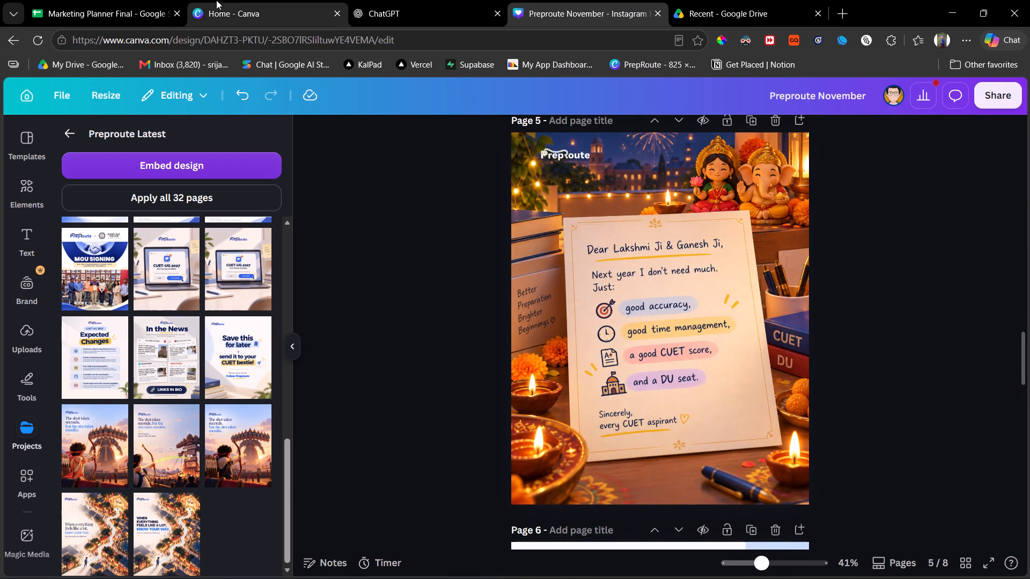
# Switch to the Marketing Planner Final spreadsheet and scan the November content ideas down to the Guru Purab row.
pyautogui.click(130, 0)
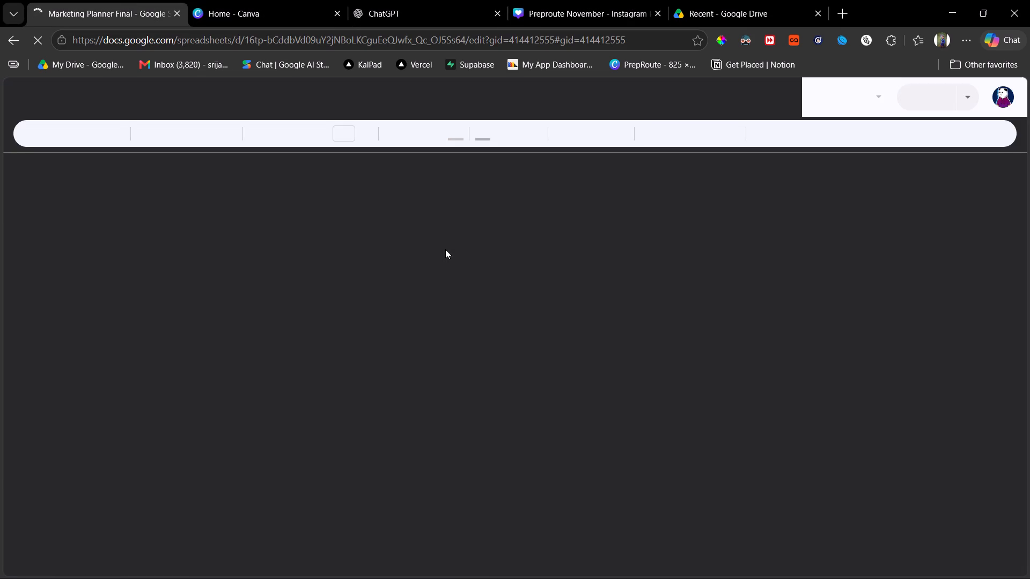
pyautogui.scroll(1, 445, 249)
pyautogui.click(547, 362)
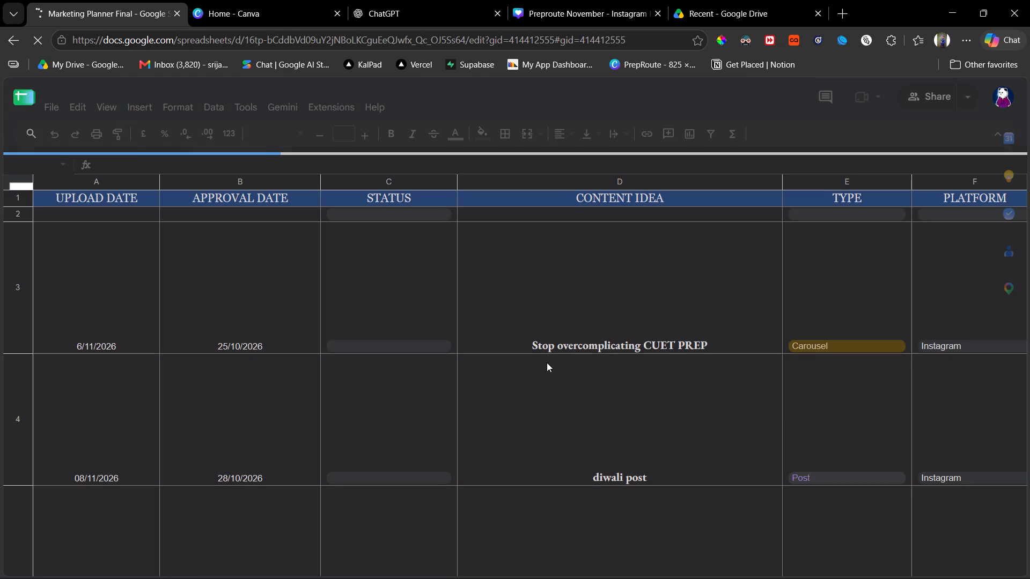
pyautogui.scroll(-1, 547, 362)
pyautogui.click(547, 362)
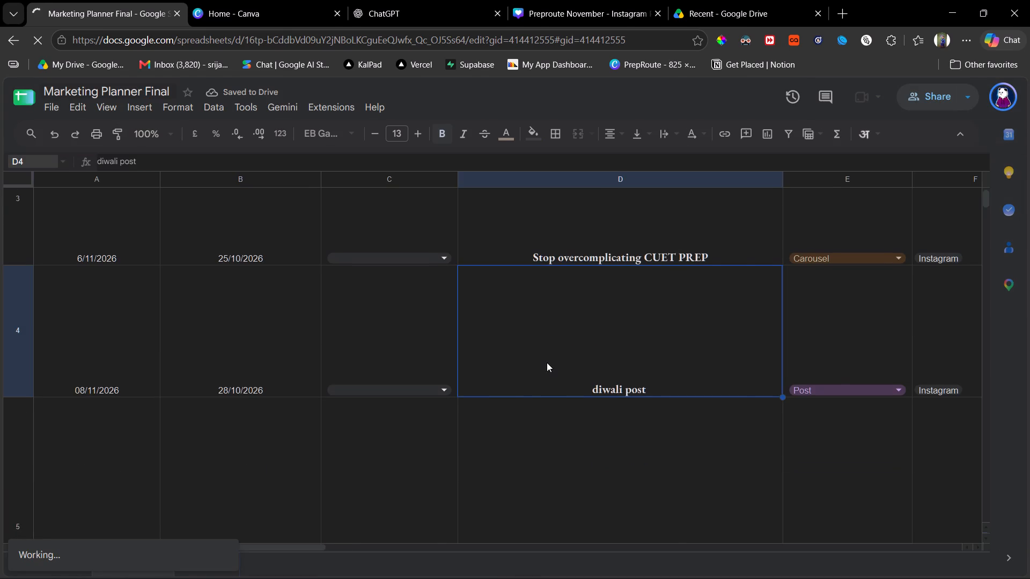
pyautogui.hscroll(-1, 547, 362)
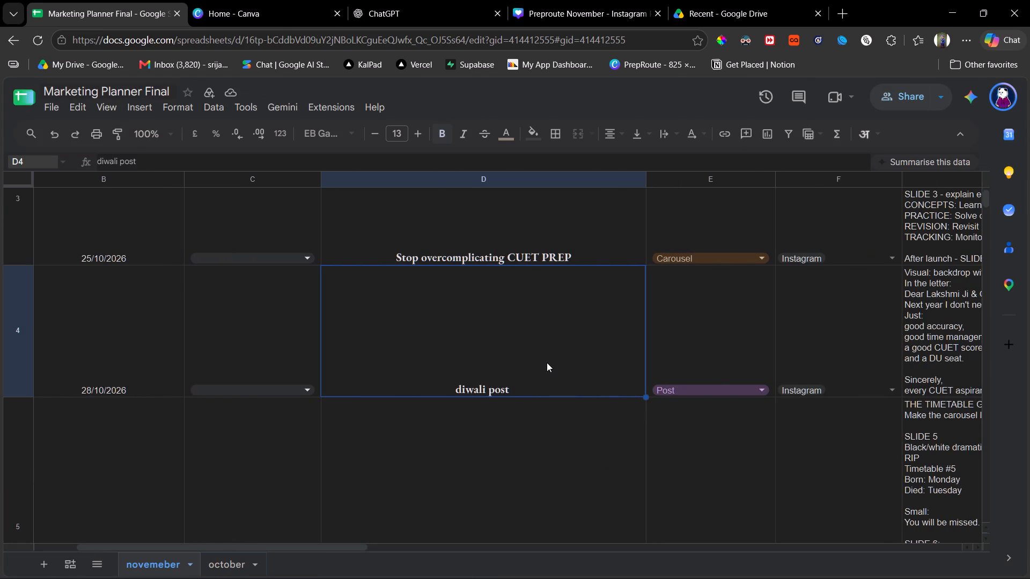
pyautogui.hscroll(-4, 547, 362)
pyautogui.scroll(-2, 547, 362)
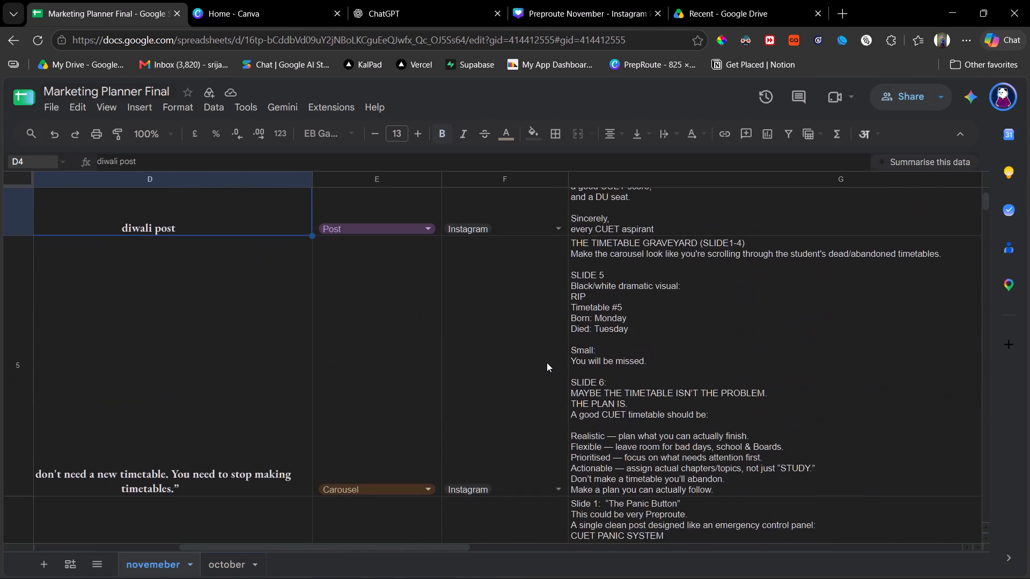
pyautogui.scroll(-8, 547, 362)
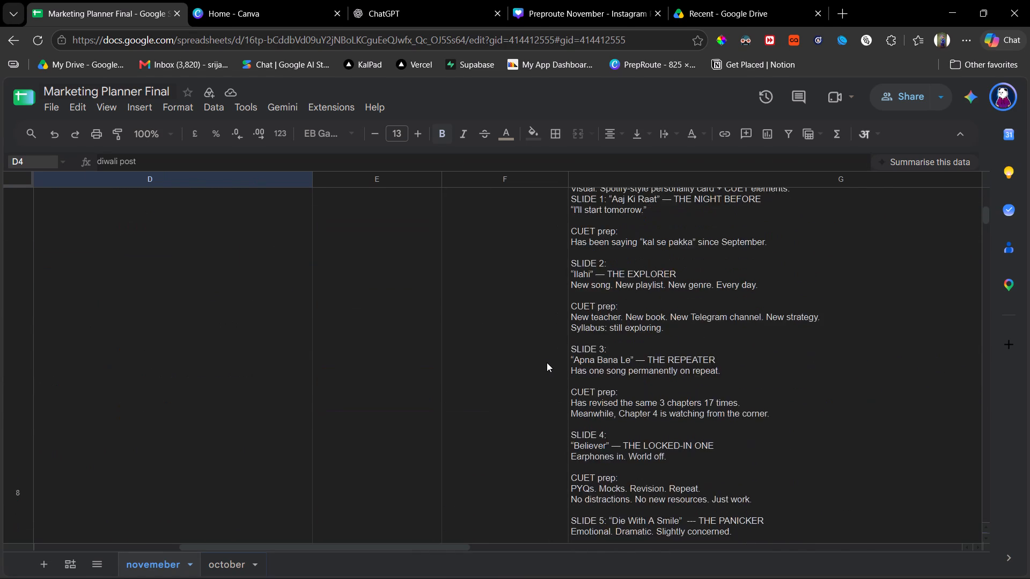
pyautogui.scroll(-3, 547, 362)
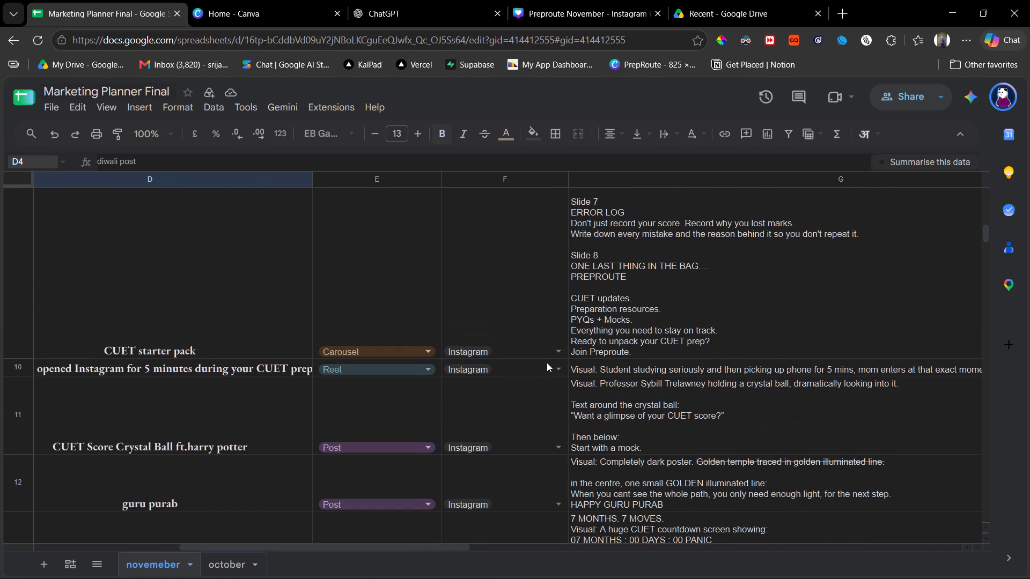
# Go back up to the "Stop overcomplicating CUET PREP" carousel row and read its slide-by-slide content brief.
pyautogui.click(621, 317)
pyautogui.scroll(7, 621, 317)
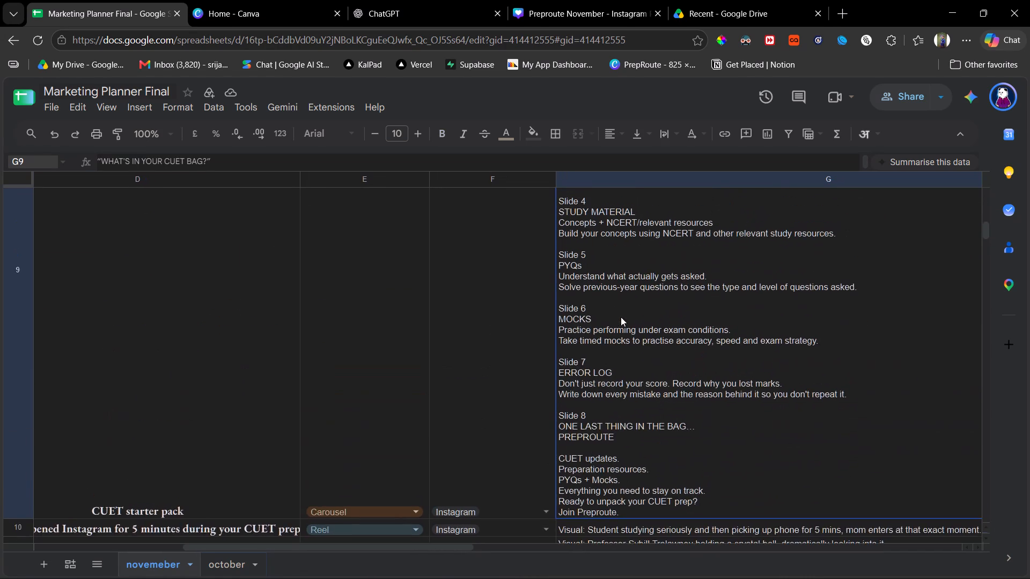
pyautogui.scroll(11, 621, 317)
pyautogui.click(621, 317)
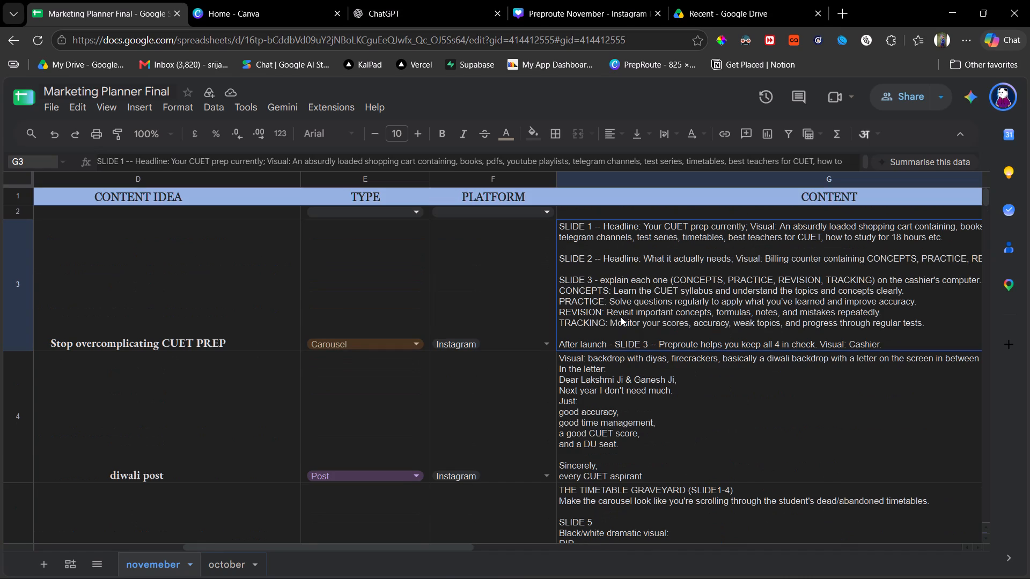
pyautogui.hscroll(-1, 621, 317)
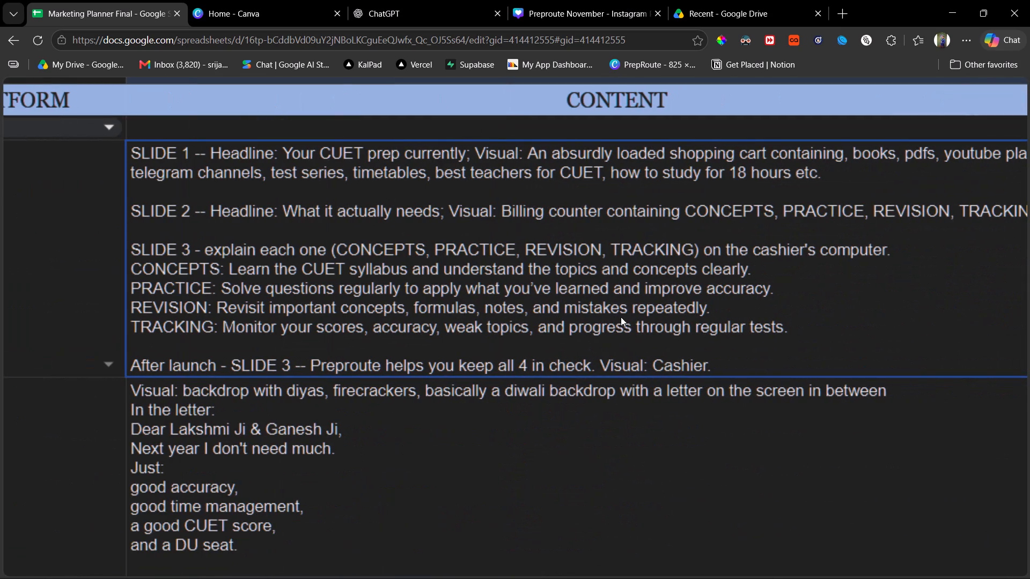
pyautogui.hscroll(-5, 621, 317)
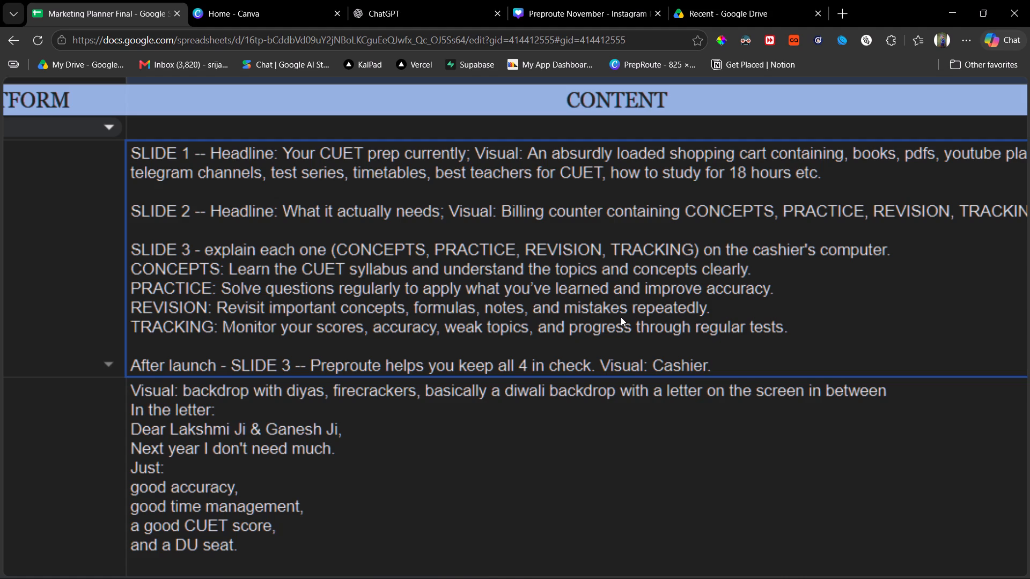
pyautogui.hscroll(-4, 621, 317)
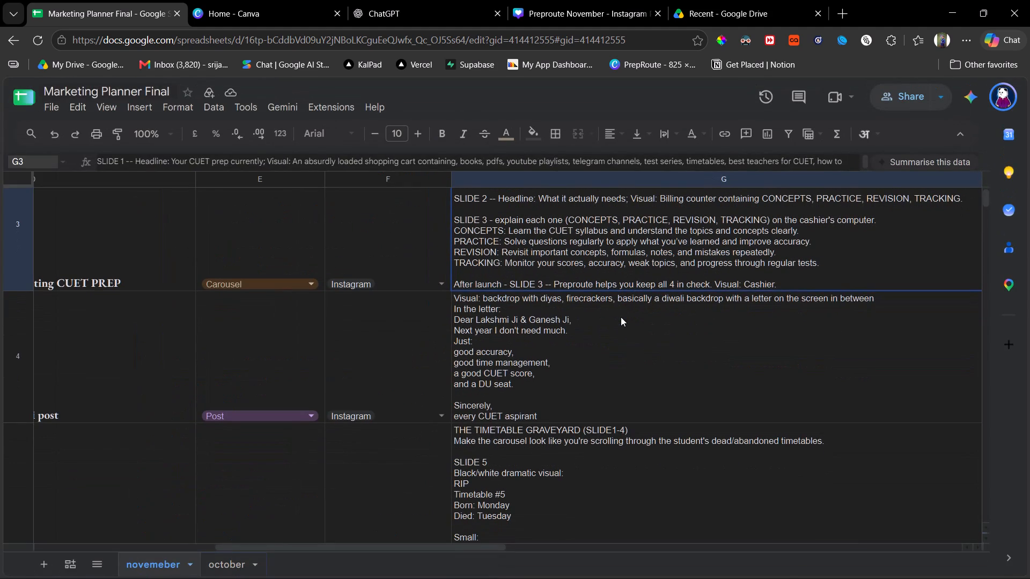
# Read the Diwali post's content brief in row 4 alongside the carousel brief above it.
pyautogui.click(621, 317)
pyautogui.scroll(2, 597, 366)
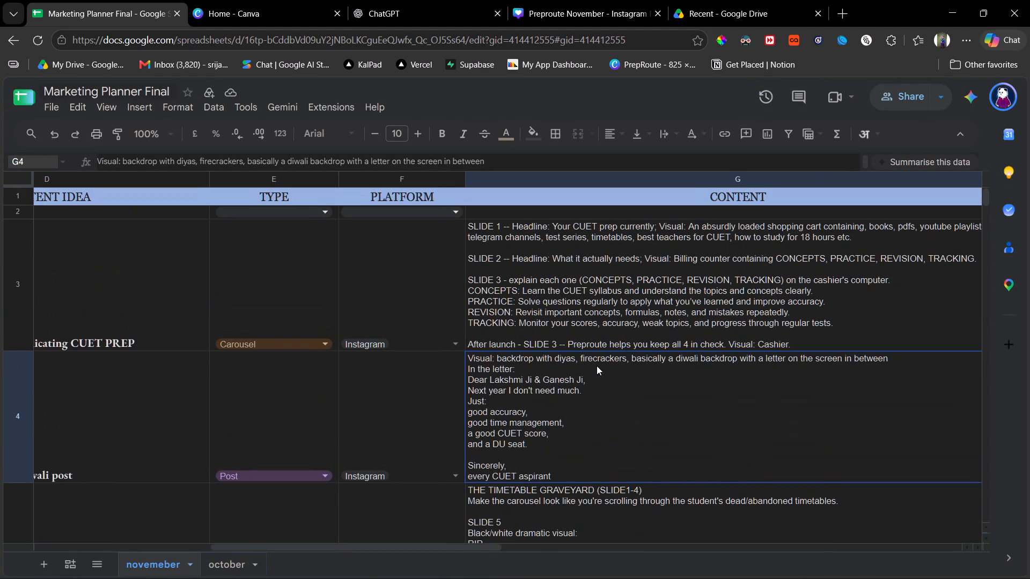
pyautogui.scroll(1, 597, 366)
pyautogui.click(524, 302)
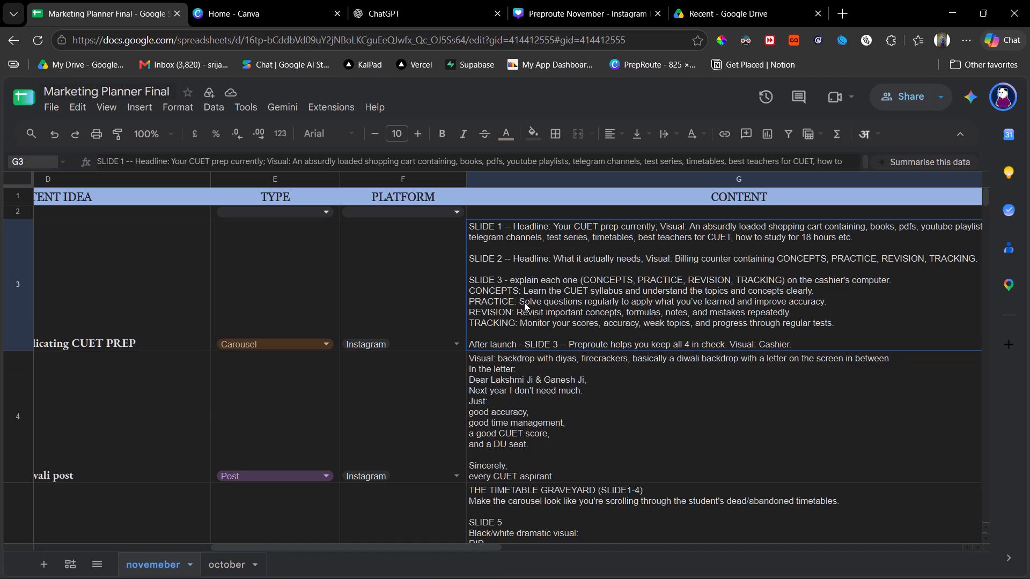
pyautogui.scroll(-1, 524, 302)
pyautogui.scroll(1, 524, 302)
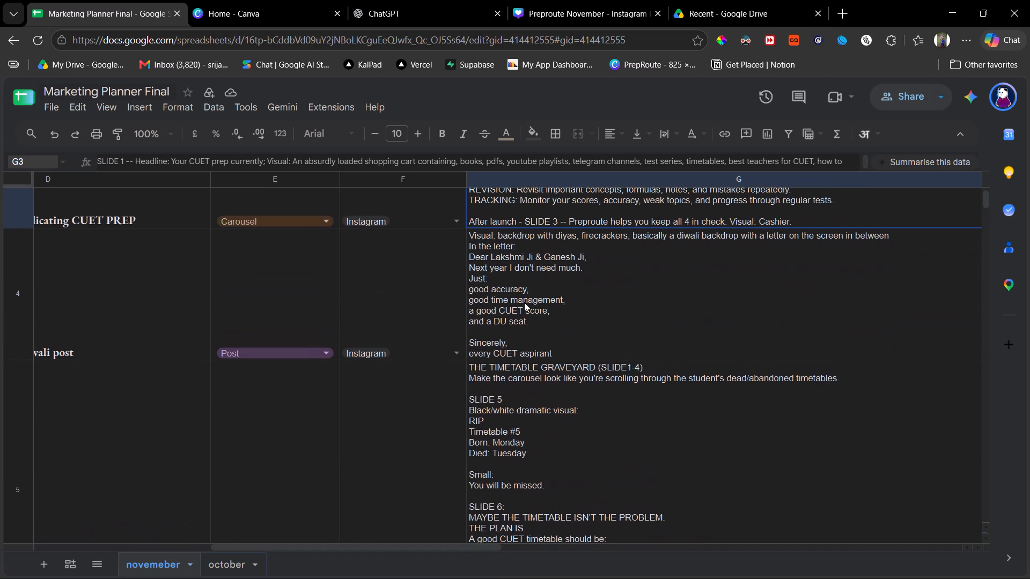
pyautogui.click(524, 302)
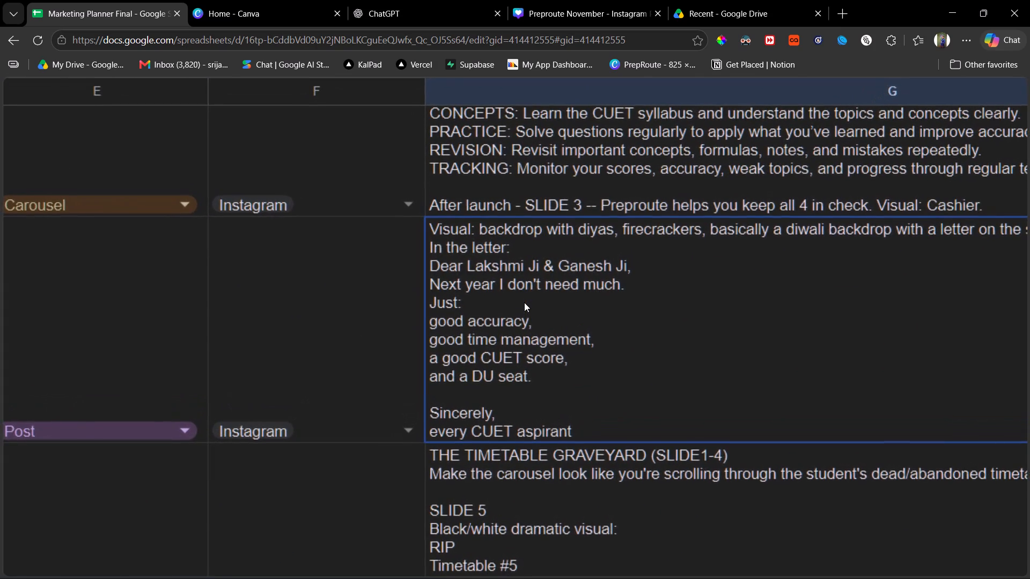
pyautogui.hscroll(1, 524, 302)
pyautogui.scroll(5, 524, 302)
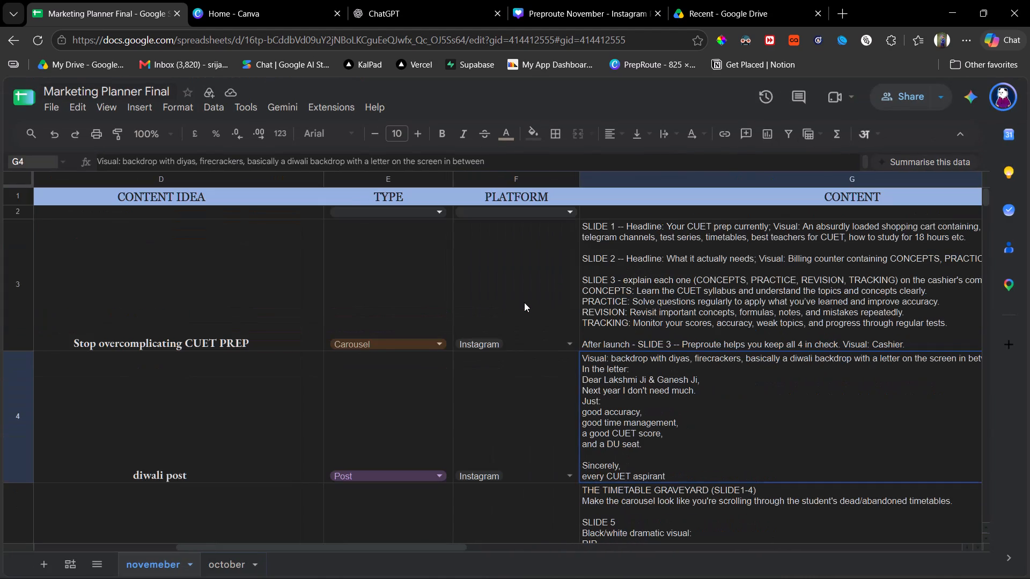
pyautogui.scroll(1, 524, 302)
pyautogui.scroll(-2, 538, 431)
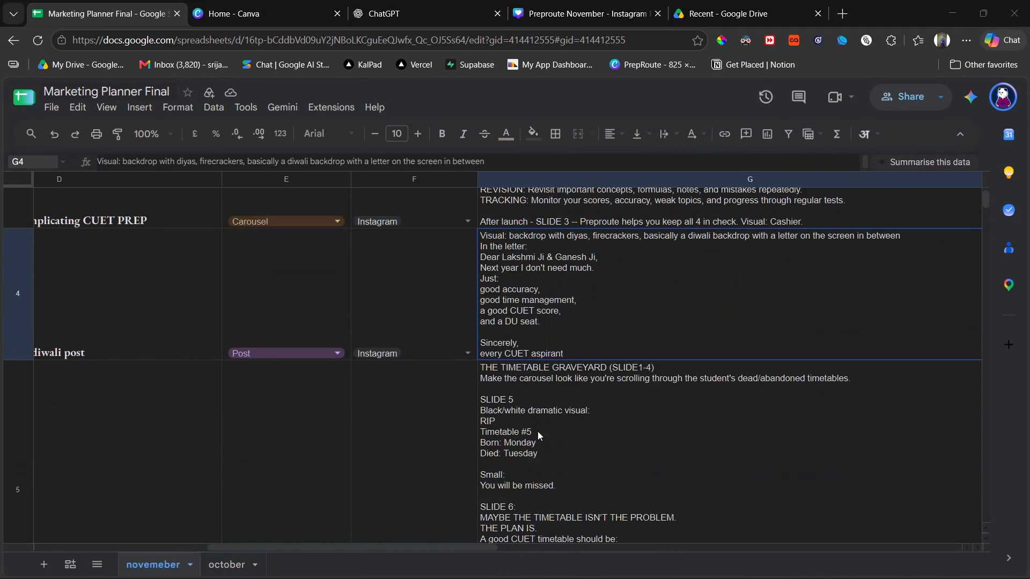
# Examine the content briefs for the Timetable Graveyard carousel and the Panic Button post.
pyautogui.click(593, 417)
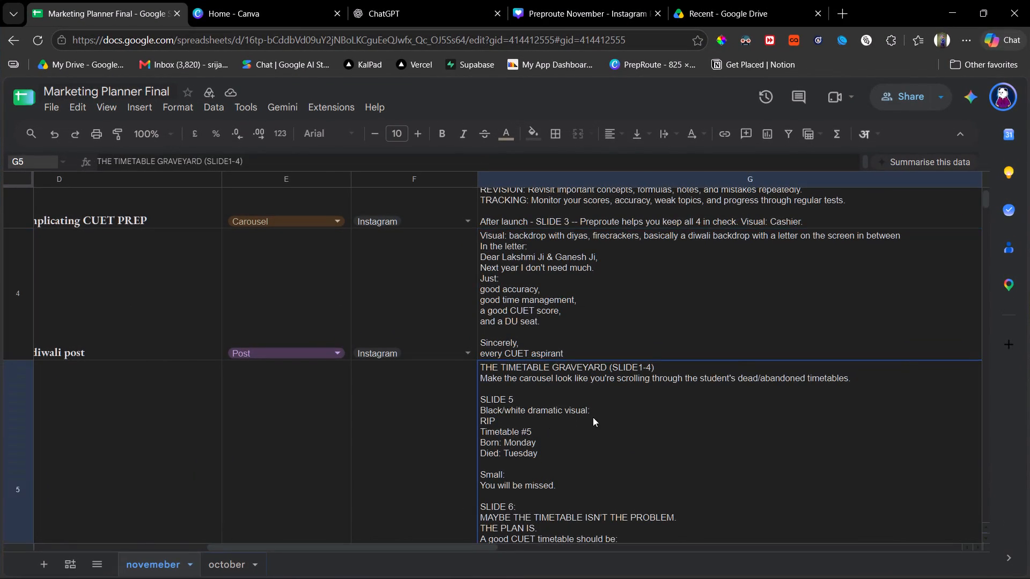
pyautogui.scroll(-2, 591, 416)
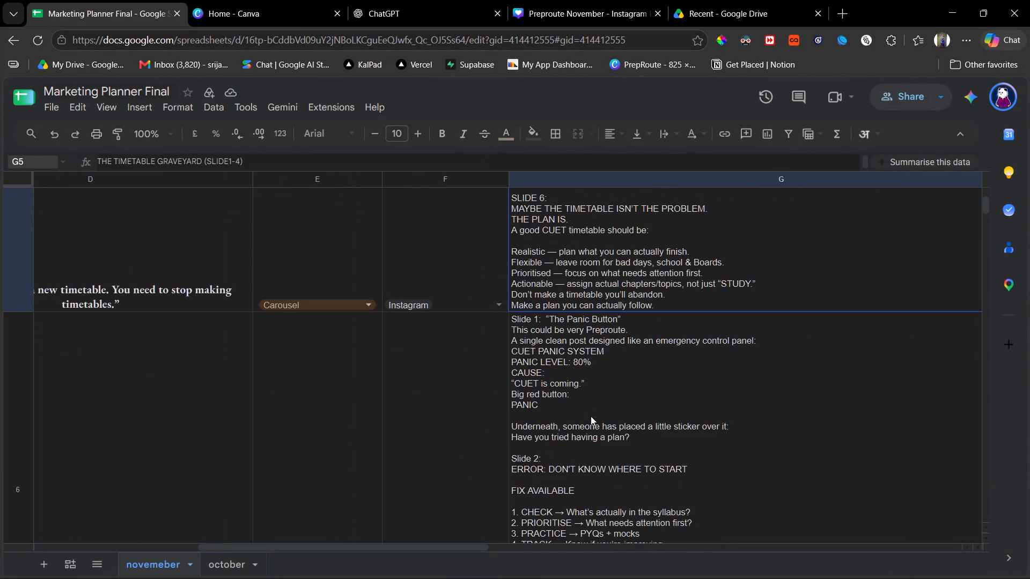
pyautogui.scroll(-2, 591, 416)
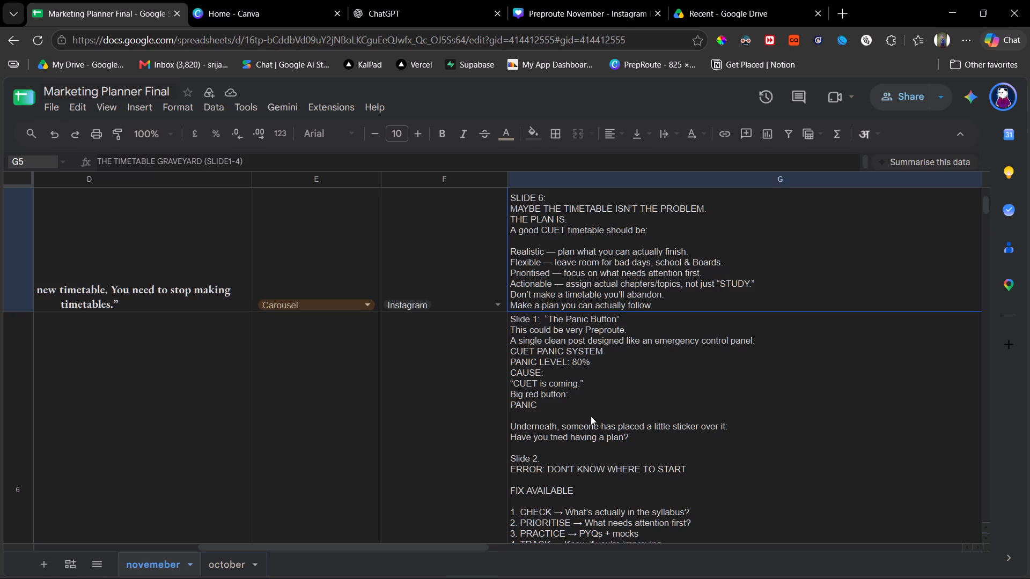
# Switch to the Canva home page and look through the recent designs, expanding the list to include older ones.
pyautogui.click(845, 3)
pyautogui.click(301, 0)
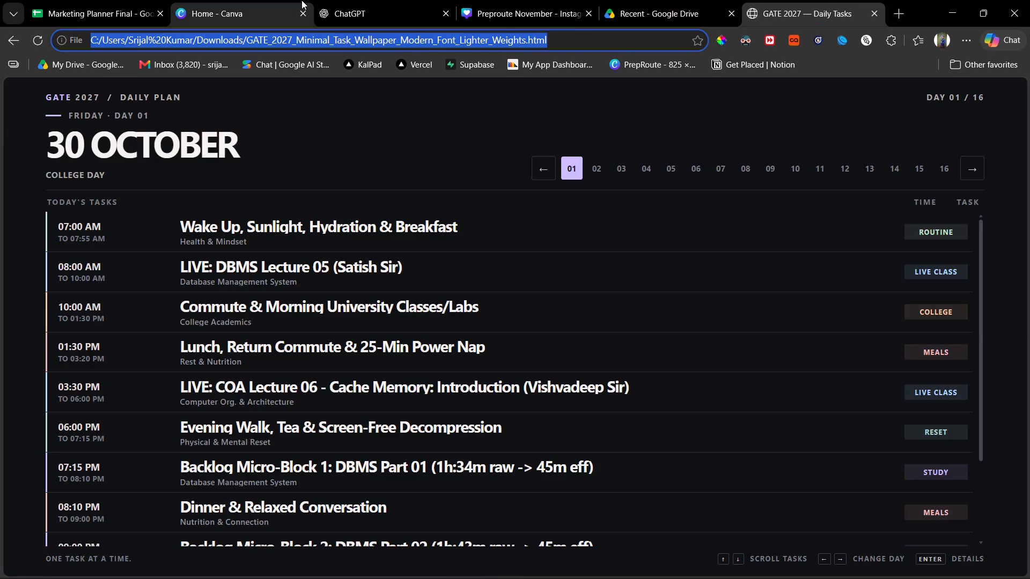
pyautogui.scroll(-1, 300, 398)
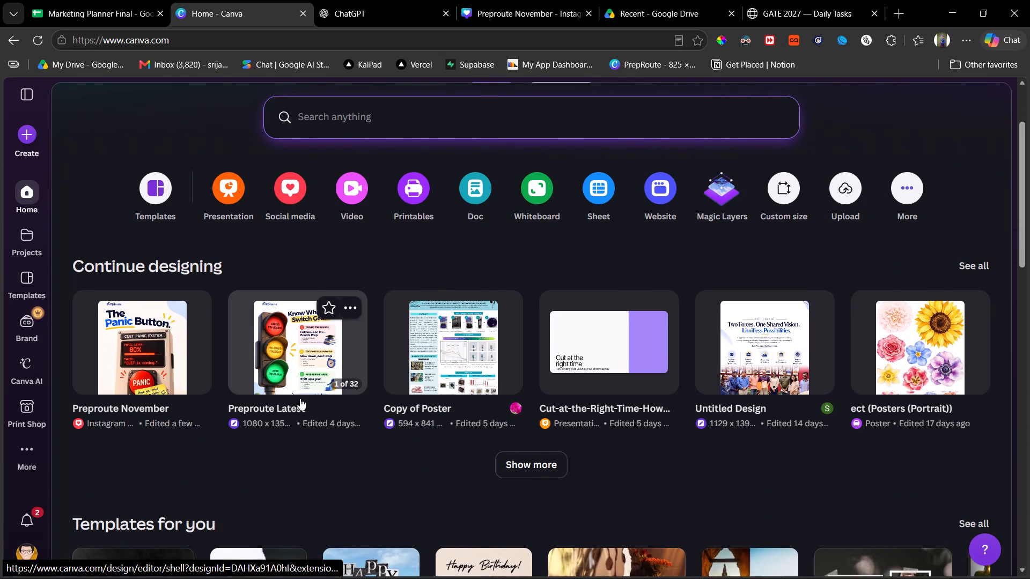
pyautogui.scroll(-1, 300, 398)
pyautogui.click(493, 461)
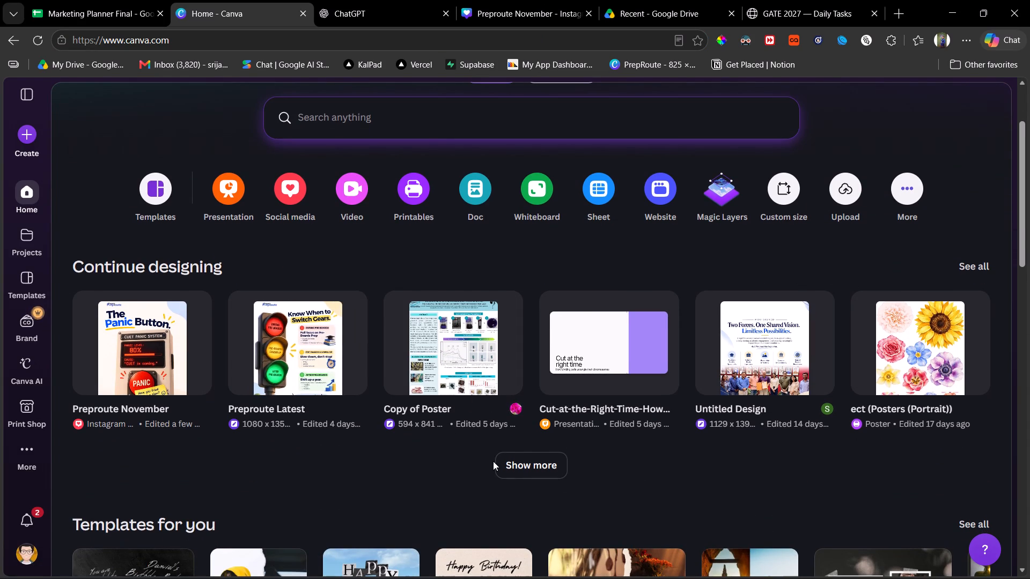
pyautogui.click(514, 470)
pyautogui.scroll(-1, 428, 515)
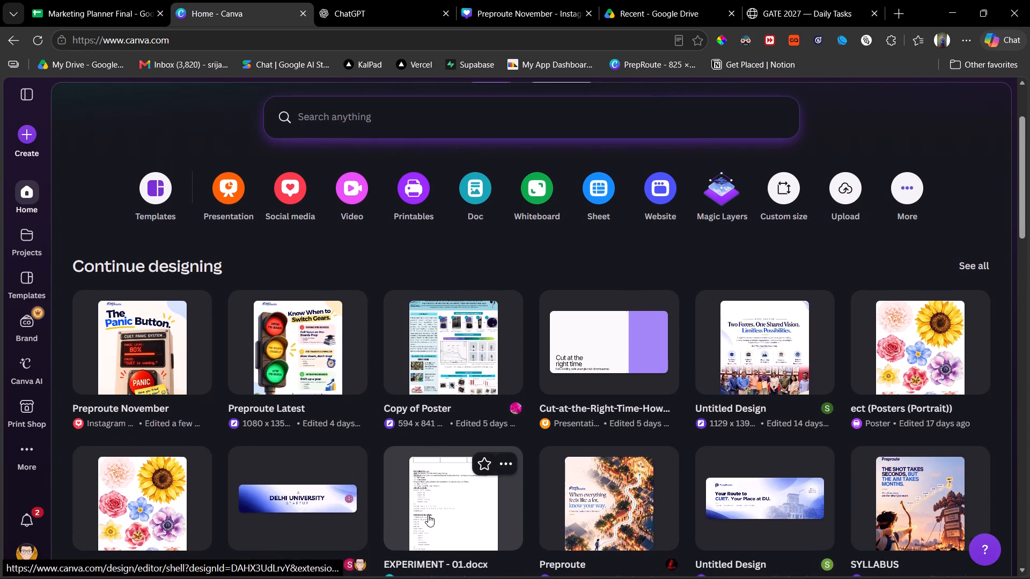
pyautogui.scroll(-1, 428, 515)
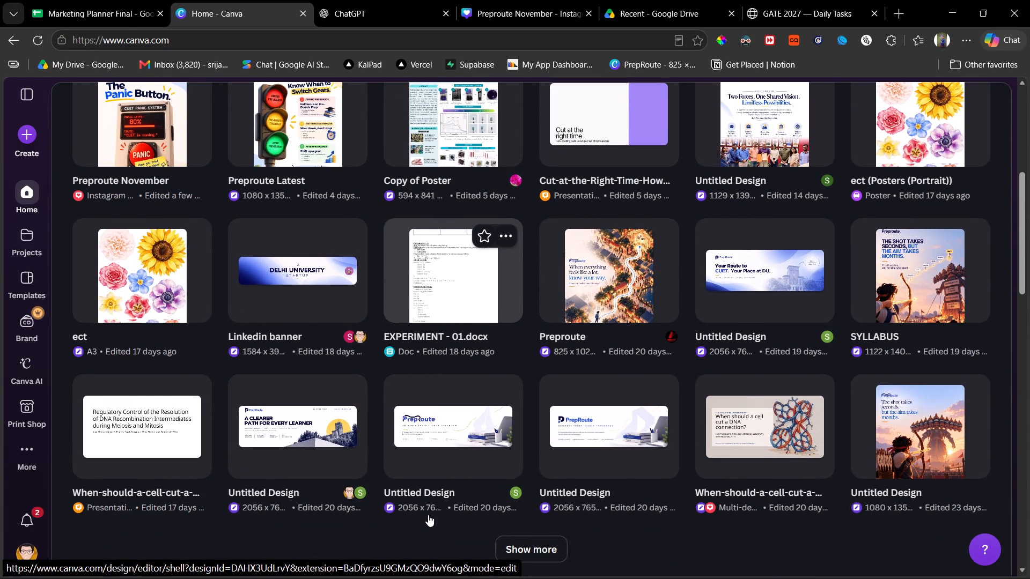
pyautogui.scroll(-1, 428, 515)
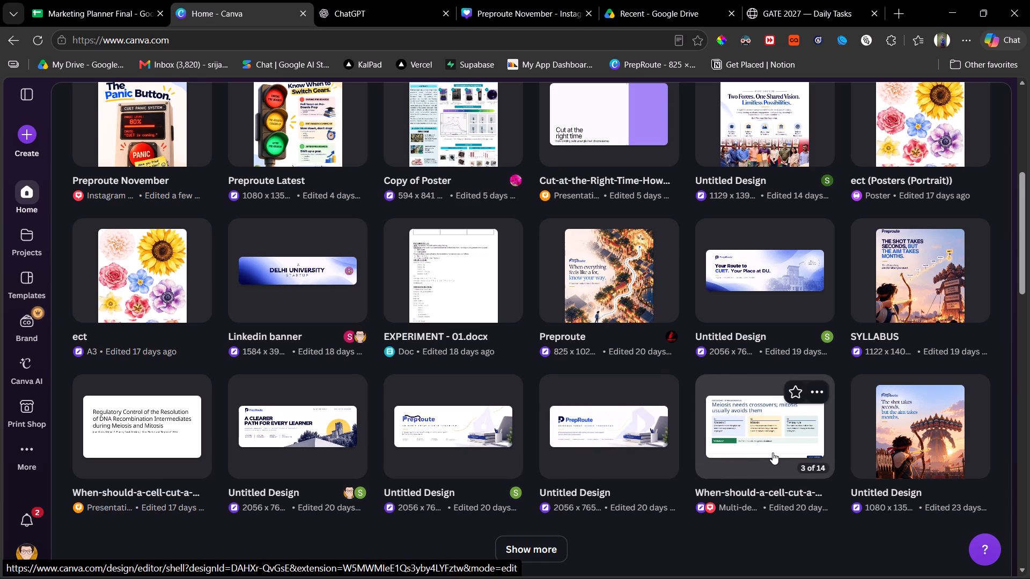
pyautogui.scroll(-1, 347, 551)
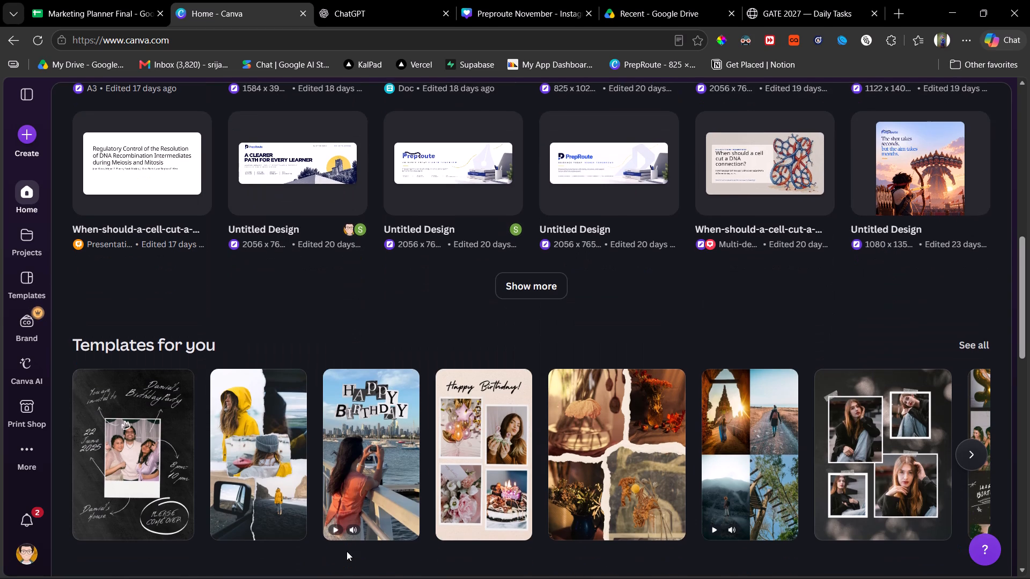
pyautogui.scroll(-1, 347, 551)
pyautogui.click(548, 358)
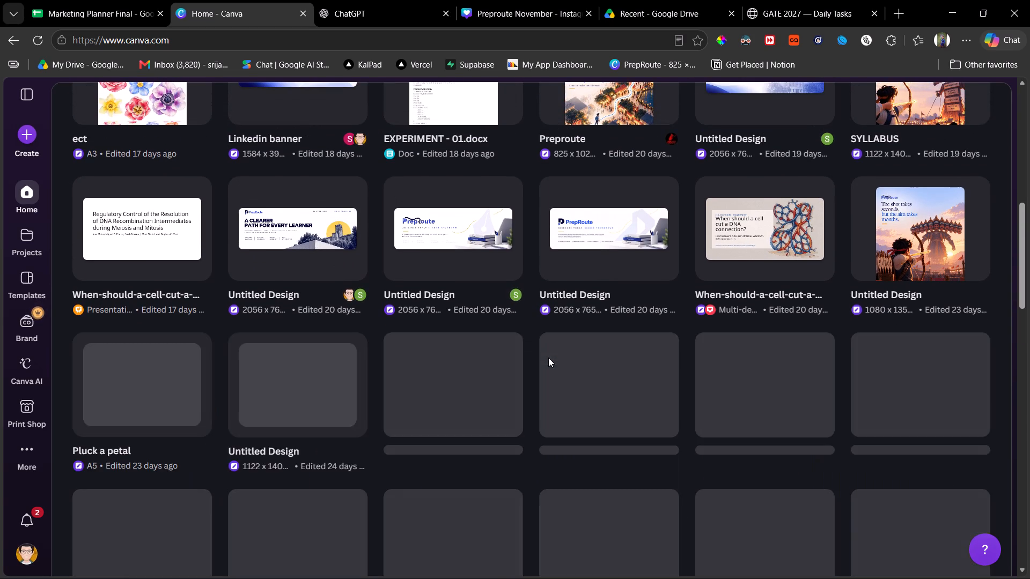
pyautogui.scroll(3, 548, 358)
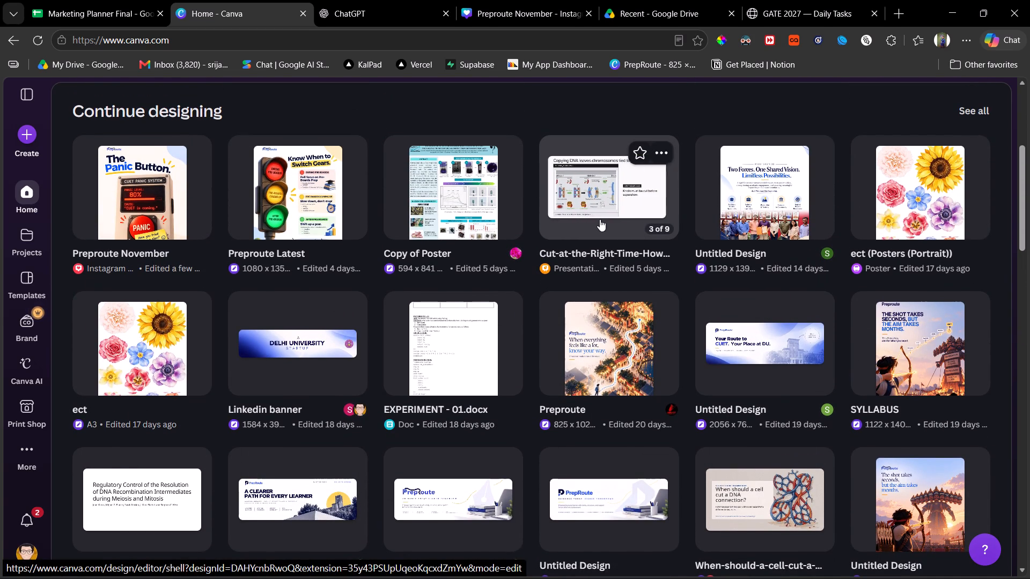
# Open the sharing settings of the Cut-at-the-Right-Time presentation from the recent designs.
pyautogui.click(655, 155)
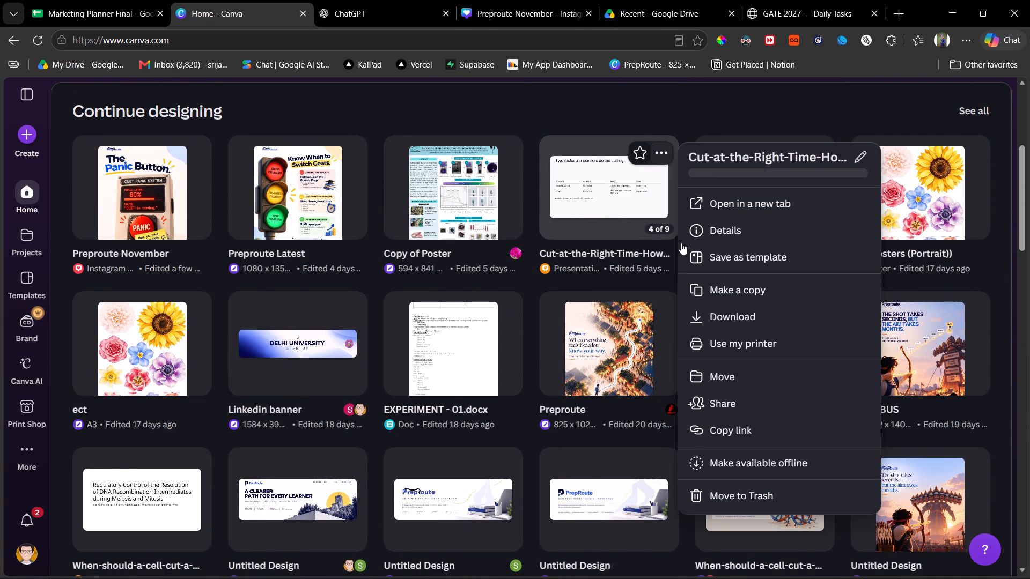
pyautogui.moveTo(728, 395); pyautogui.dragTo(707, 407)
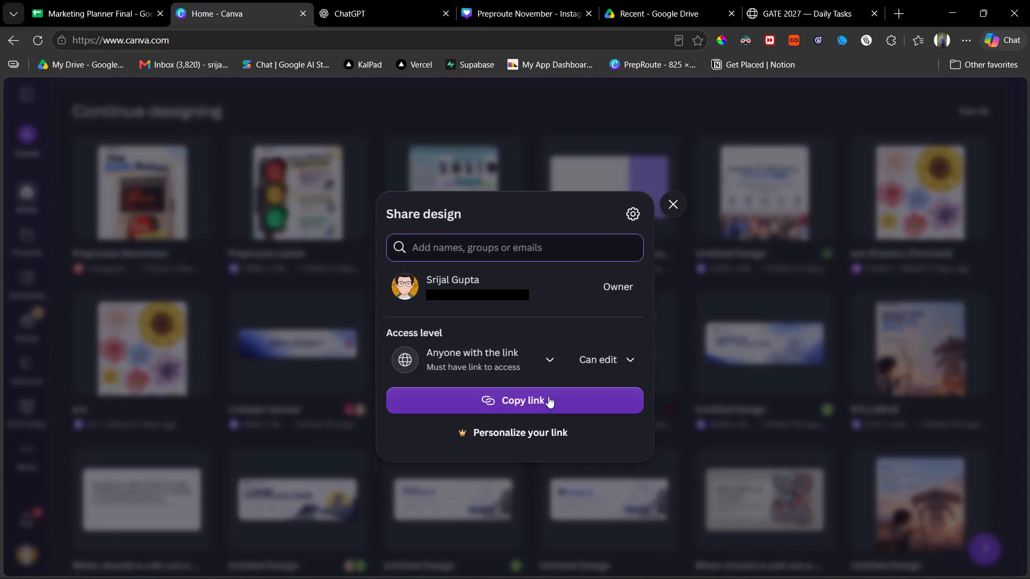
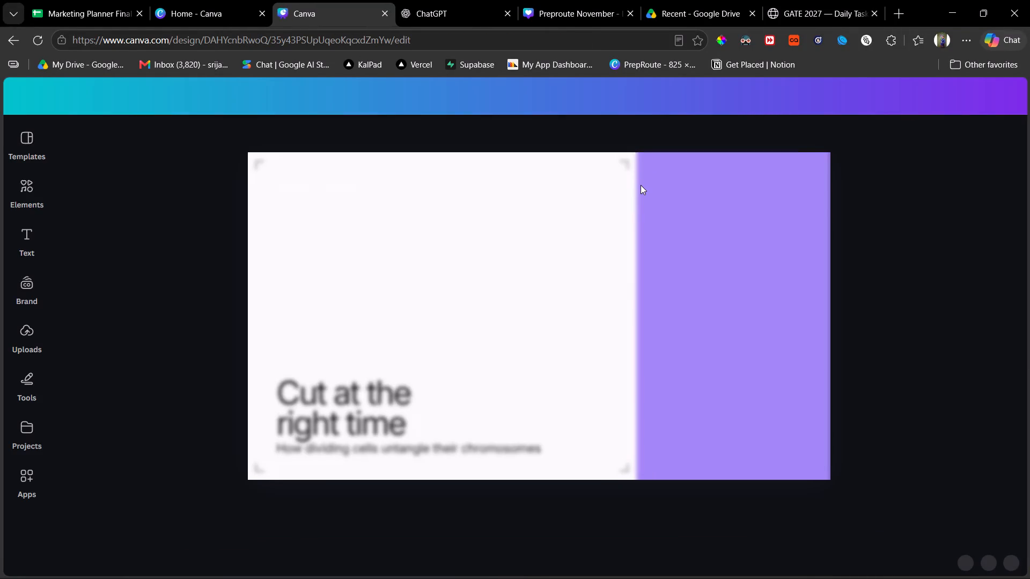
# Look through the slides of the Cut-at-the-Right-Time presentation, revisiting the middle slides and returning to the cover.
pyautogui.click(248, 512)
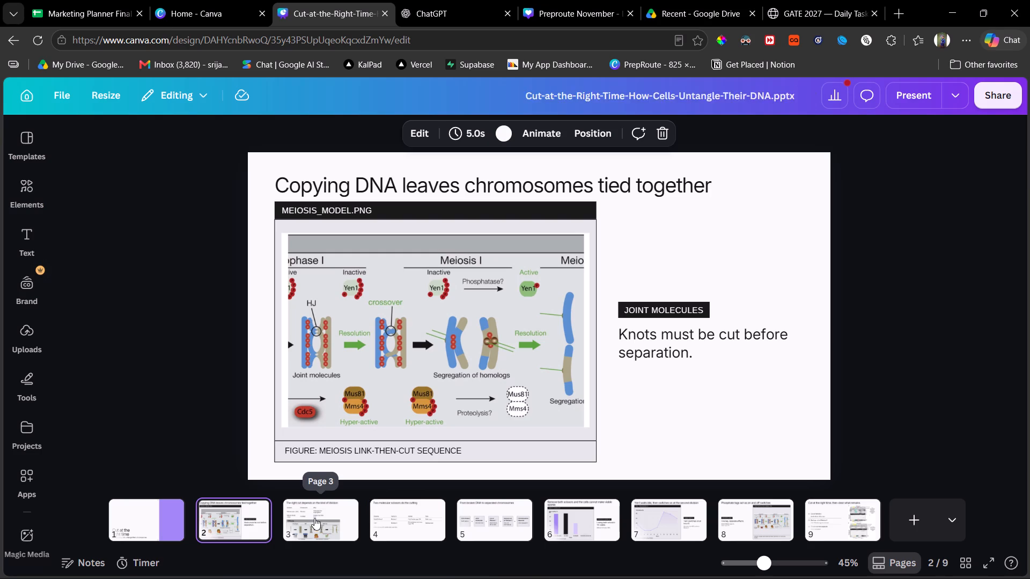
pyautogui.click(317, 519)
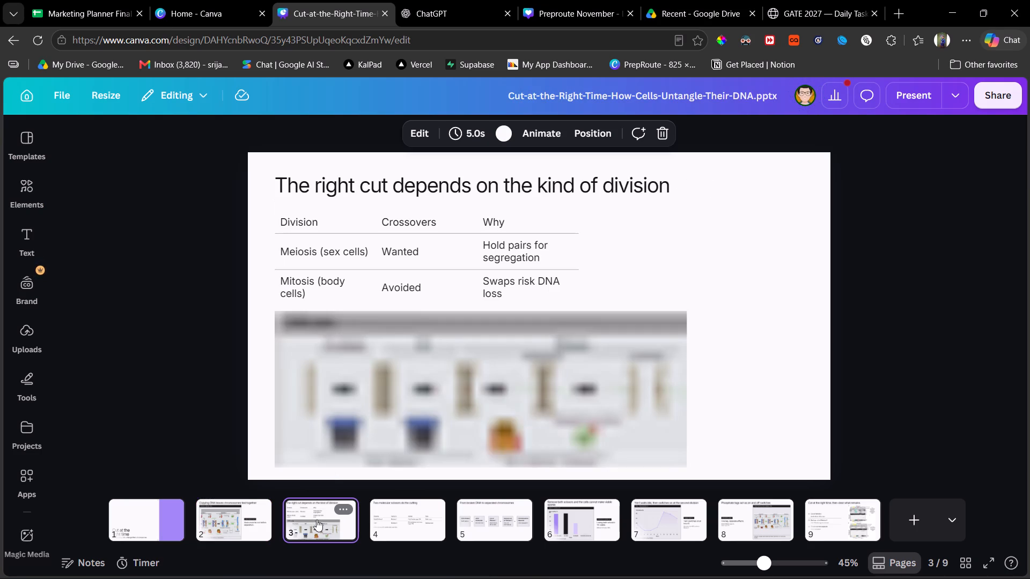
pyautogui.click(429, 522)
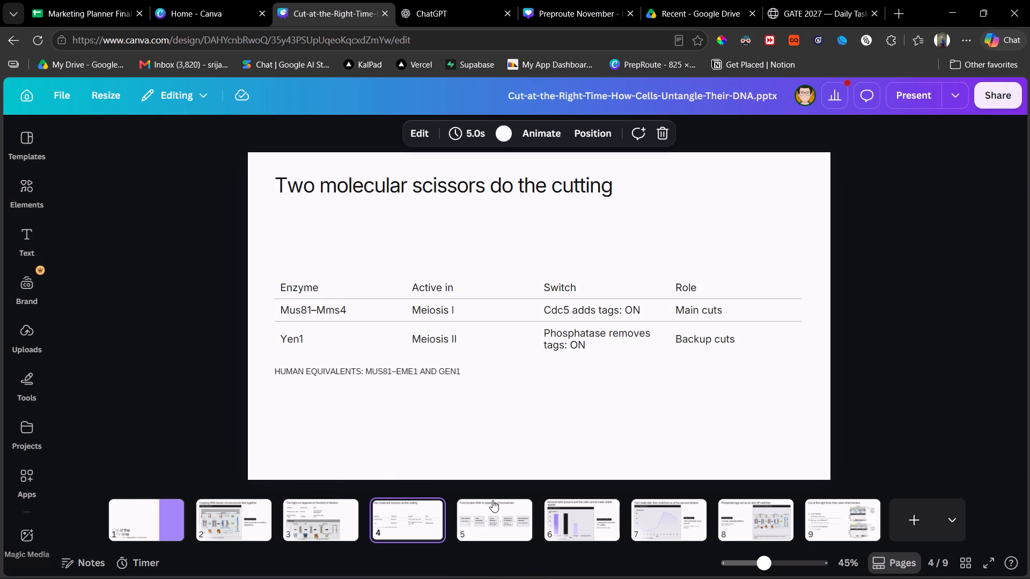
pyautogui.click(528, 502)
pyautogui.click(580, 516)
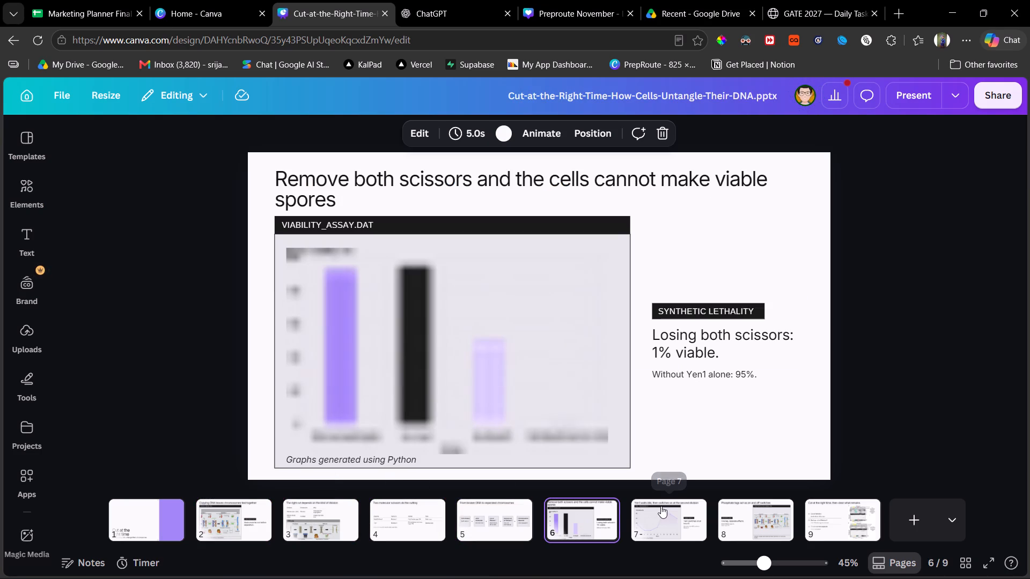
pyautogui.click(650, 504)
pyautogui.click(734, 511)
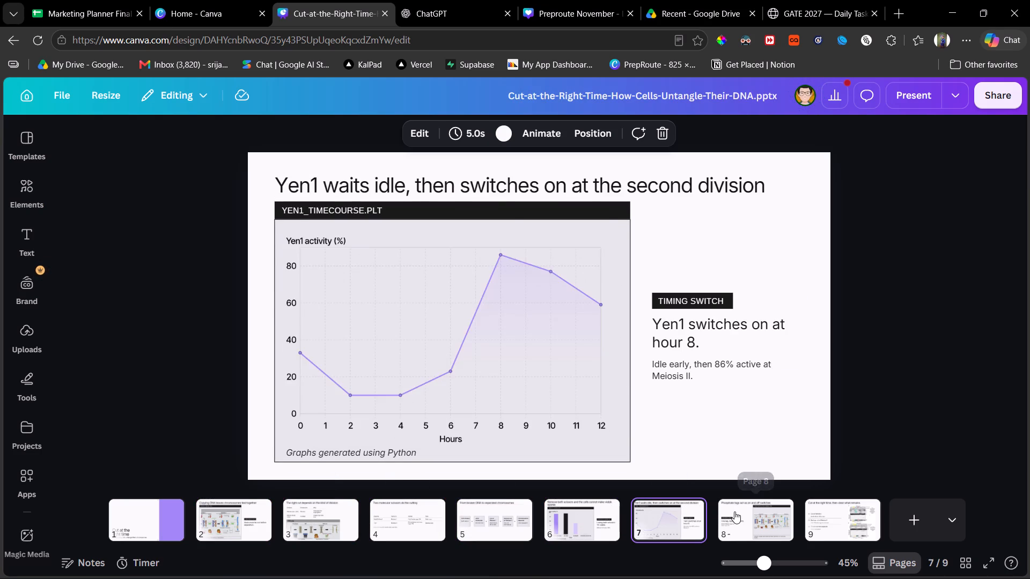
pyautogui.click(864, 498)
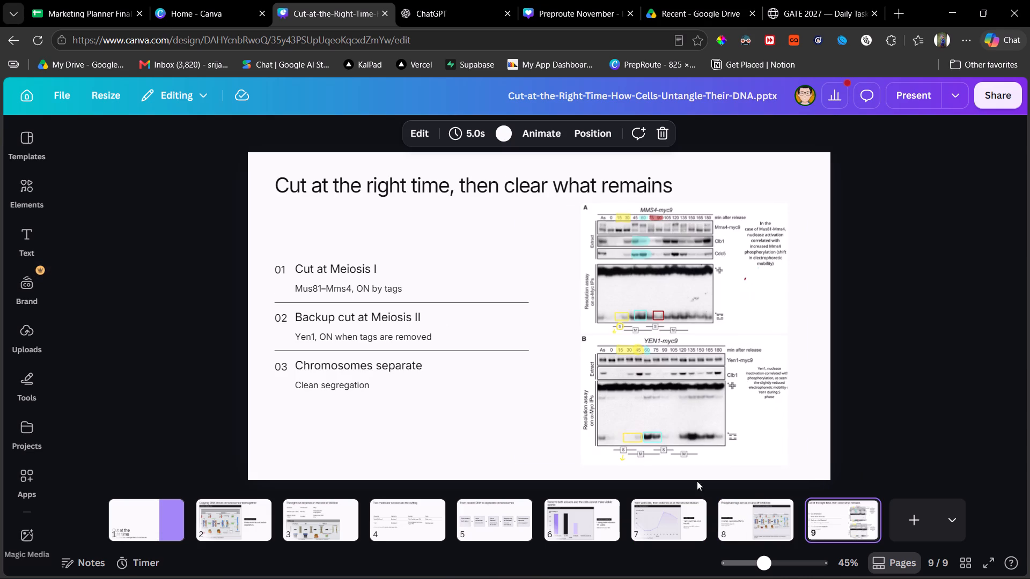
pyautogui.click(411, 513)
pyautogui.click(516, 515)
pyautogui.click(543, 517)
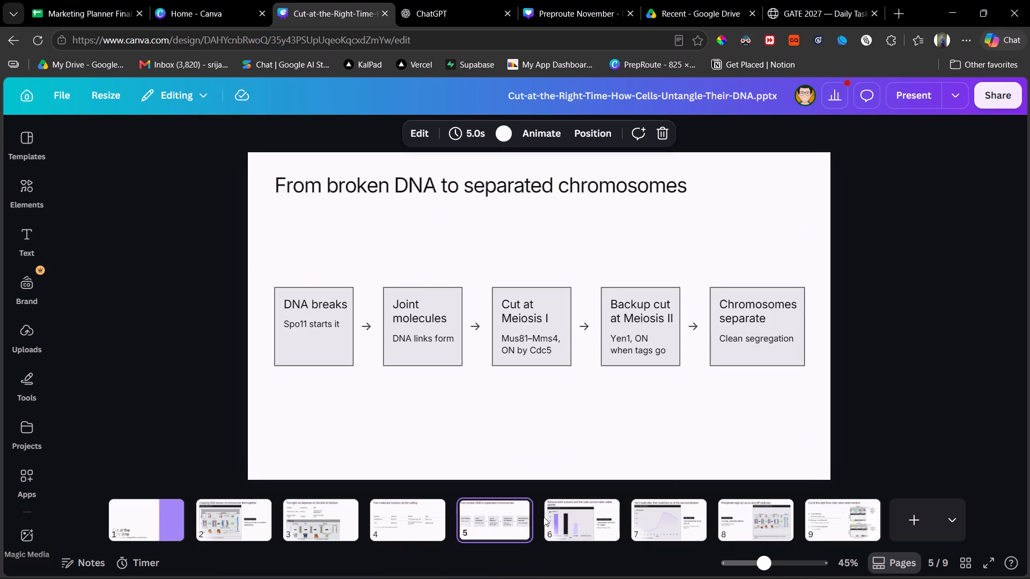
pyautogui.click(562, 518)
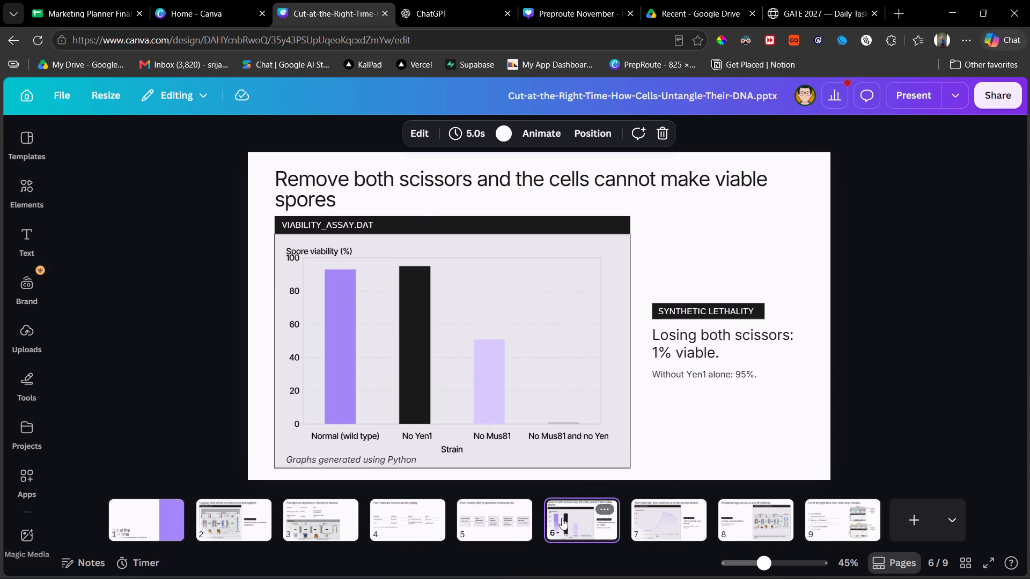
pyautogui.click(686, 513)
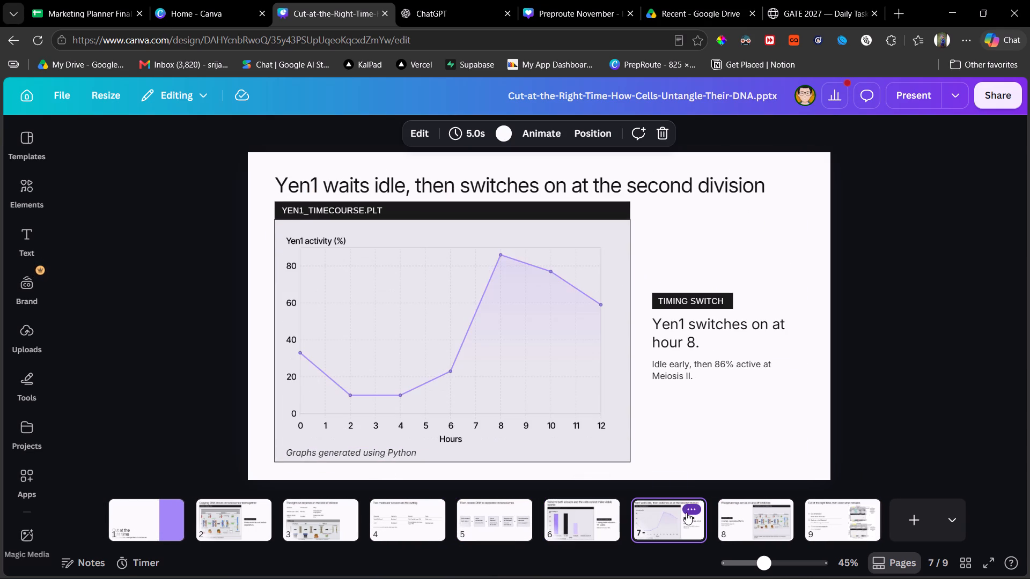
pyautogui.scroll(1, 513, 453)
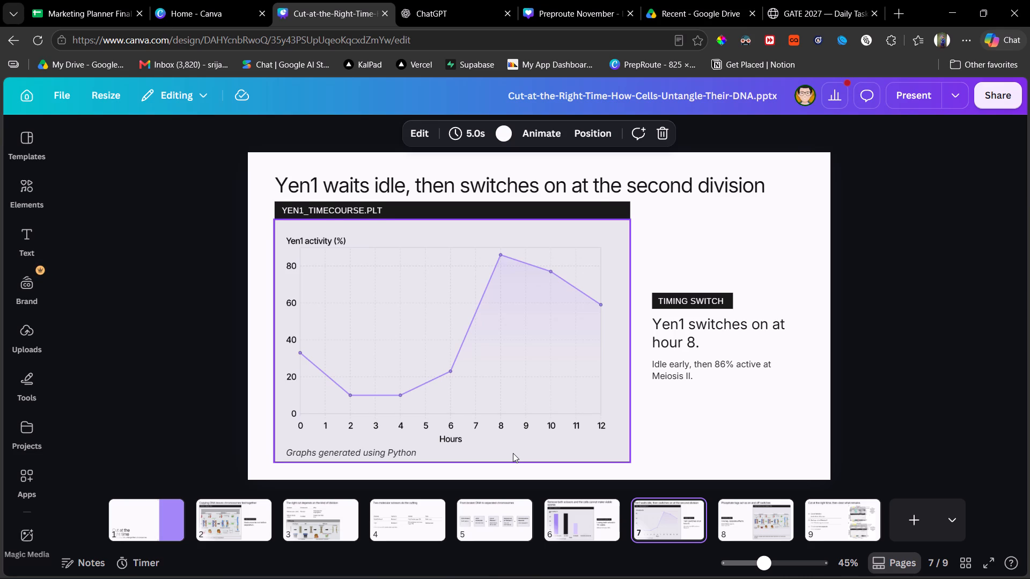
pyautogui.scroll(1, 513, 453)
pyautogui.click(142, 513)
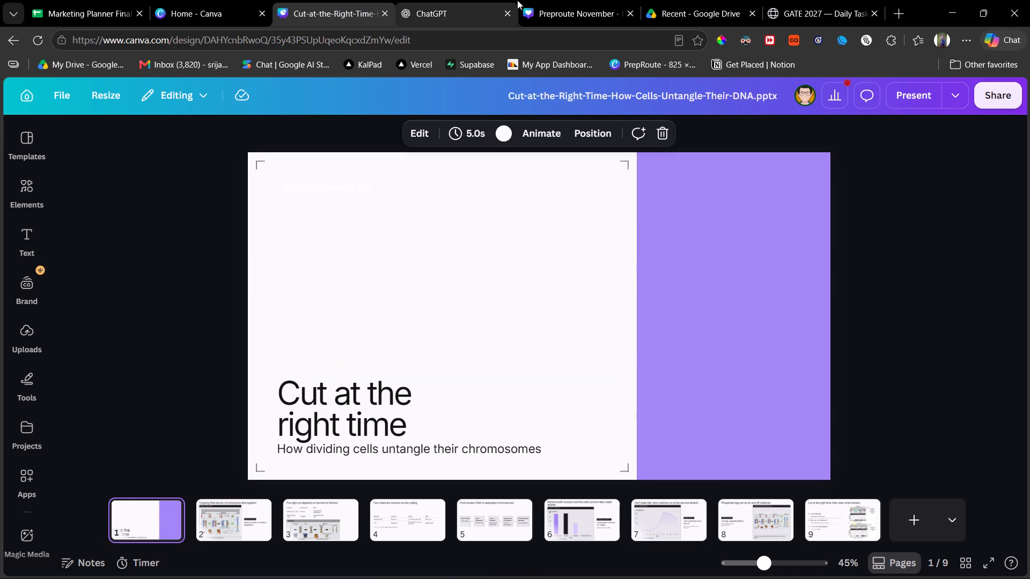
# Compare the Chhath and Panic Button pages in the Preproute November design with their briefs in the Marketing Planner's rows 6 and 7.
pyautogui.click(606, 0)
pyautogui.scroll(18, 649, 190)
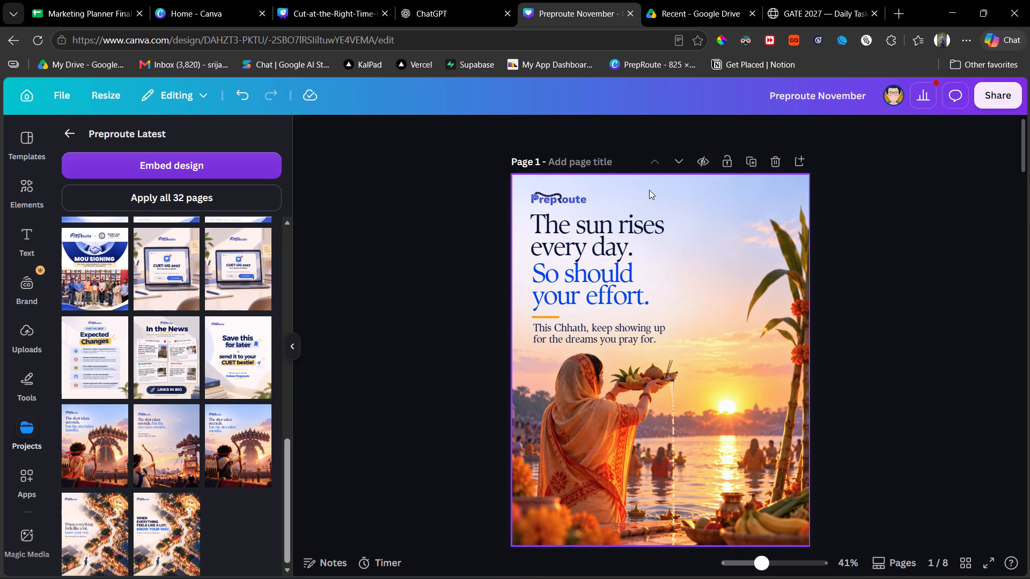
pyautogui.scroll(-2, 649, 190)
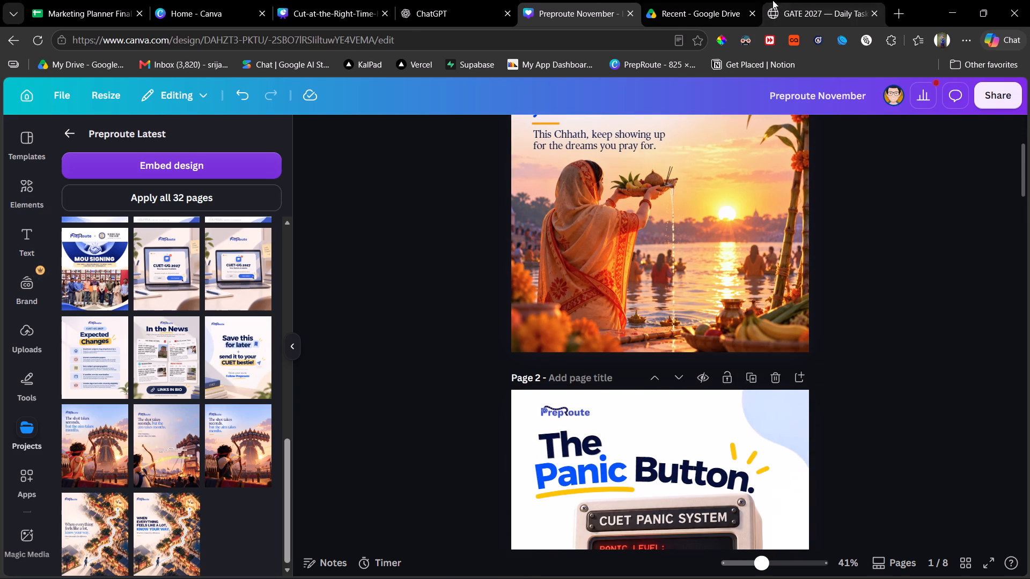
pyautogui.click(139, 0)
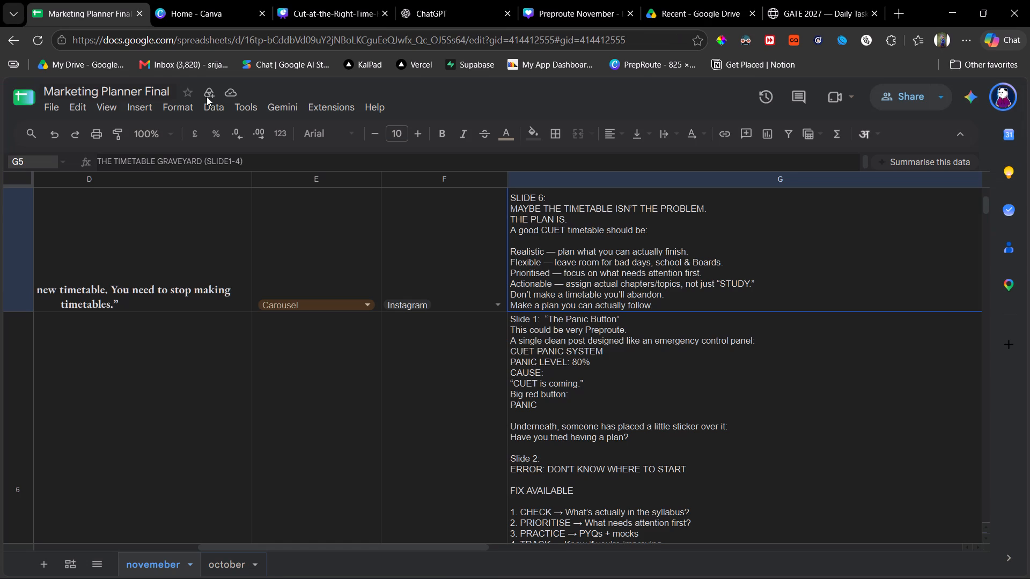
pyautogui.scroll(-3, 443, 440)
pyautogui.scroll(1, 443, 440)
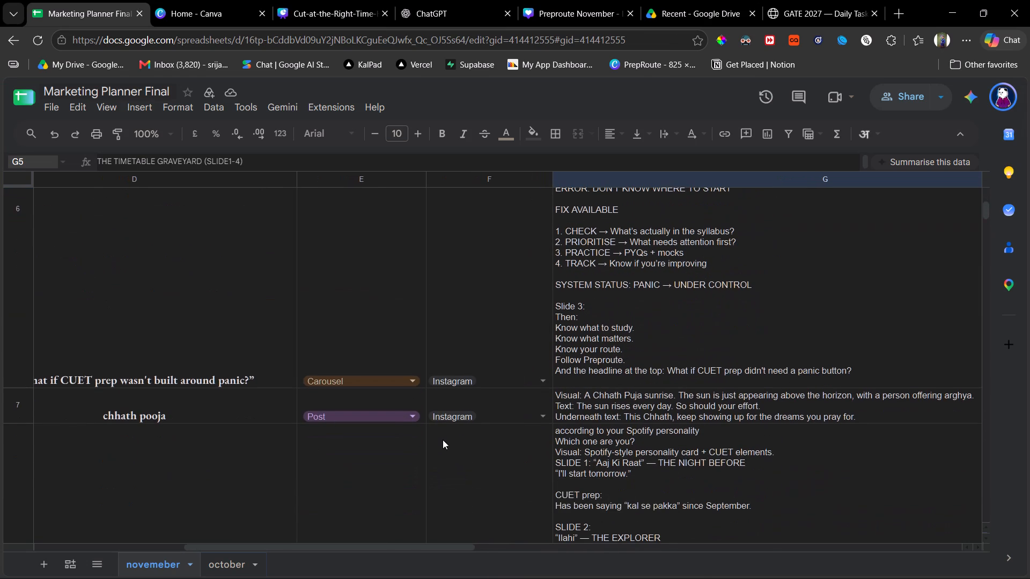
pyautogui.scroll(1, 443, 440)
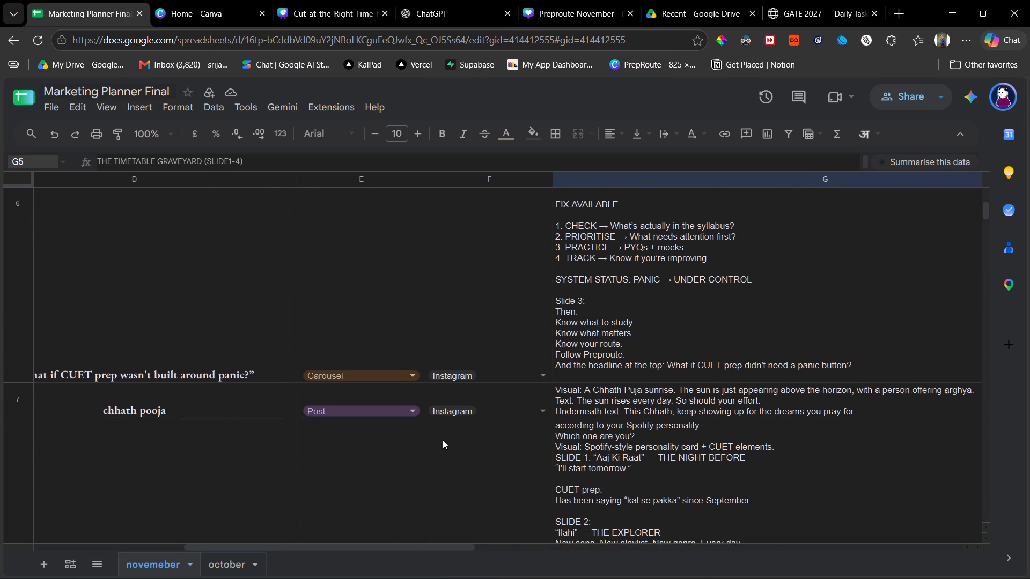
pyautogui.scroll(1, 443, 440)
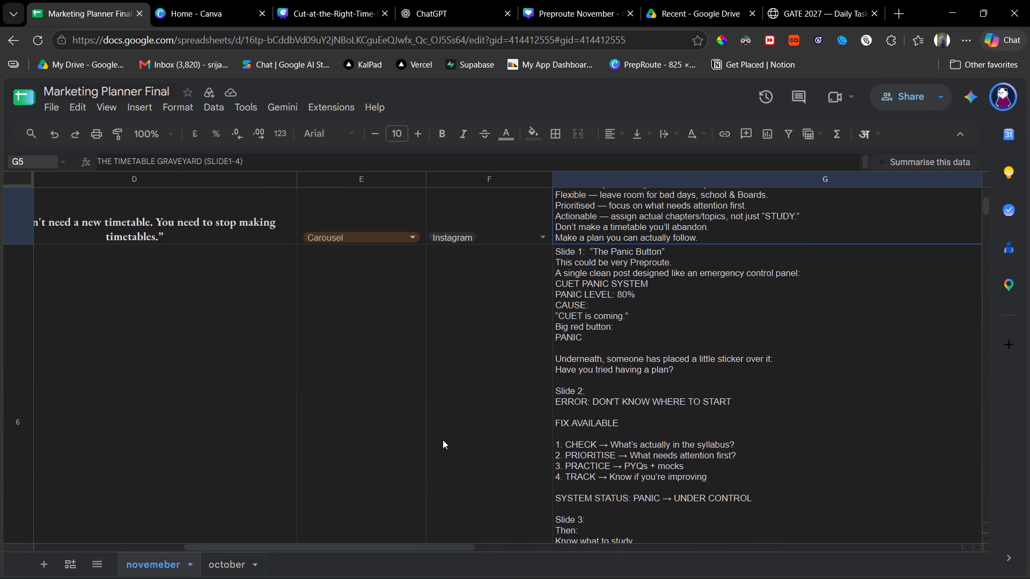
pyautogui.click(651, 344)
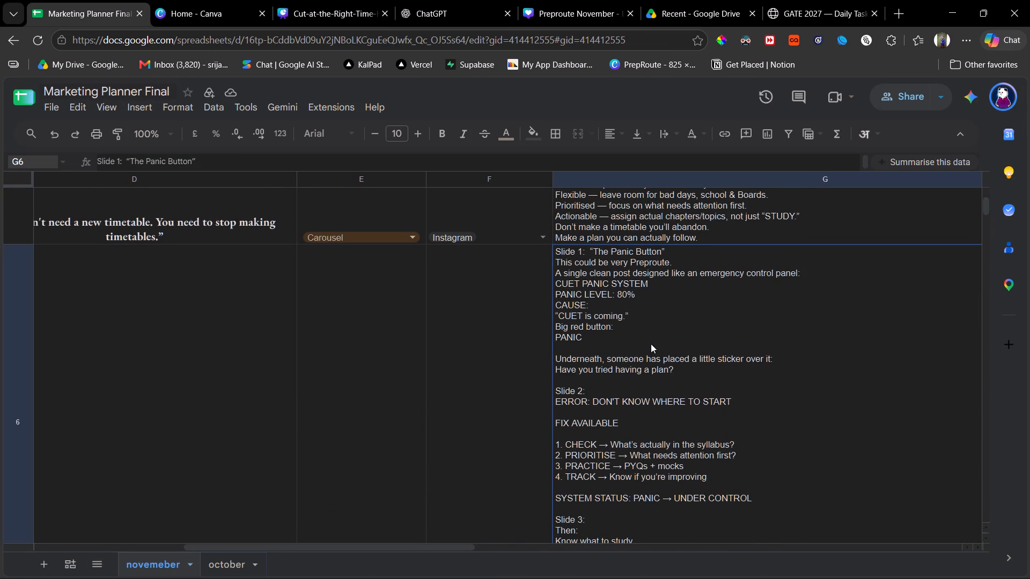
pyautogui.scroll(-1, 637, 365)
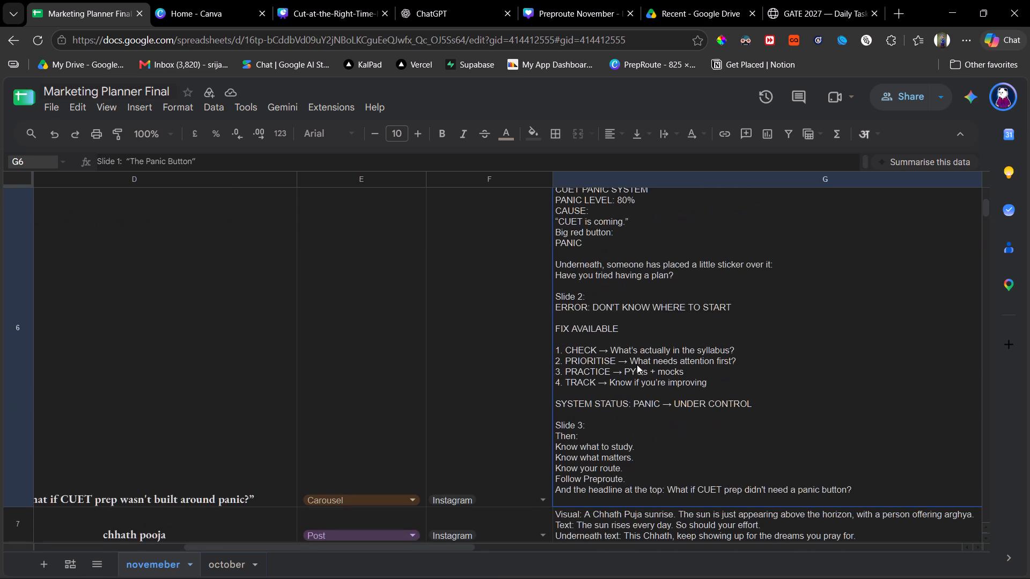
pyautogui.scroll(-1, 637, 365)
pyautogui.scroll(1, 634, 421)
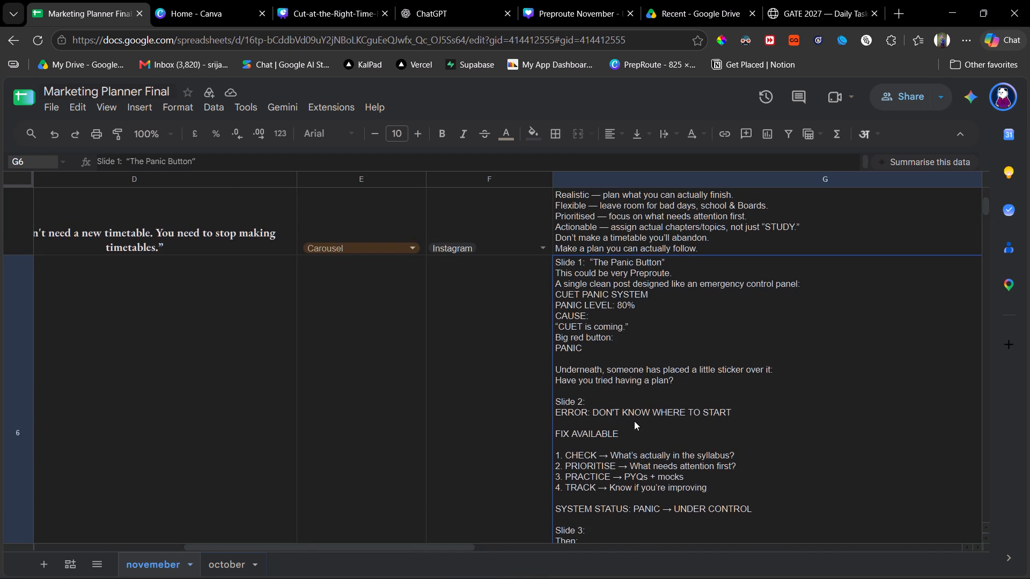
pyautogui.scroll(-3, 634, 421)
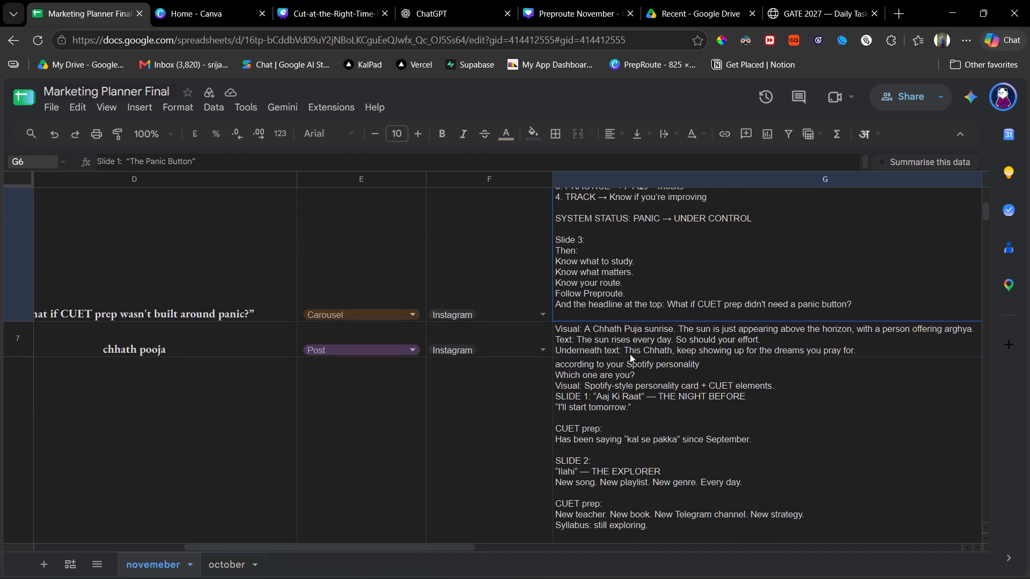
pyautogui.click(630, 354)
pyautogui.scroll(-5, 630, 354)
pyautogui.scroll(1, 630, 354)
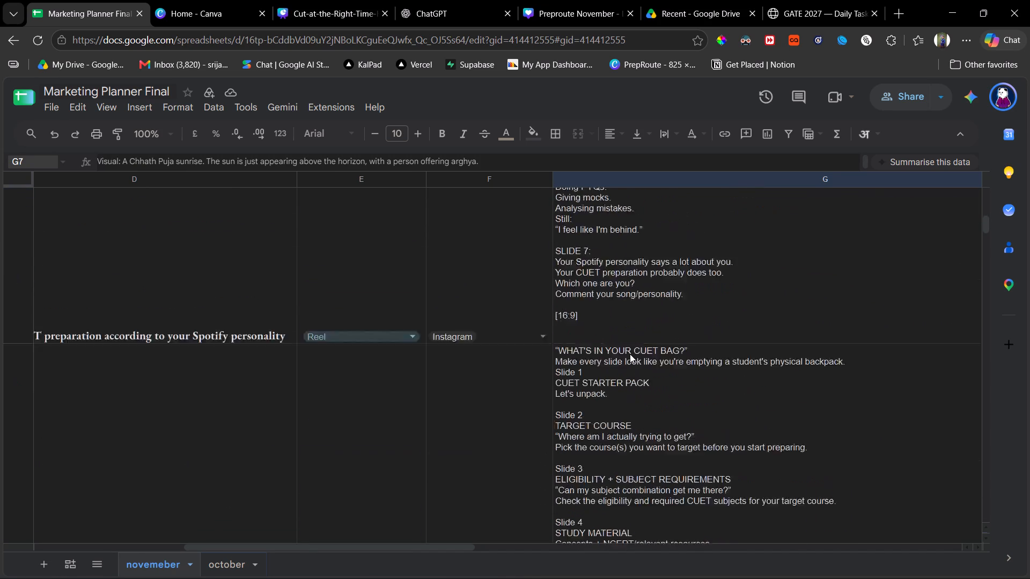
pyautogui.scroll(2, 630, 354)
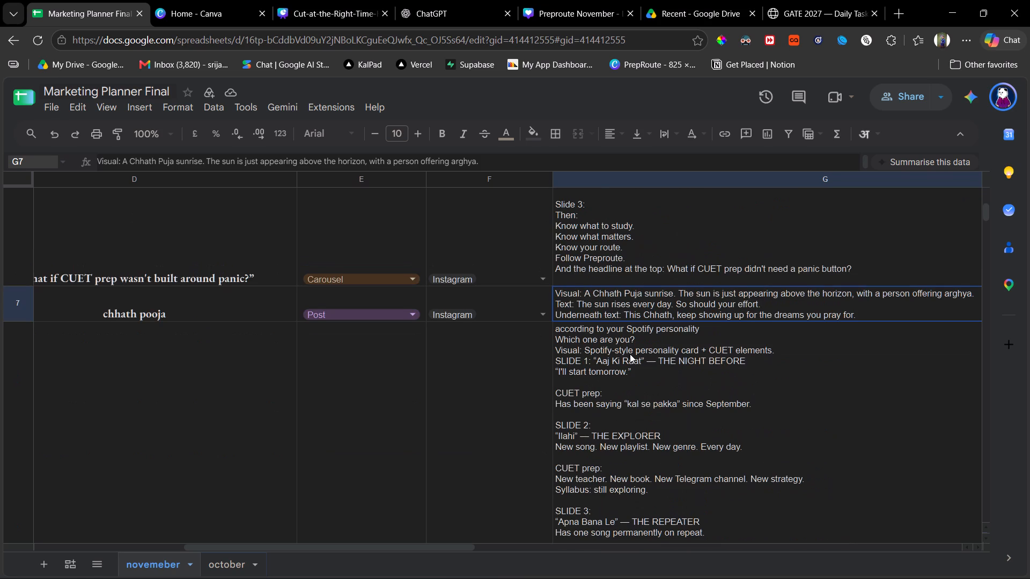
# Read the briefs for the Spotify personality reel in row 8 and the CUET starter pack carousel in row 9.
pyautogui.click(635, 398)
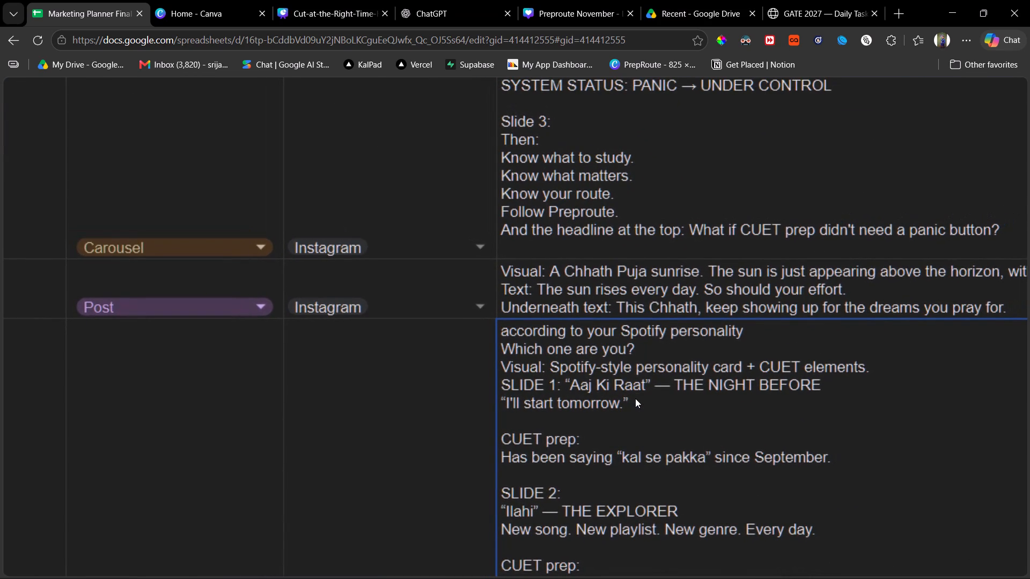
pyautogui.scroll(-5, 635, 398)
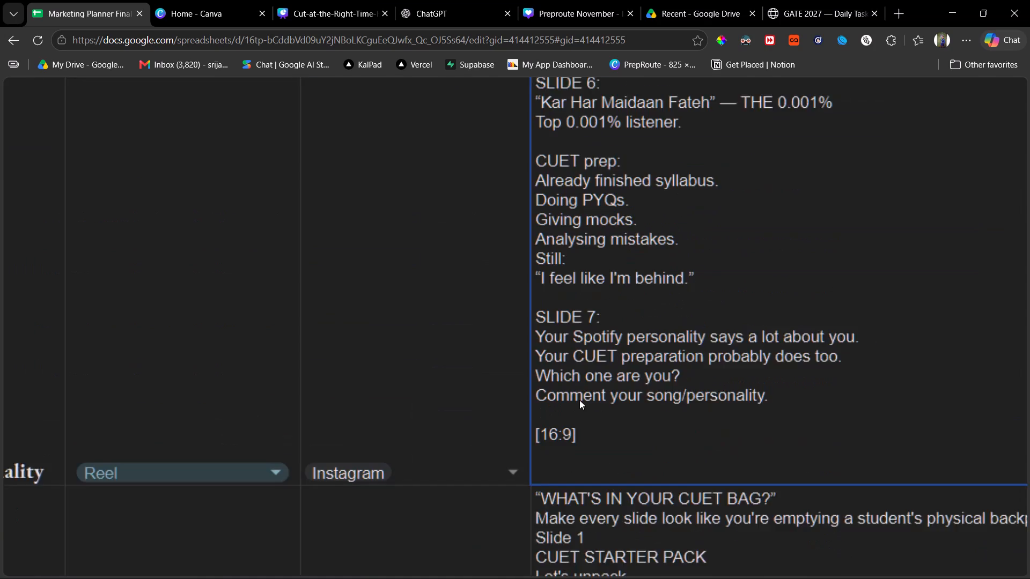
pyautogui.scroll(-4, 579, 400)
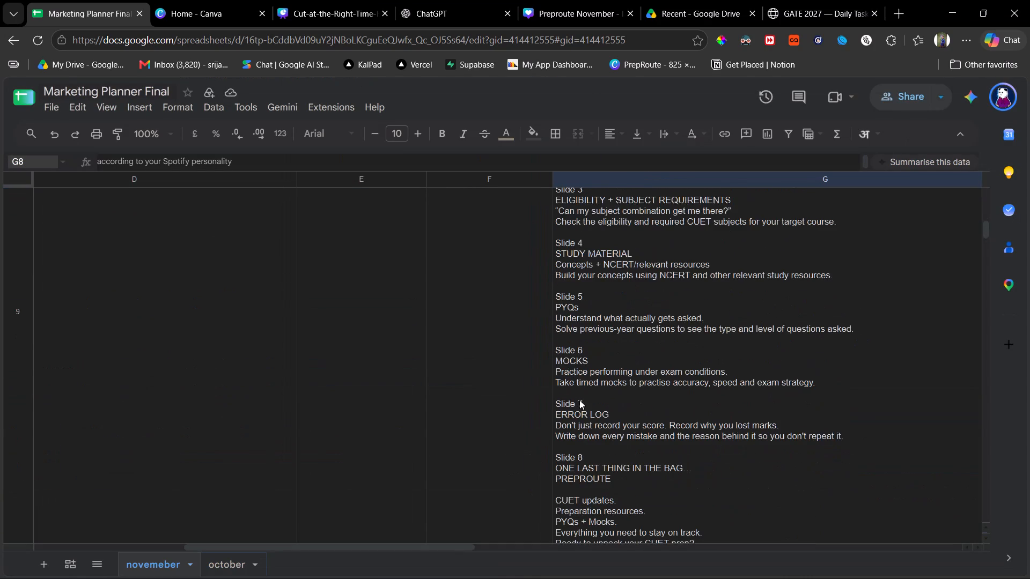
pyautogui.scroll(3, 579, 400)
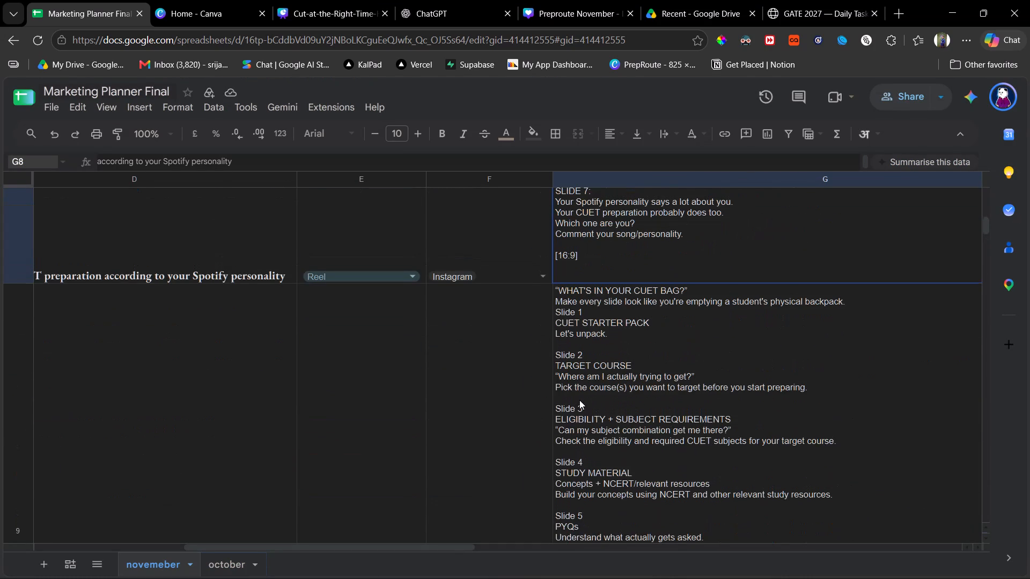
pyautogui.click(636, 337)
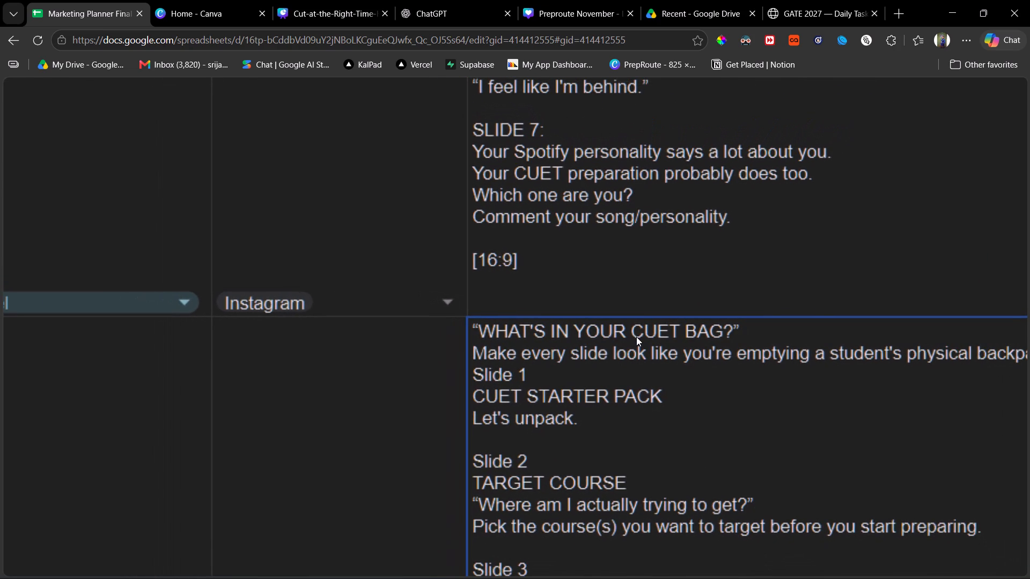
pyautogui.scroll(-1, 636, 337)
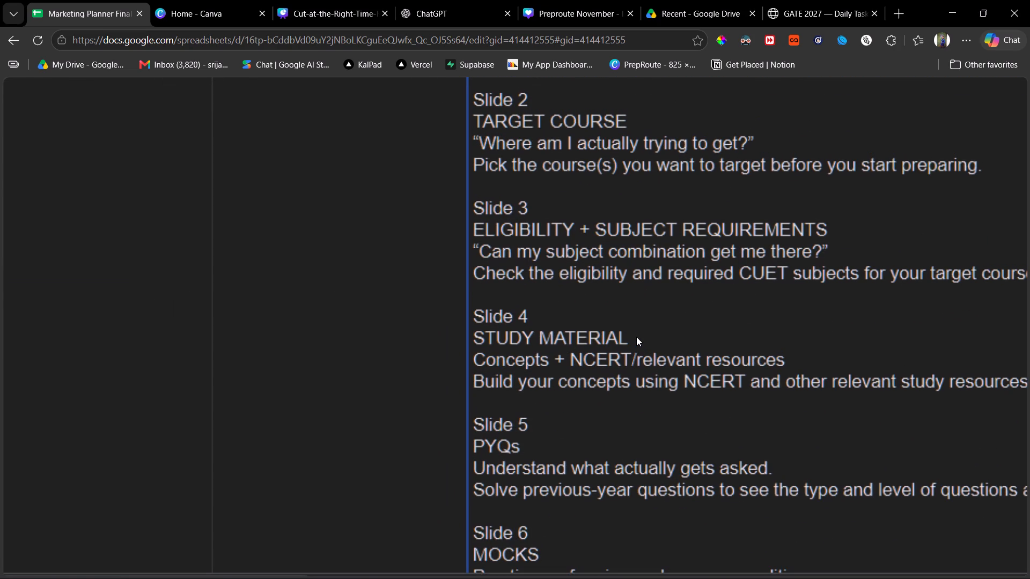
pyautogui.scroll(-1, 636, 337)
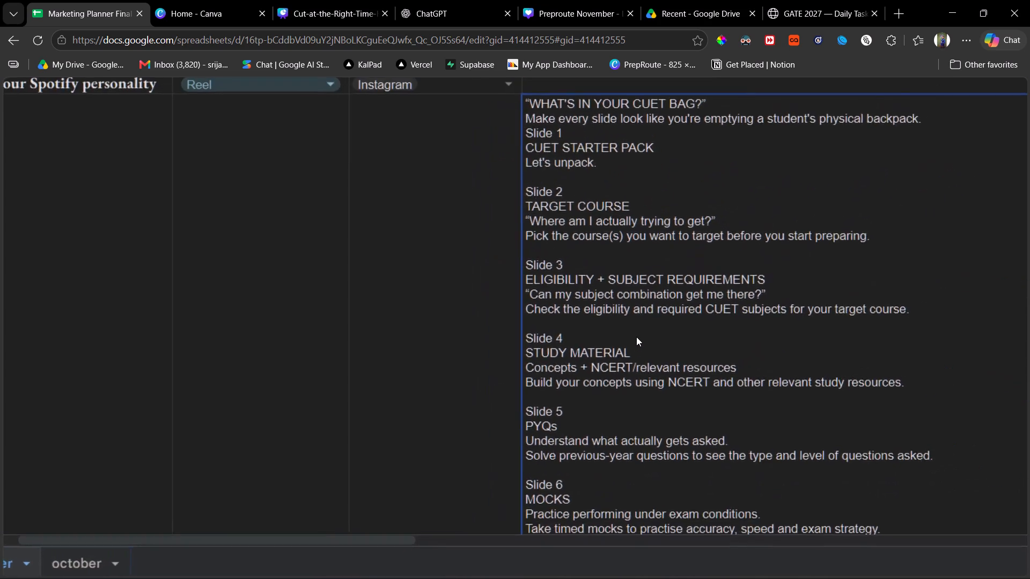
pyautogui.scroll(-4, 636, 337)
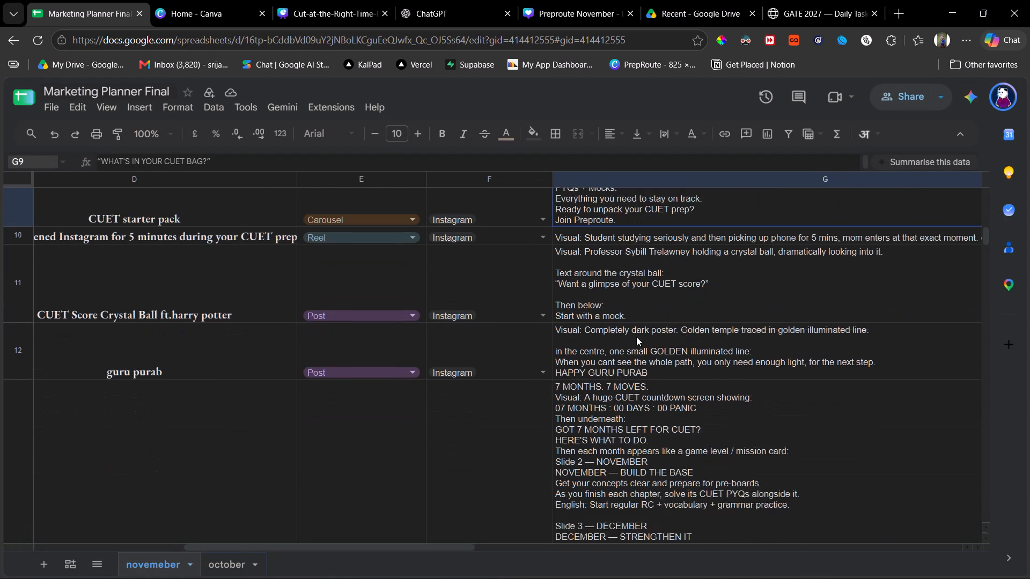
pyautogui.scroll(-1, 636, 337)
pyautogui.click(641, 354)
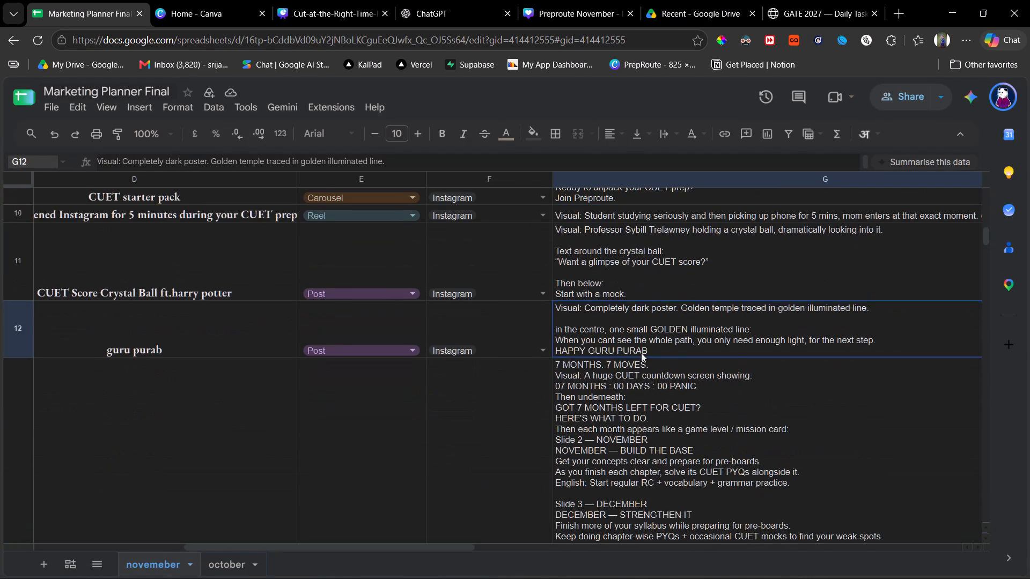
pyautogui.doubleClick(700, 308)
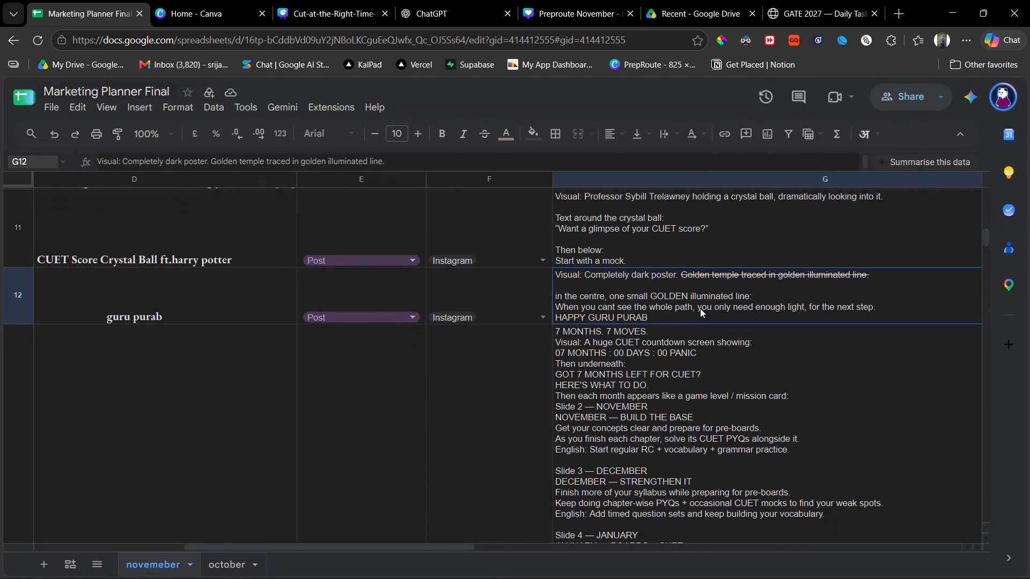
pyautogui.hotkey('ctrl', 'a')
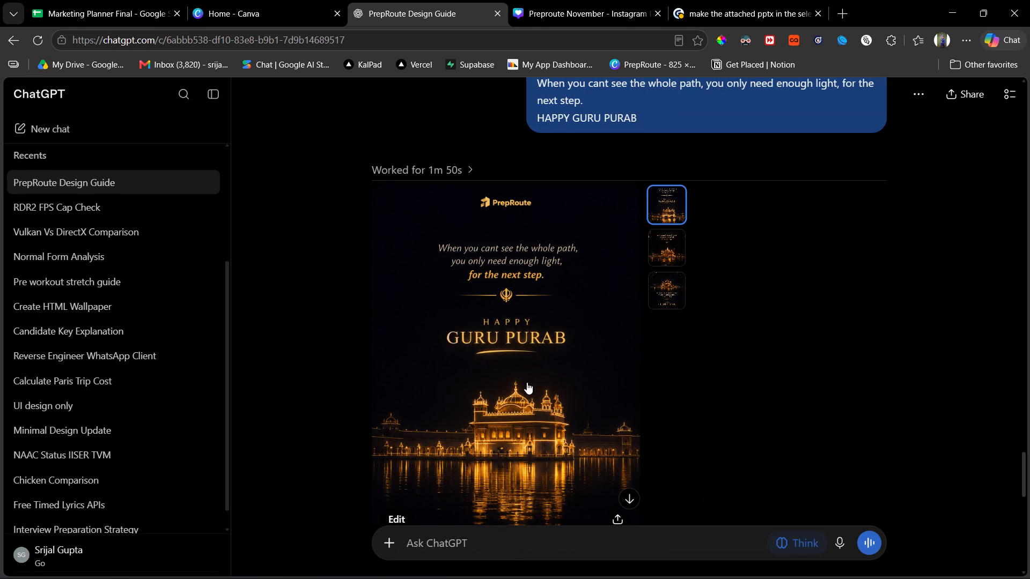
pyautogui.click(527, 382)
pyautogui.rightClick(565, 256)
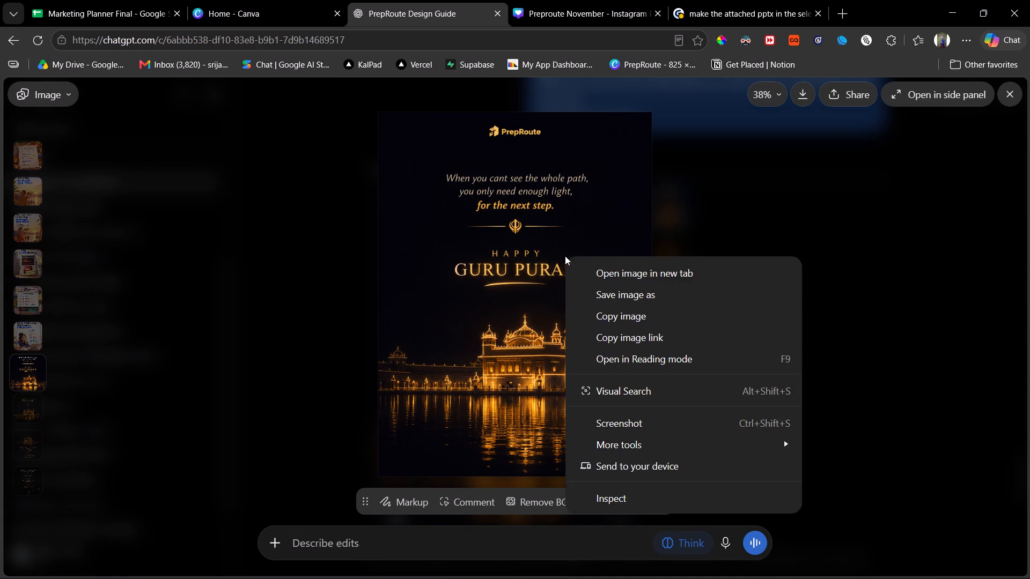
pyautogui.click(638, 313)
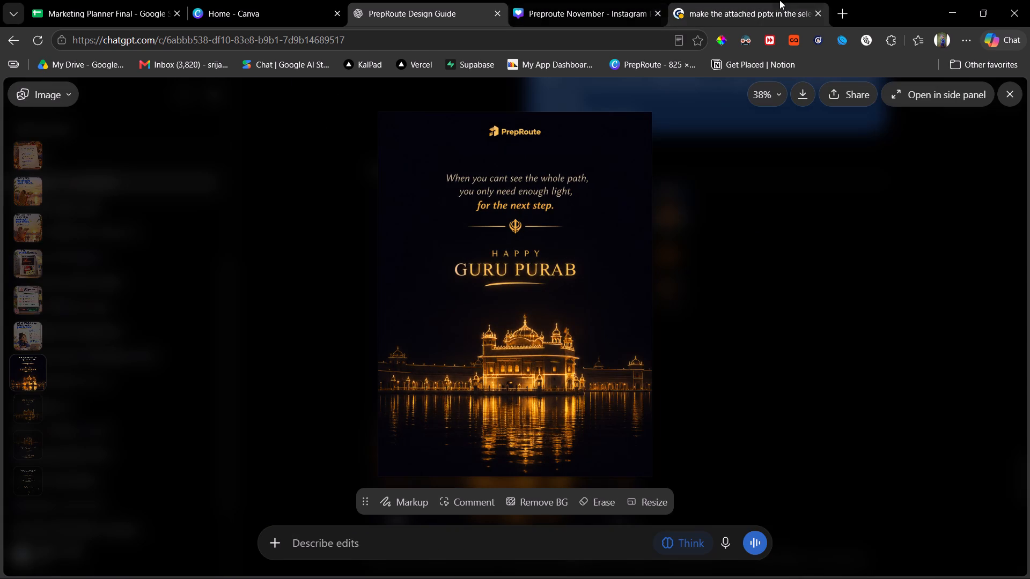
# Switch to the Preproute November design in Canva and paste the copied image onto a new blank page after page 1.
pyautogui.click(779, 0)
pyautogui.click(612, 2)
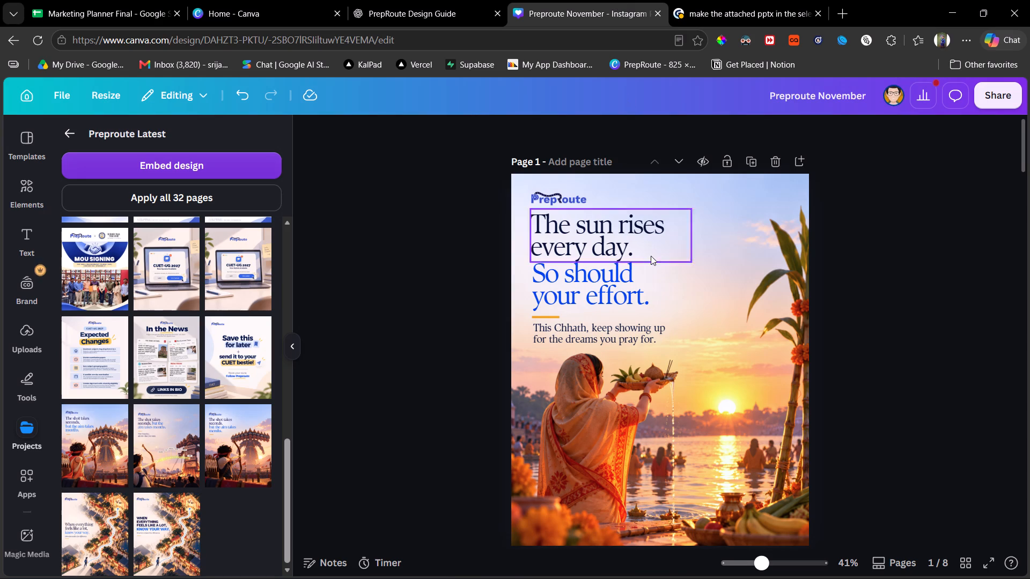
pyautogui.scroll(1, 697, 461)
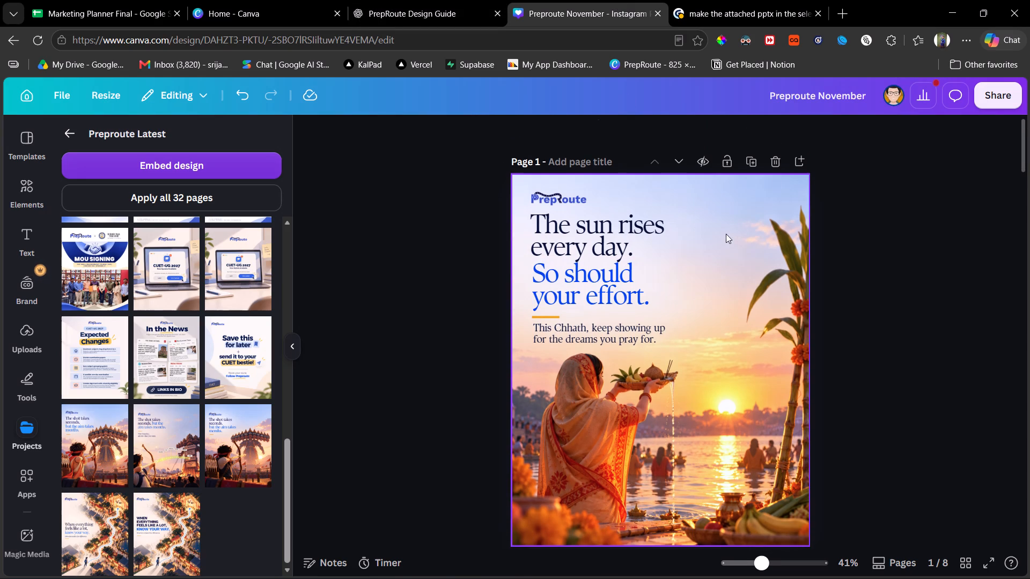
pyautogui.click(793, 160)
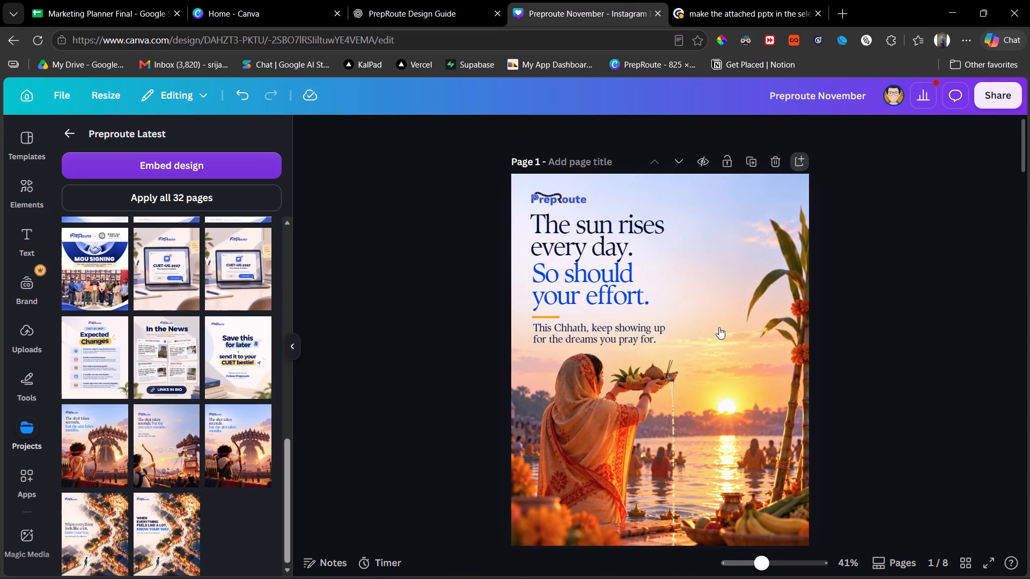
pyautogui.scroll(-9, 719, 327)
pyautogui.scroll(2, 719, 327)
pyautogui.click(719, 327)
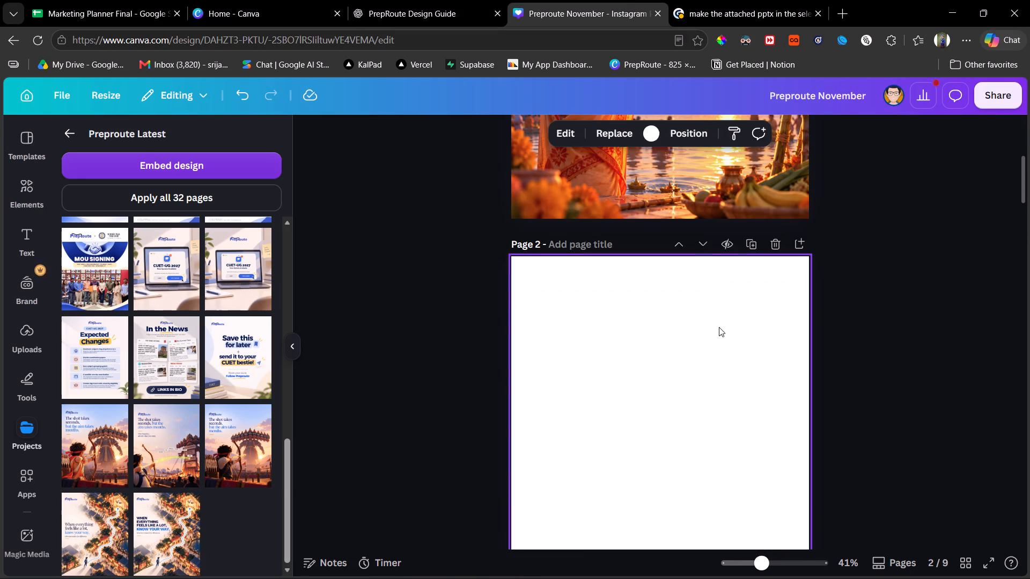
pyautogui.hotkey('ctrl', 'v')
# Enlarge the Guru Purab image to 1,080 × 1,440 so it covers the whole of page 2.
pyautogui.scroll(-1, 718, 306)
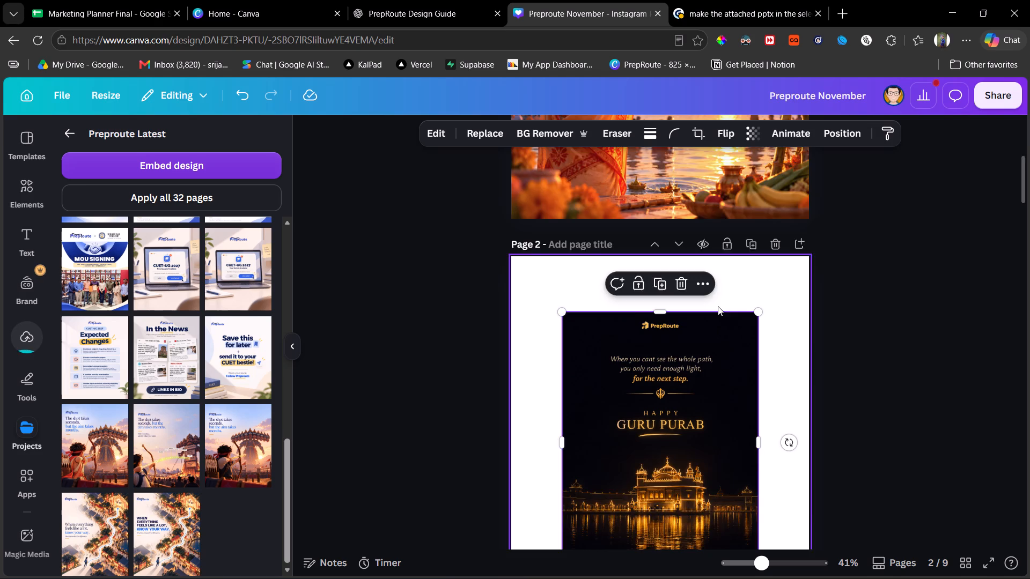
pyautogui.scroll(-1, 718, 306)
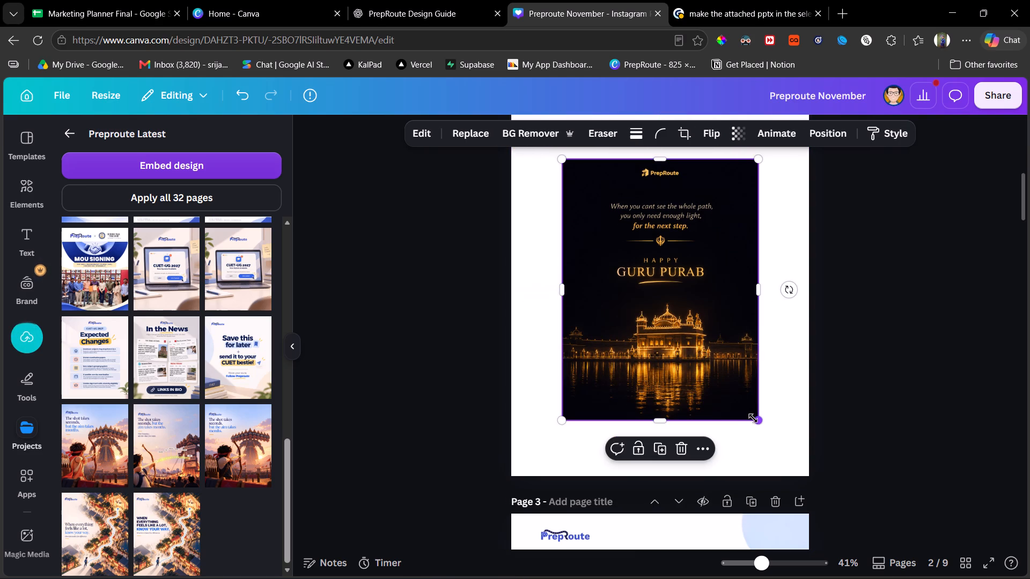
pyautogui.keyDown('alt'); pyautogui.moveTo(753, 418); pyautogui.dragTo(826, 476); pyautogui.keyUp('alt')
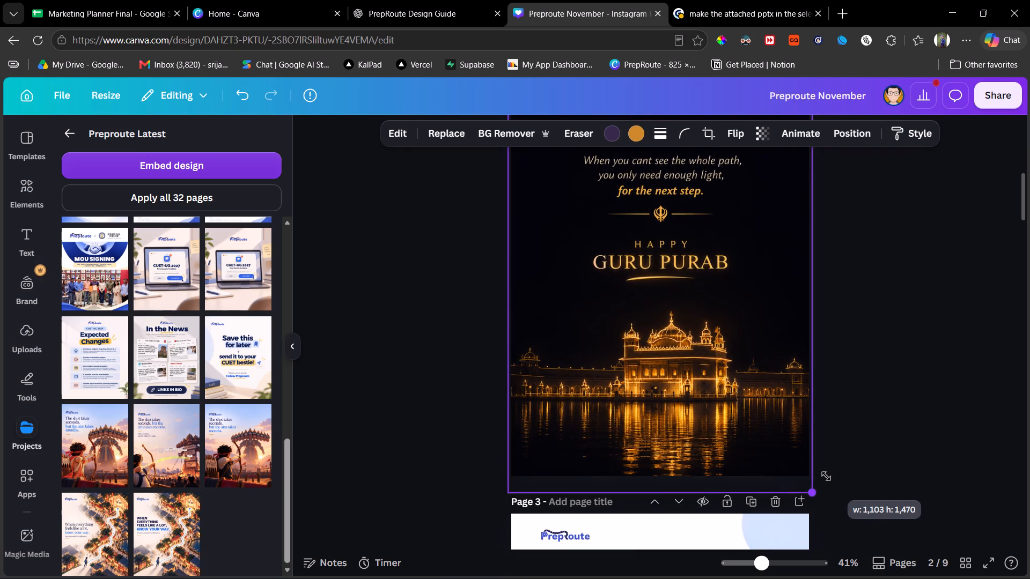
pyautogui.keyDown('alt'); pyautogui.moveTo(826, 476); pyautogui.dragTo(819, 475); pyautogui.keyUp('alt')
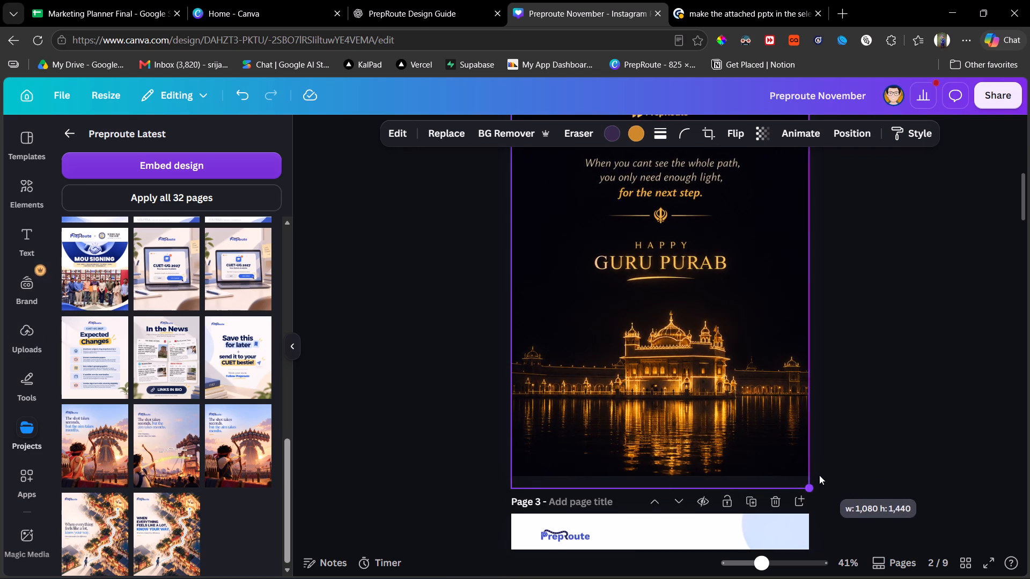
pyautogui.click(840, 435)
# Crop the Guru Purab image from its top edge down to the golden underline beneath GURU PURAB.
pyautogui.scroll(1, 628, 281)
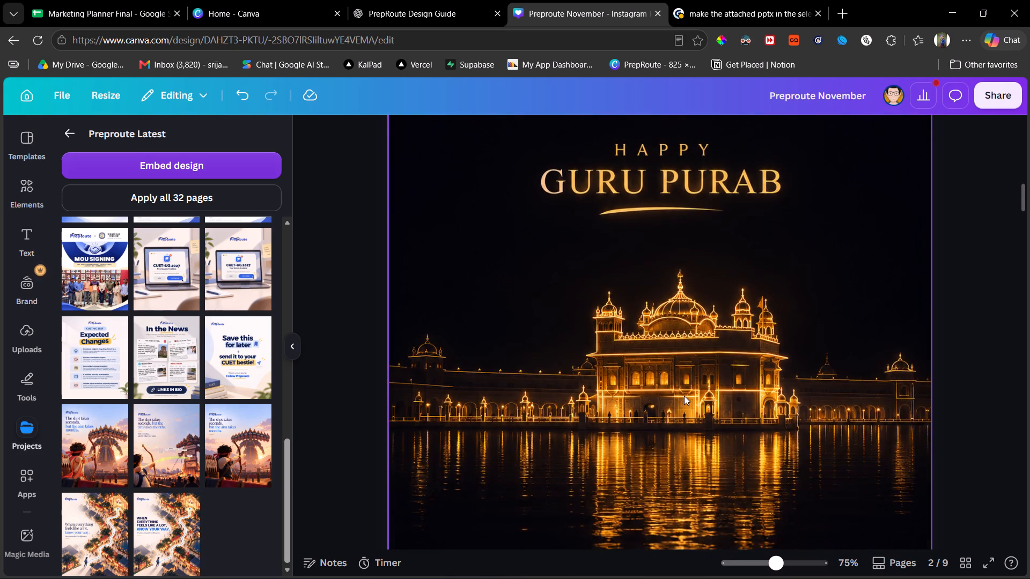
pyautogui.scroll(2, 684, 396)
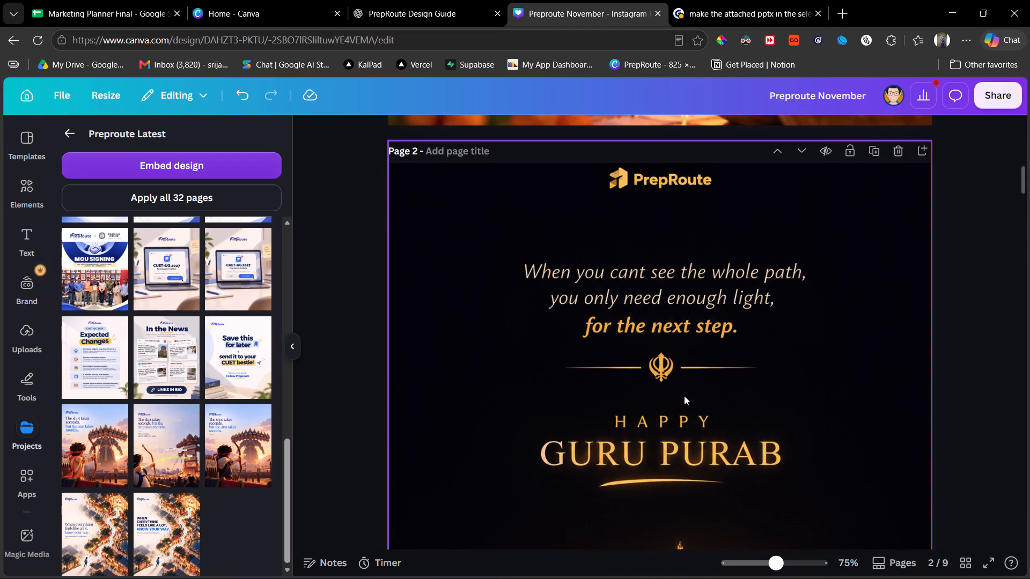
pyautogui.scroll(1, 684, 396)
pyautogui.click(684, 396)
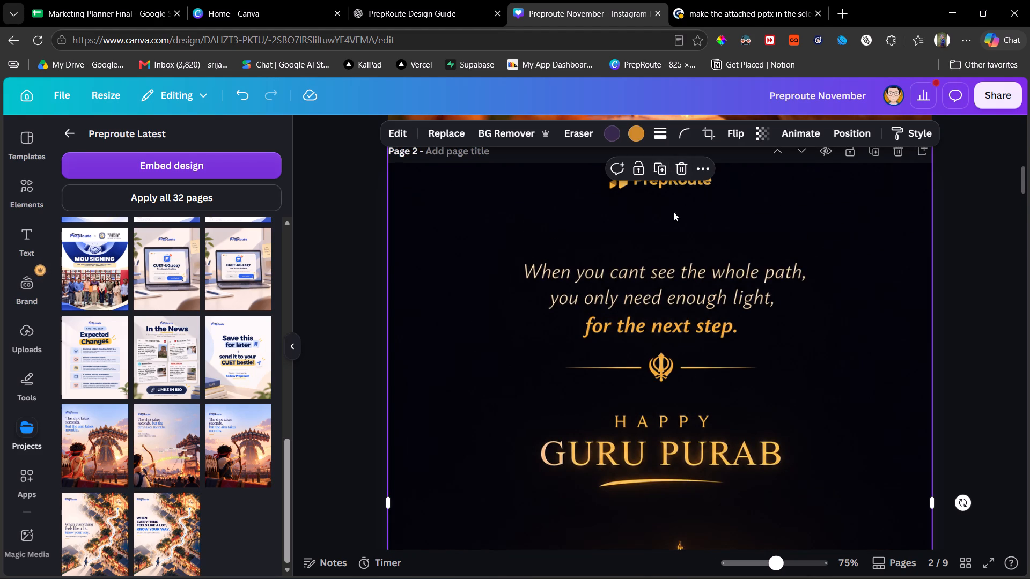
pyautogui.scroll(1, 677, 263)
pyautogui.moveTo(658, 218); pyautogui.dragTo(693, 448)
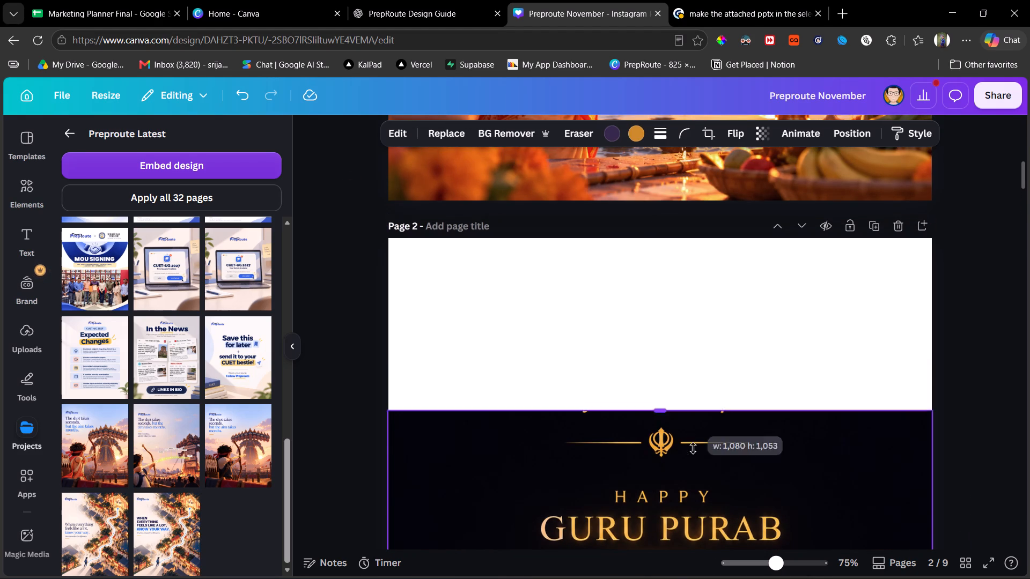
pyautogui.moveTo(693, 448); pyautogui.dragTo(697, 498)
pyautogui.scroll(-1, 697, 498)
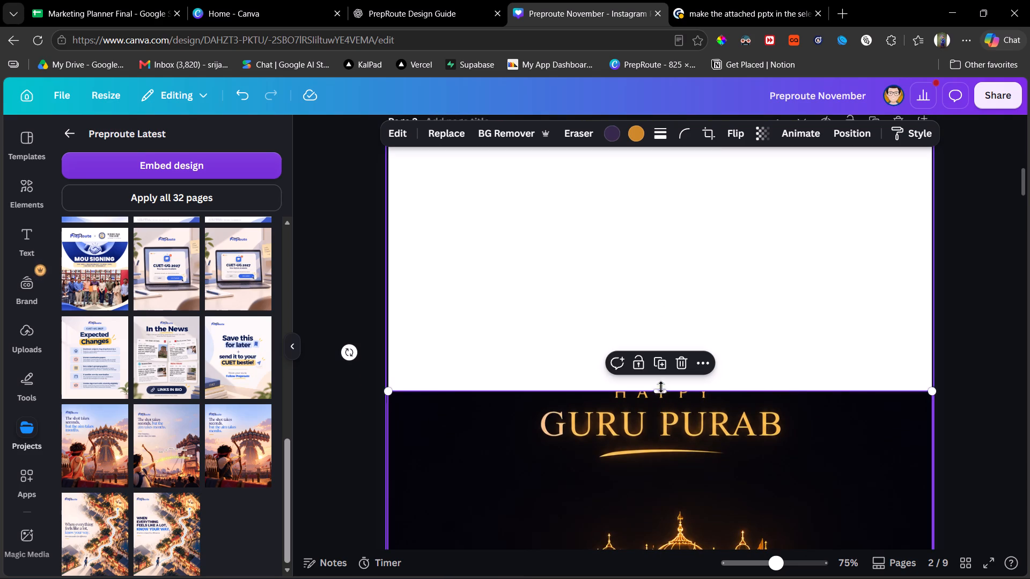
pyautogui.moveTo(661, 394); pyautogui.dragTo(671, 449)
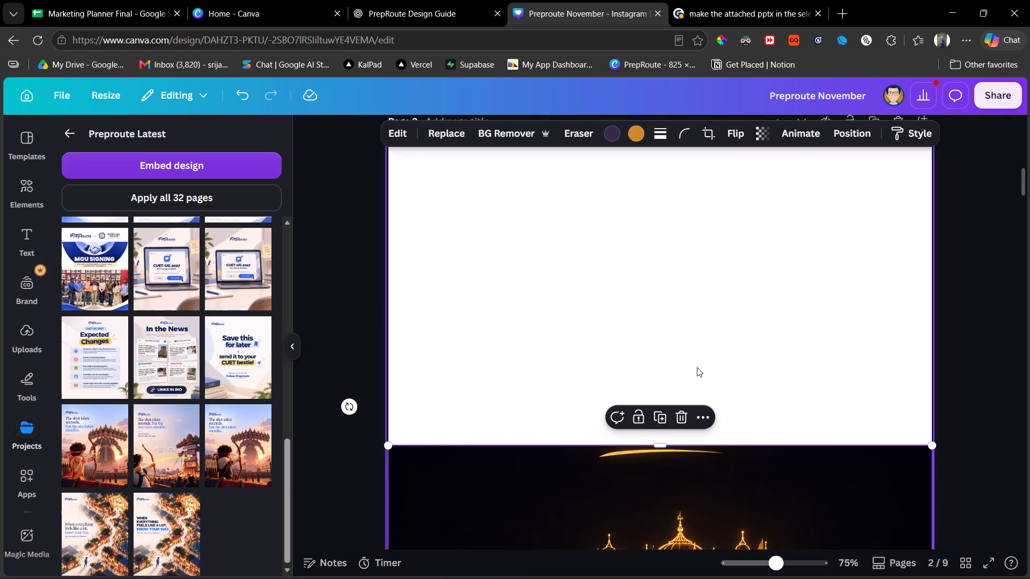
# Set page 2's background colour to the near-black sampled from the image's night sky.
pyautogui.click(697, 367)
pyautogui.click(624, 132)
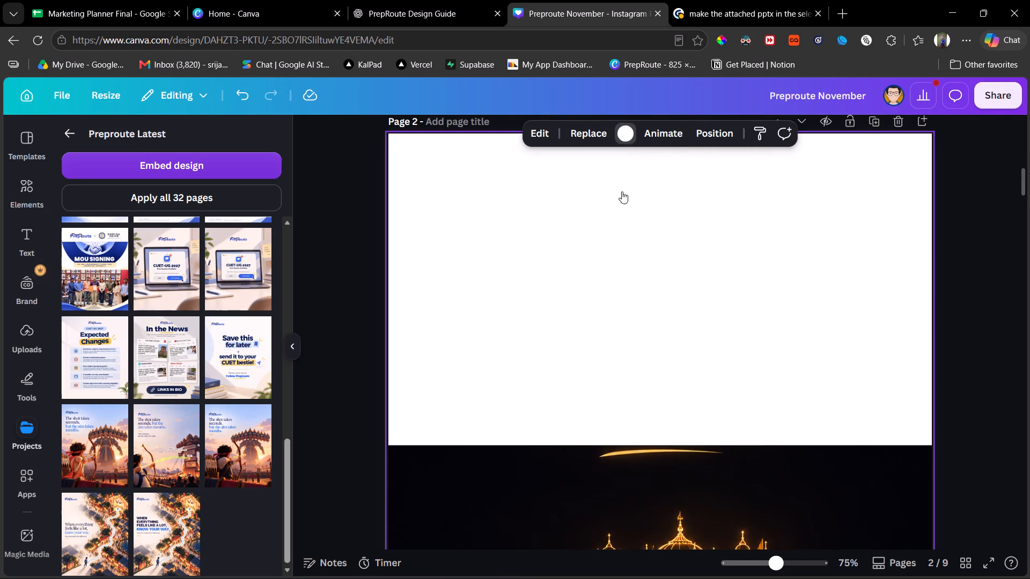
pyautogui.click(98, 232)
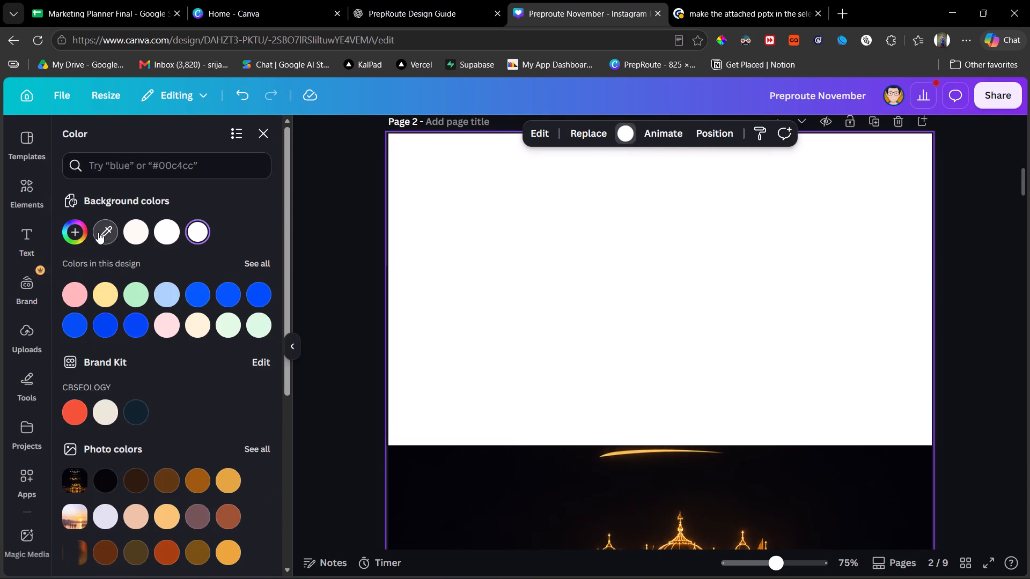
pyautogui.click(439, 484)
pyautogui.click(439, 484)
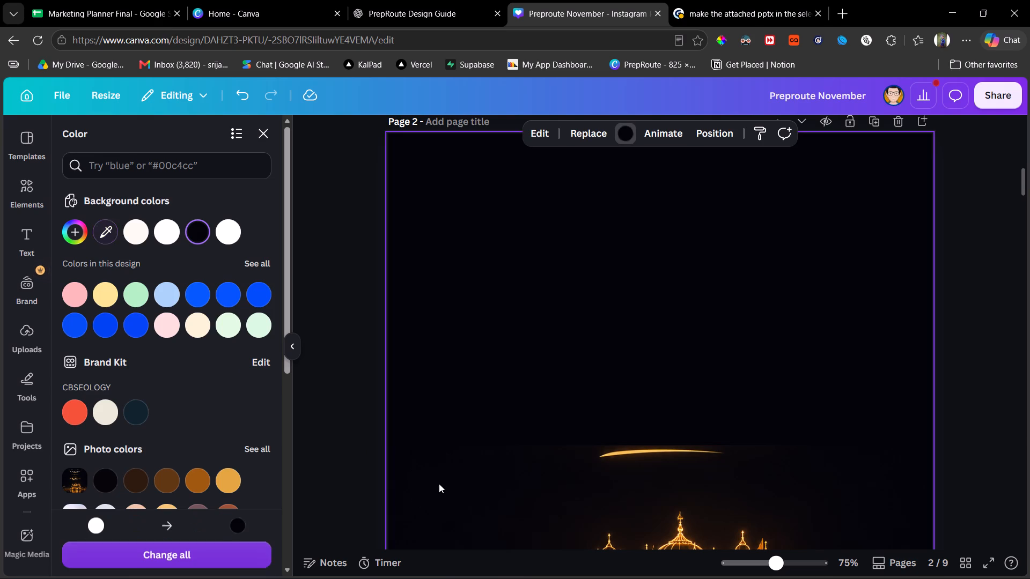
# Extend the image's top edge back up over the quote, leaving only the PrepRoute logo cropped off.
pyautogui.click(696, 491)
pyautogui.moveTo(661, 432); pyautogui.dragTo(682, 162)
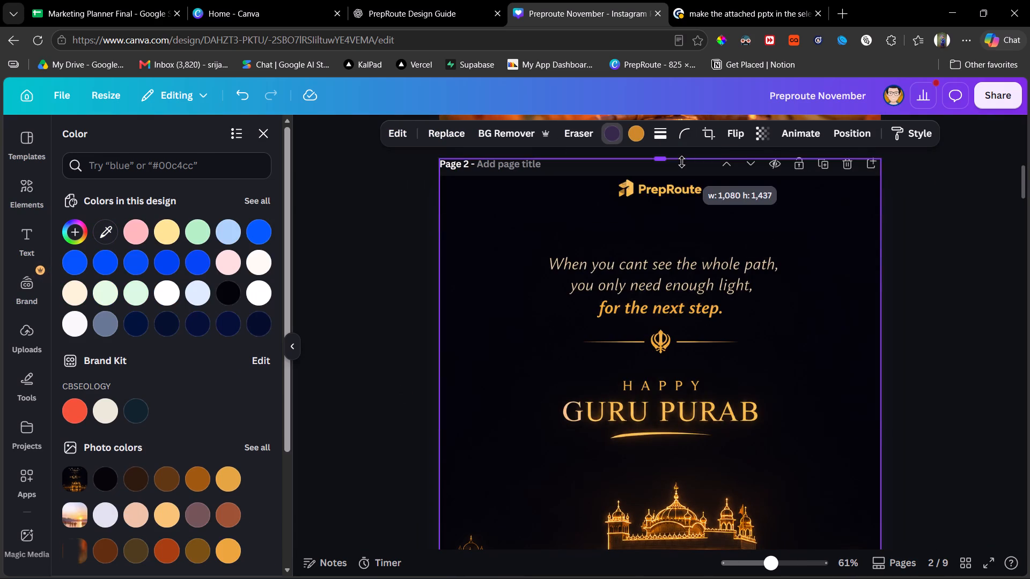
pyautogui.moveTo(682, 162); pyautogui.dragTo(678, 243)
# Copy the "This Chhath, keep showing up for the dreams you pray for." text from page 1 onto page 2.
pyautogui.scroll(2, 678, 243)
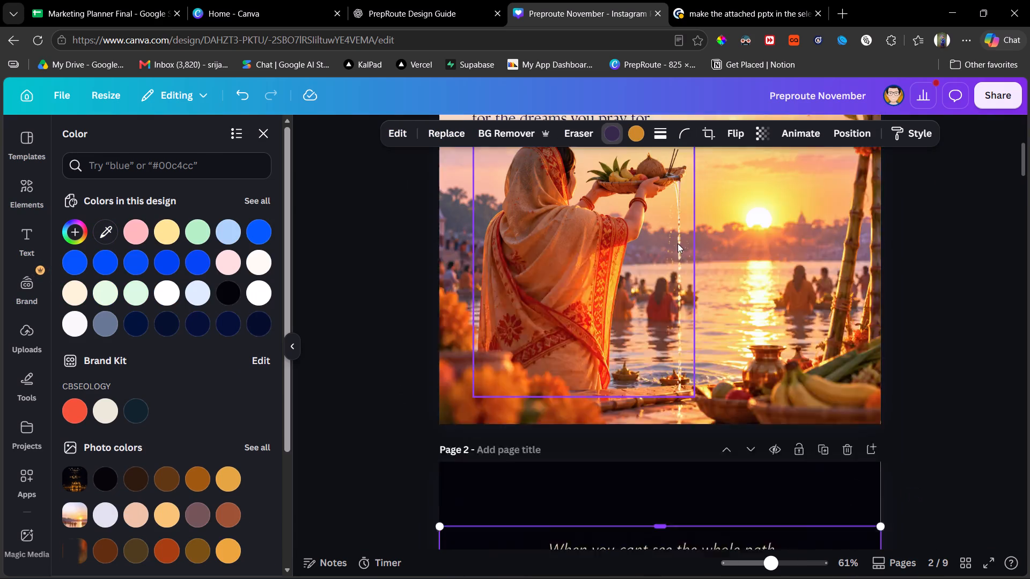
pyautogui.scroll(4, 678, 243)
pyautogui.click(612, 374)
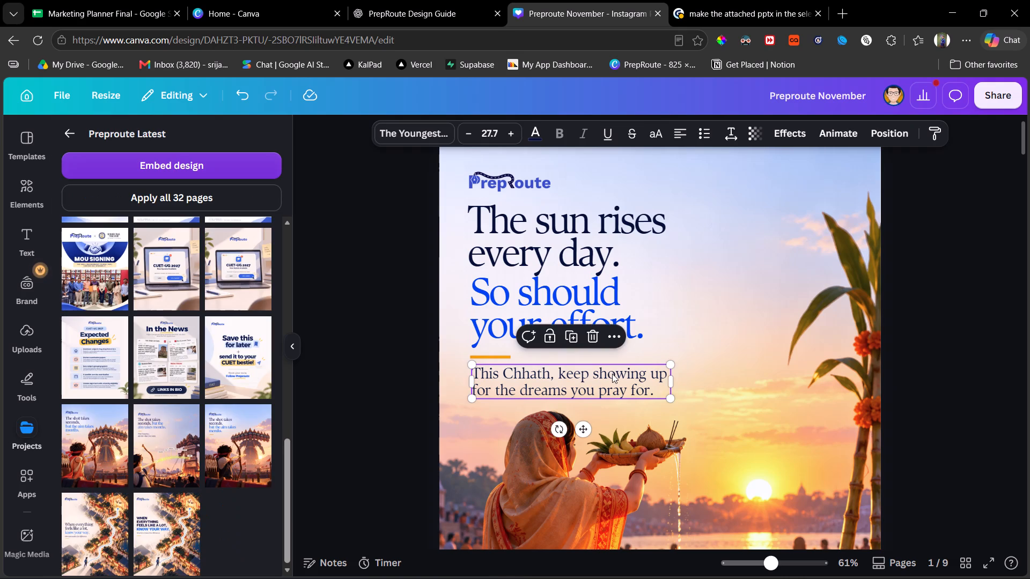
pyautogui.hotkey('ctrl', 'c')
pyautogui.scroll(-4, 612, 374)
pyautogui.click(612, 374)
pyautogui.hotkey('ctrl', 'v')
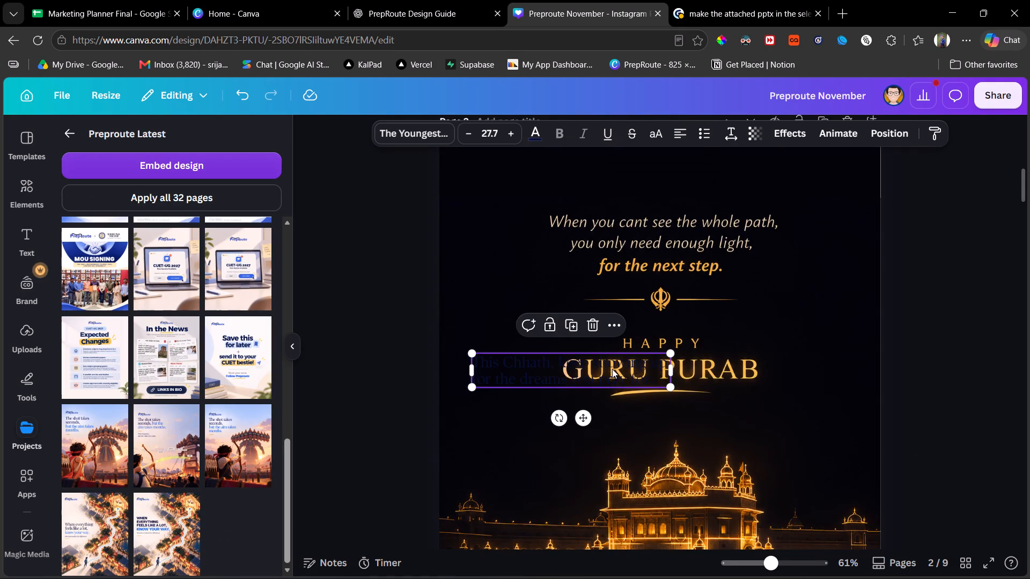
# Set the pasted text's colour to the cream sampled from the image's quote lettering.
pyautogui.click(534, 138)
pyautogui.click(106, 231)
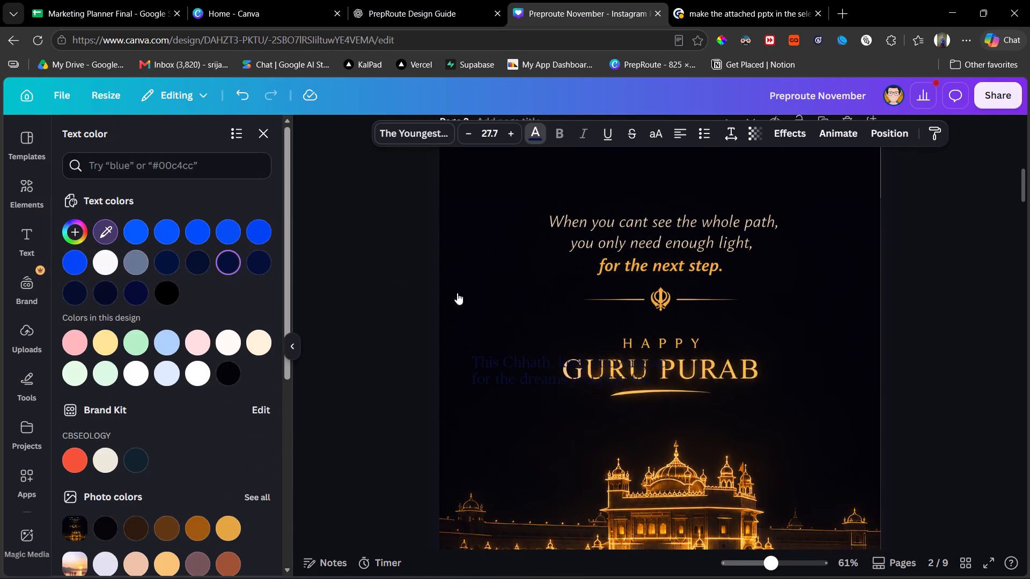
pyautogui.click(585, 224)
# Replace the pasted text with "When you cant see the whole path, you only need enought light, for the next step".
pyautogui.click(575, 369)
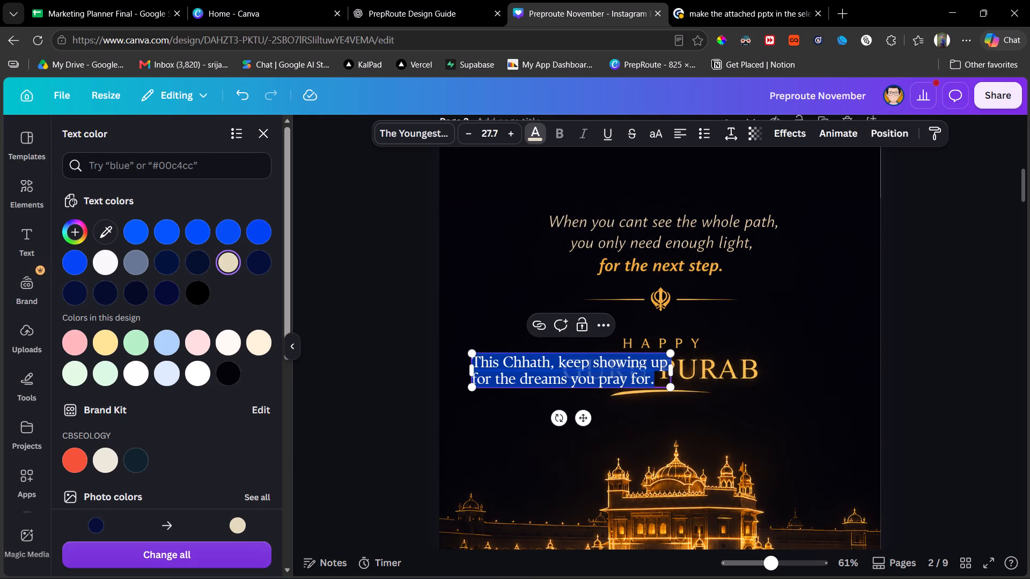
pyautogui.write('When you cant')
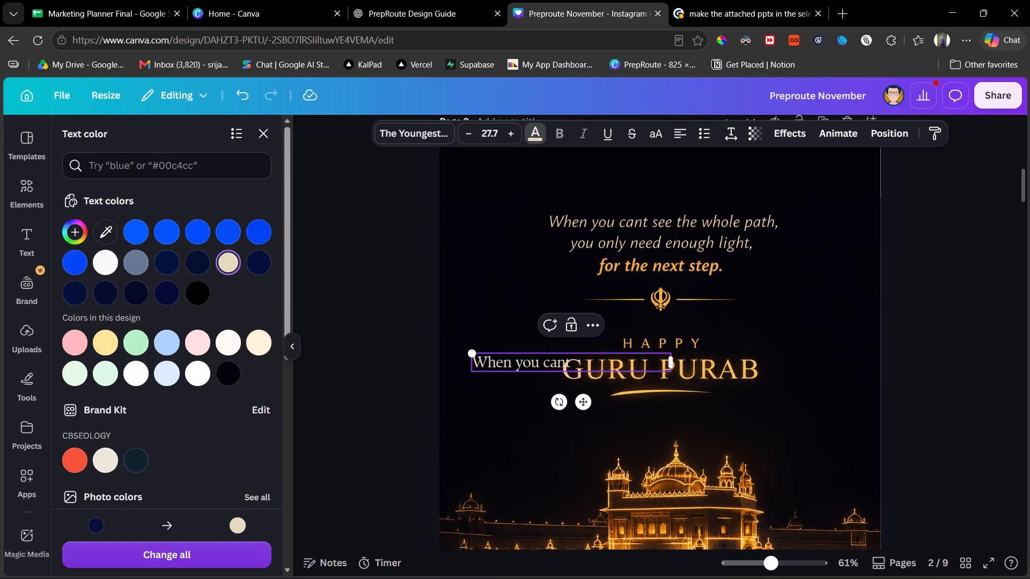
pyautogui.press('space')
pyautogui.write('see')
pyautogui.press('space')
pyautogui.write('the whole path')
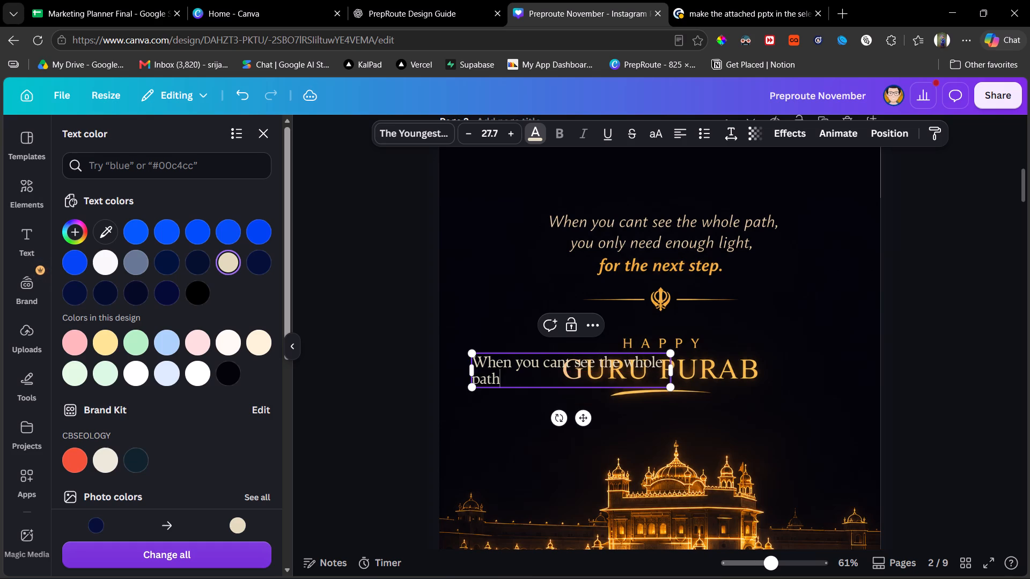
pyautogui.press(',')
pyautogui.press('Return')
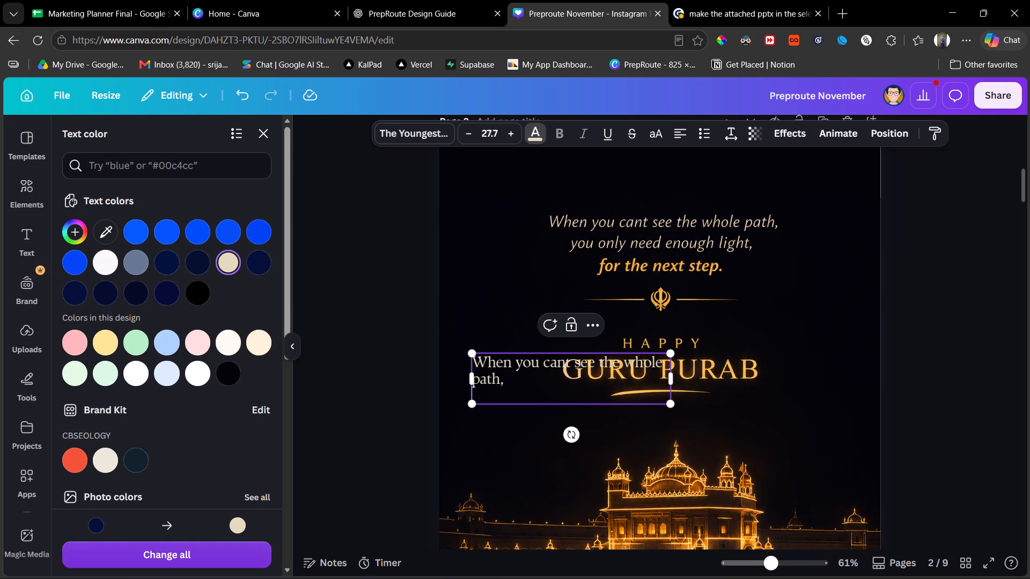
pyautogui.press('BackSpace')
pyautogui.press('space')
pyautogui.write('you only need')
pyautogui.press('space')
pyautogui.write('enought light')
pyautogui.write(', for the next step')
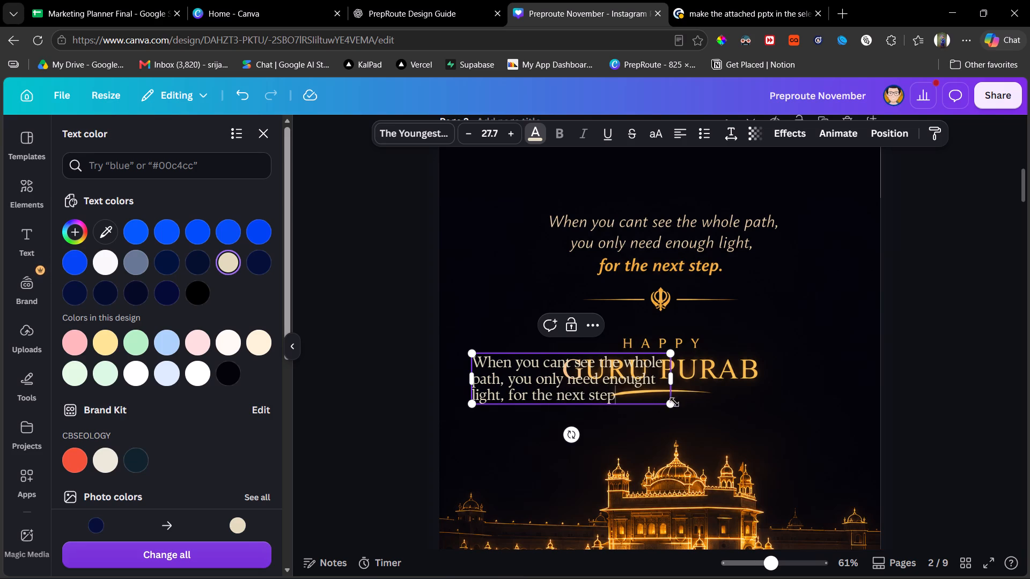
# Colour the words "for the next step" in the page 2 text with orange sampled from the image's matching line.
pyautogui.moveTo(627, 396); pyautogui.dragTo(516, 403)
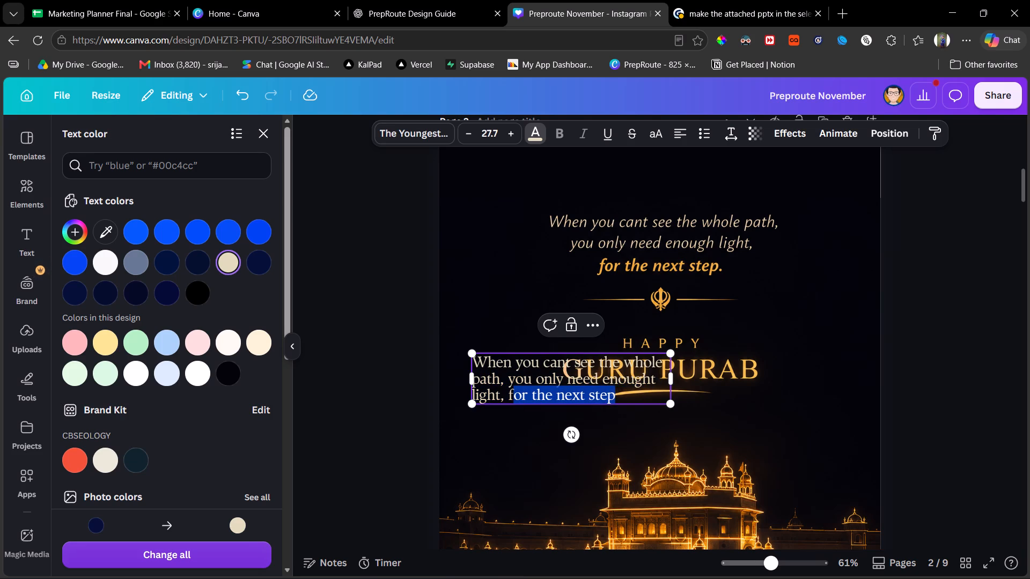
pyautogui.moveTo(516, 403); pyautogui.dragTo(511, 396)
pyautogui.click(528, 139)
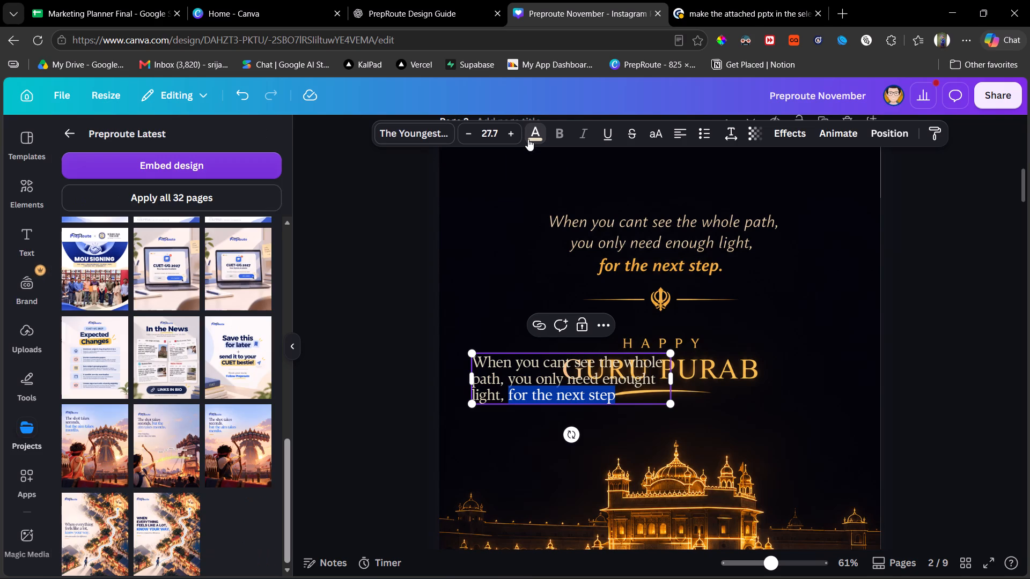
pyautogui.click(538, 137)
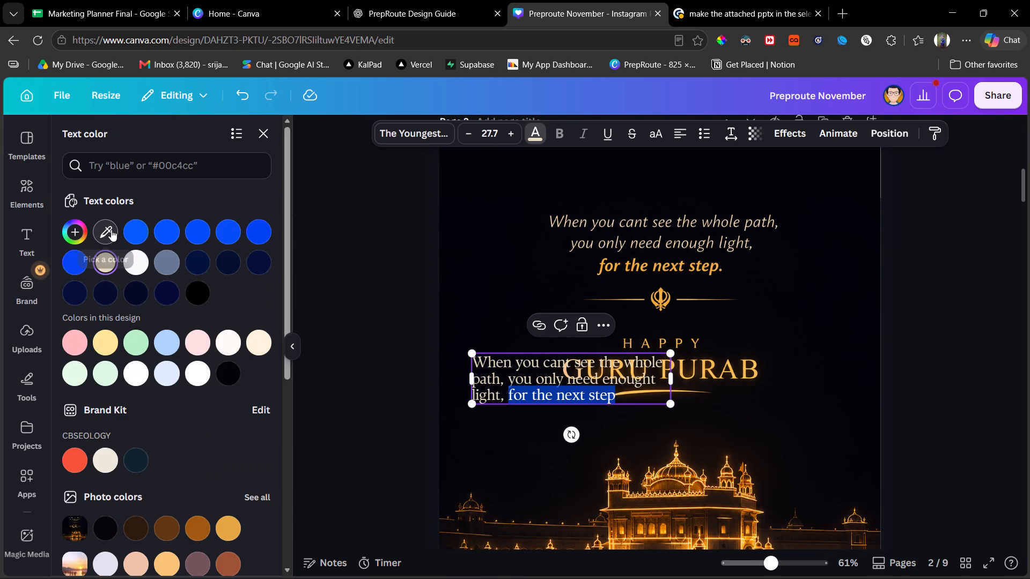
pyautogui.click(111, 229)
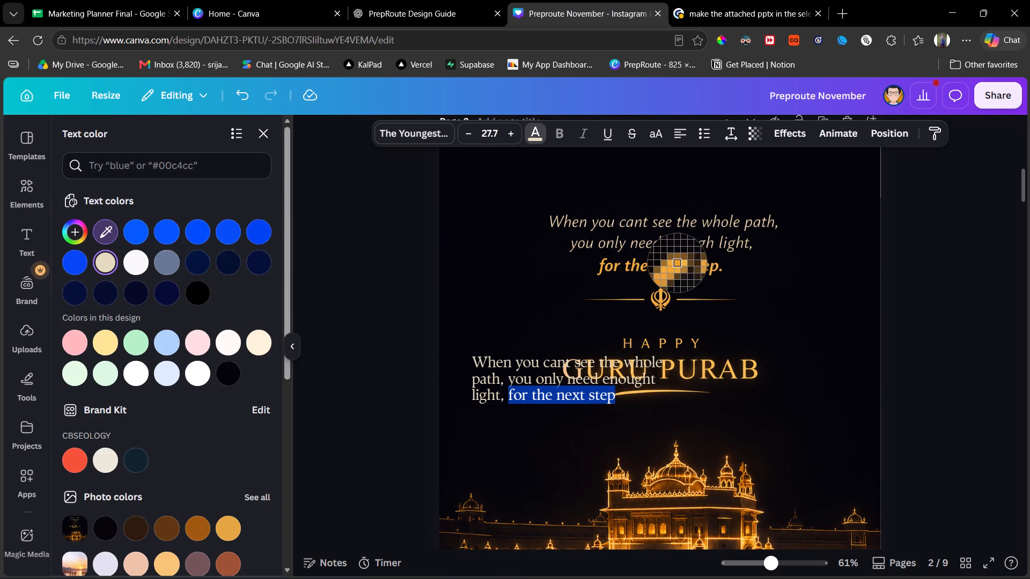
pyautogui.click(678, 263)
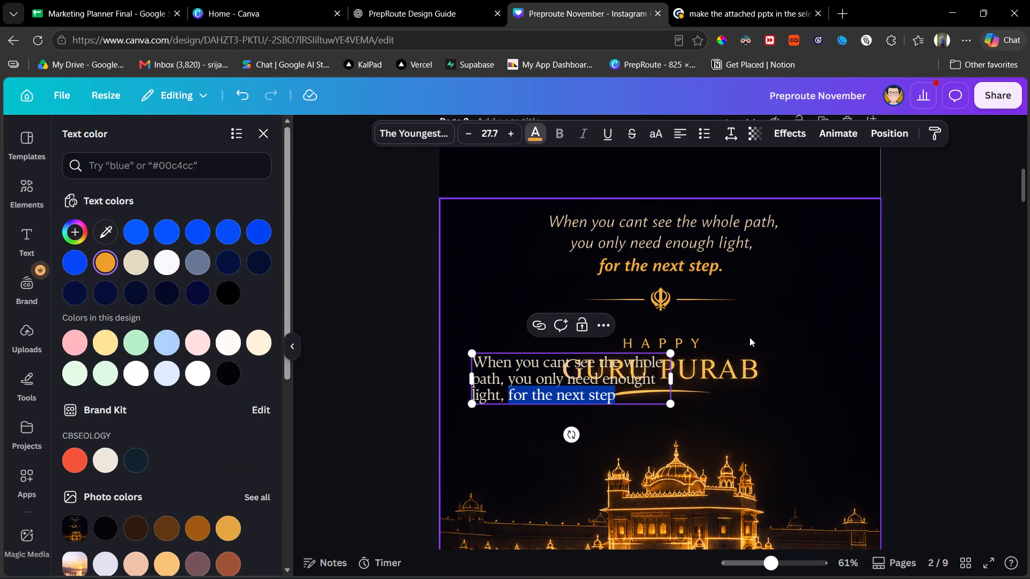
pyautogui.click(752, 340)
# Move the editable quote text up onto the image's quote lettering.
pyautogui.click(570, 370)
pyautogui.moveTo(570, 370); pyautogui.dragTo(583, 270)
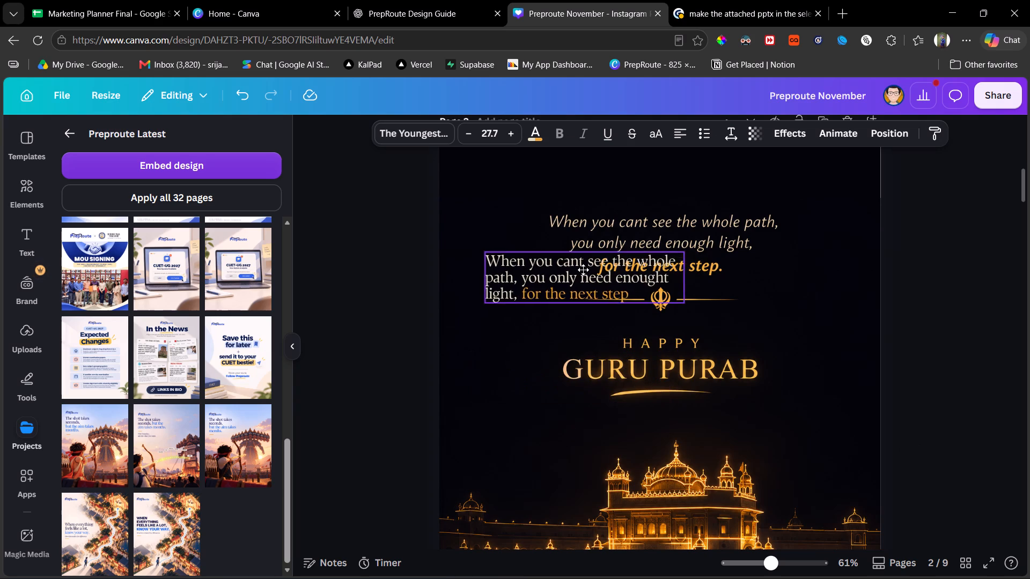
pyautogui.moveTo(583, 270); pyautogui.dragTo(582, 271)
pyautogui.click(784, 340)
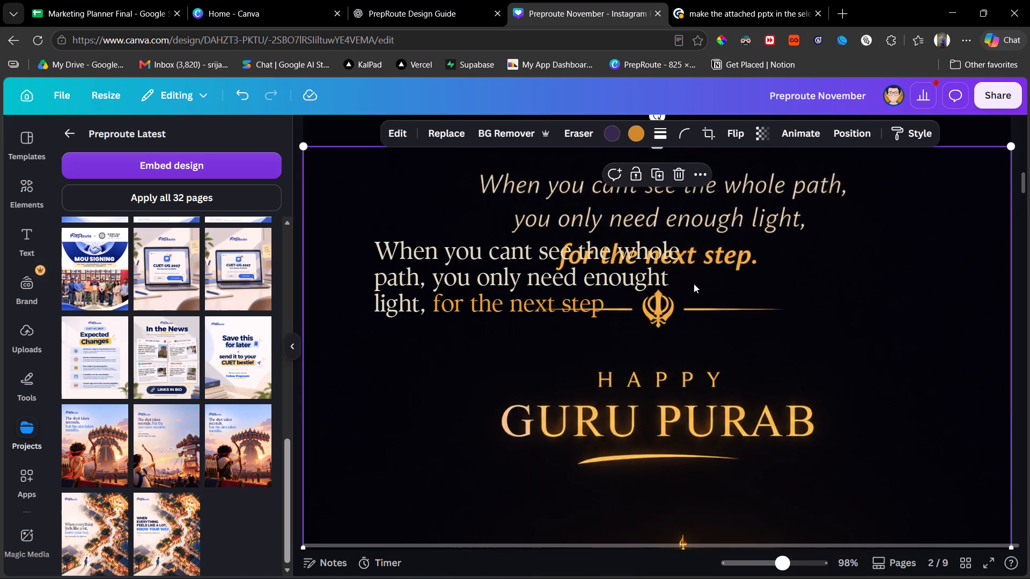
# Recolour "for the next step" with the brighter gold sampled from the start of the image's bold quote line, moving the text clear of it.
pyautogui.moveTo(541, 296); pyautogui.dragTo(765, 413)
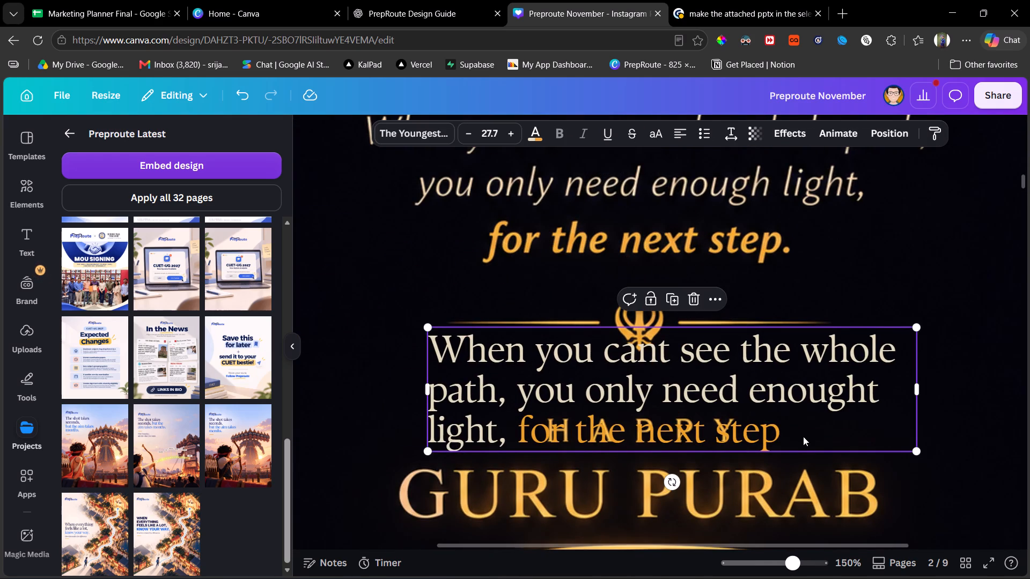
pyautogui.click(802, 436)
pyautogui.moveTo(802, 436); pyautogui.dragTo(522, 447)
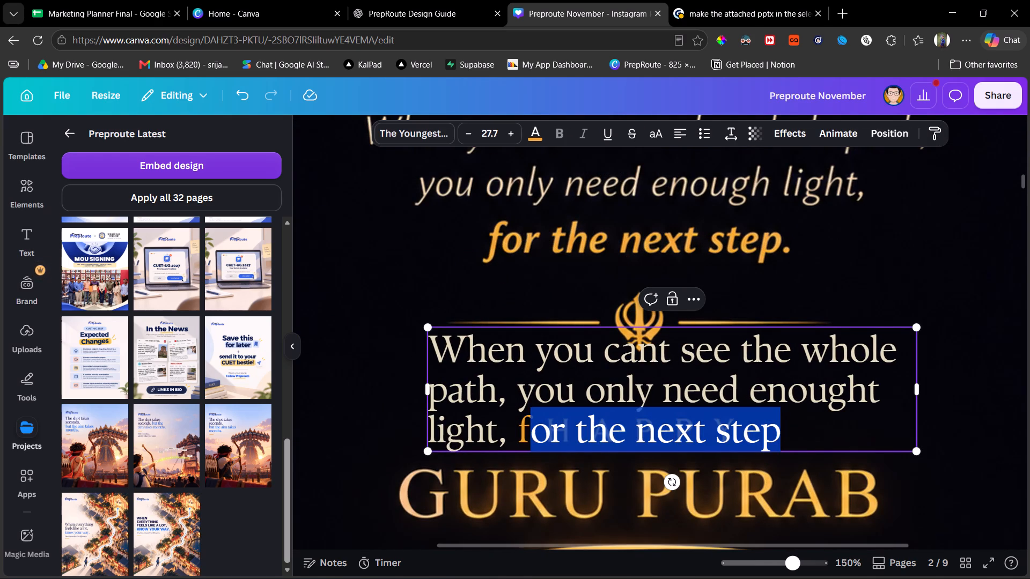
pyautogui.moveTo(522, 447); pyautogui.dragTo(514, 448)
pyautogui.click(540, 130)
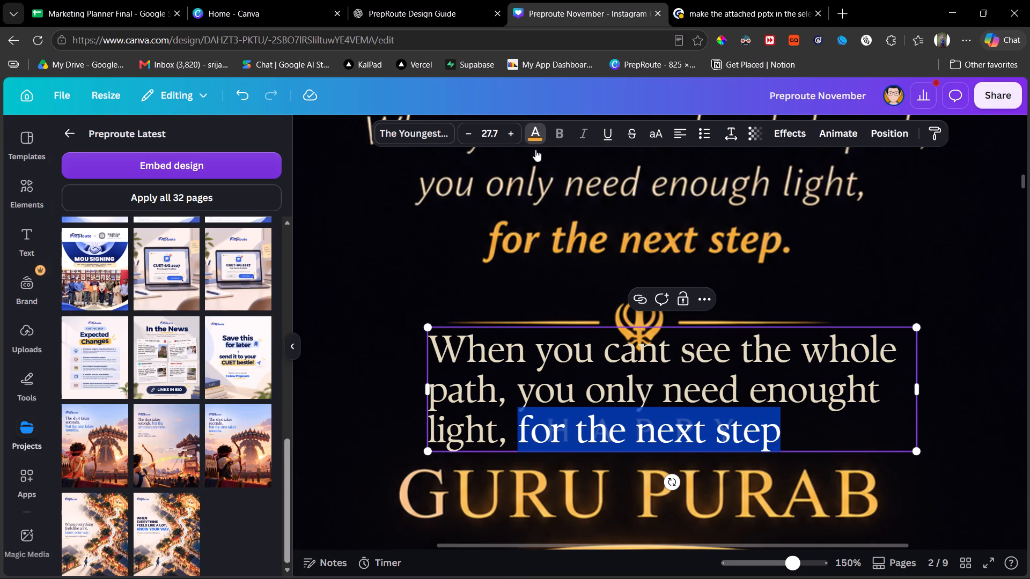
pyautogui.click(529, 136)
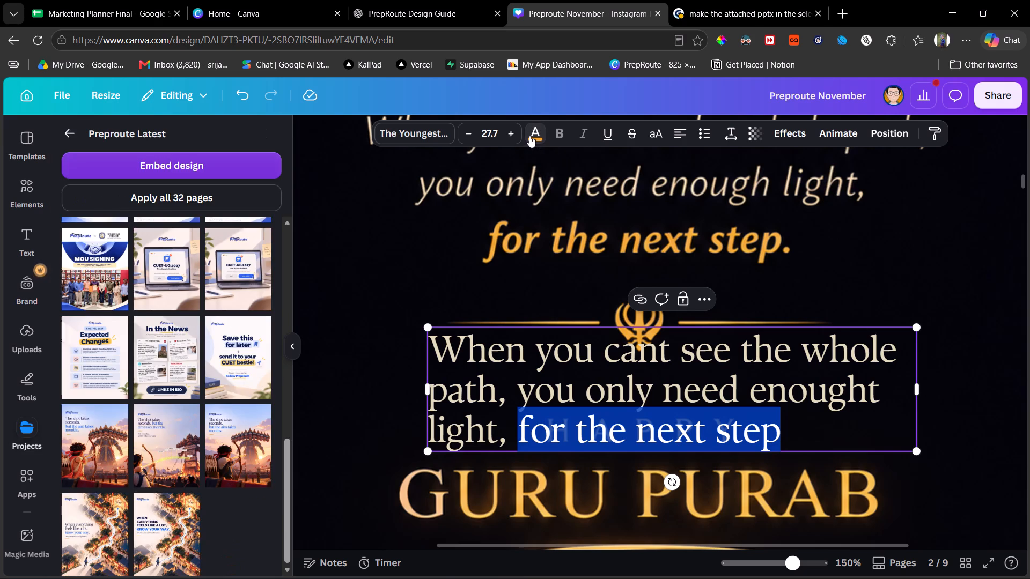
pyautogui.click(529, 136)
pyautogui.click(107, 232)
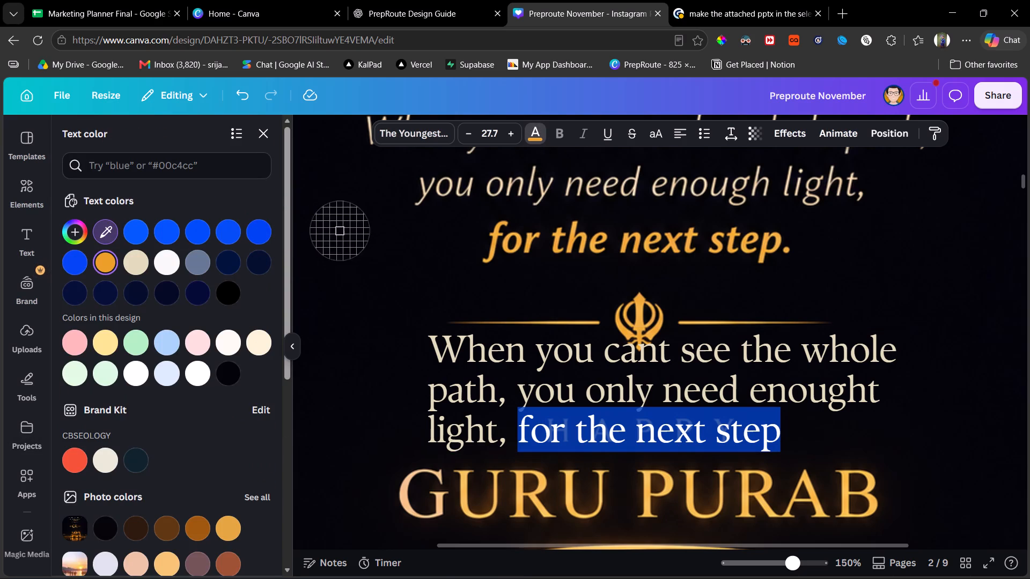
pyautogui.click(495, 234)
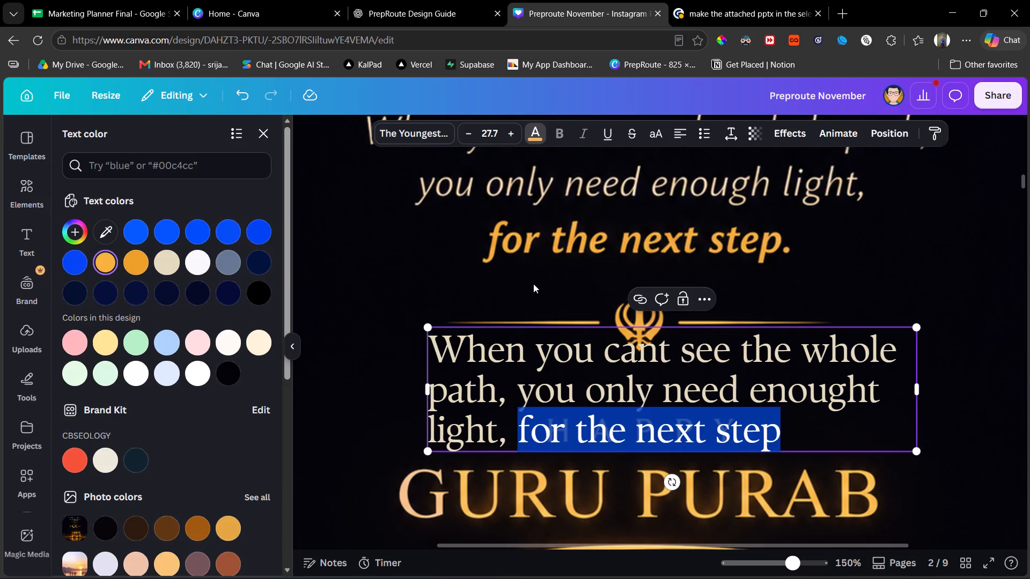
pyautogui.click(533, 284)
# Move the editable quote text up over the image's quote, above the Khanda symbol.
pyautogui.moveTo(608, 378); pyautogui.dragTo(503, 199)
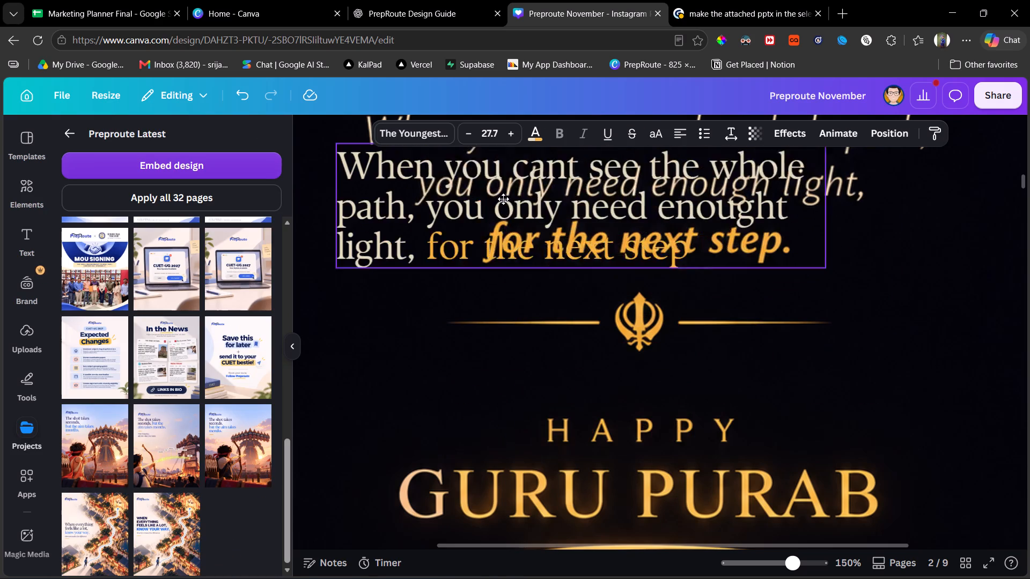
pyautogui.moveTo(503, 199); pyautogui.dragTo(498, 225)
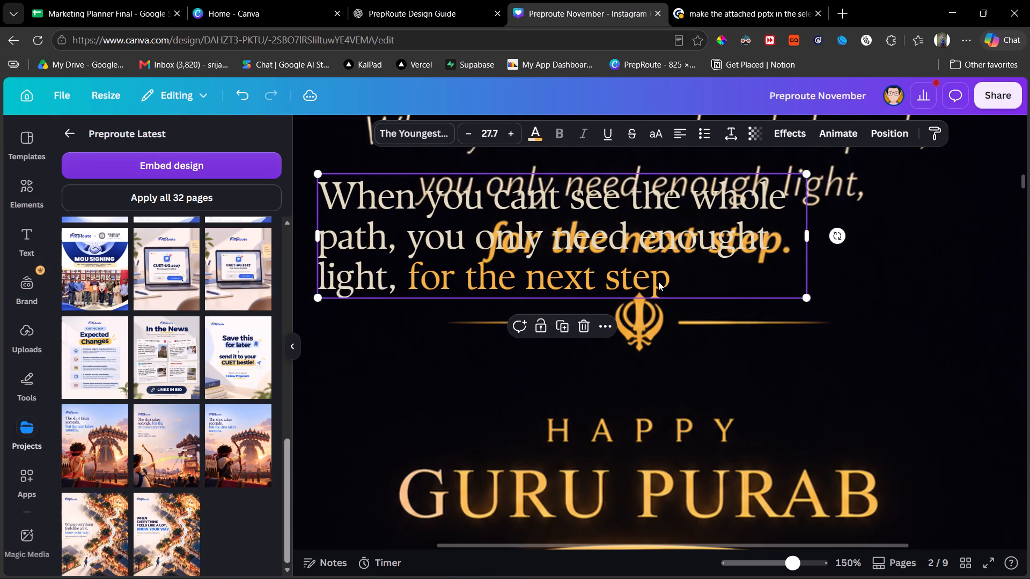
# Adjust the gold of "for the next step" to a lighter, less saturated shade.
pyautogui.click(658, 281)
pyautogui.moveTo(669, 281); pyautogui.dragTo(411, 289)
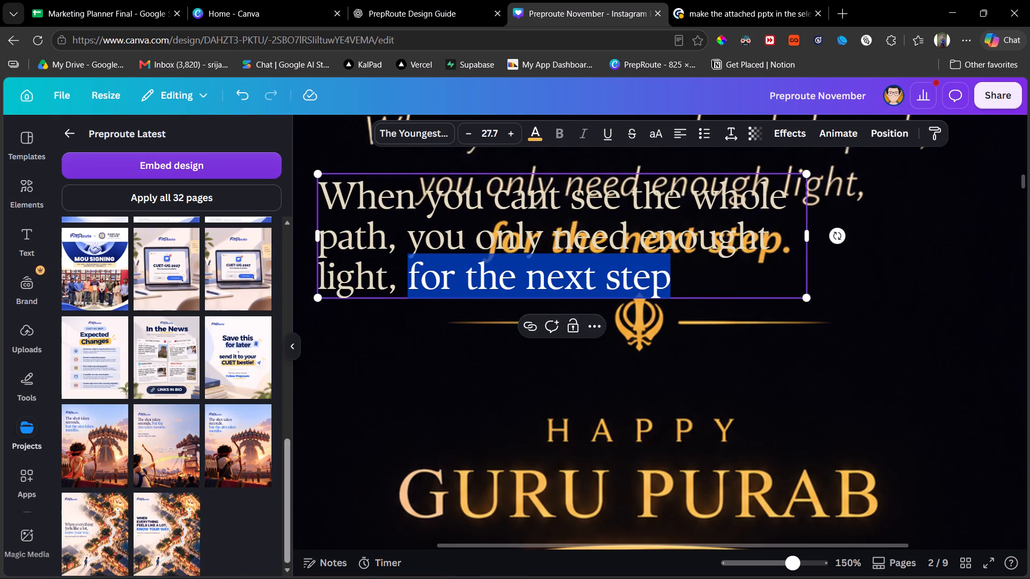
pyautogui.click(546, 135)
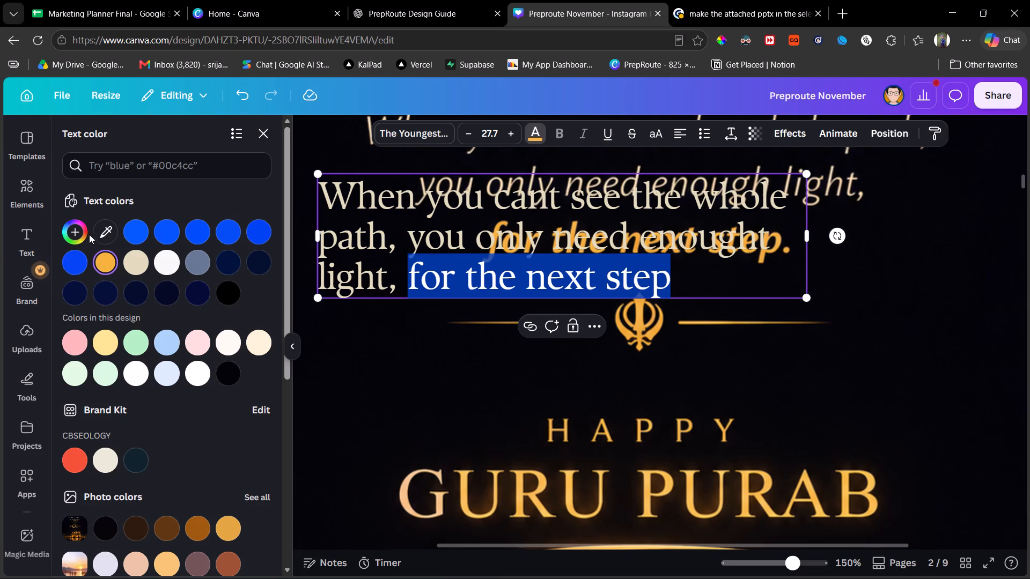
pyautogui.click(106, 266)
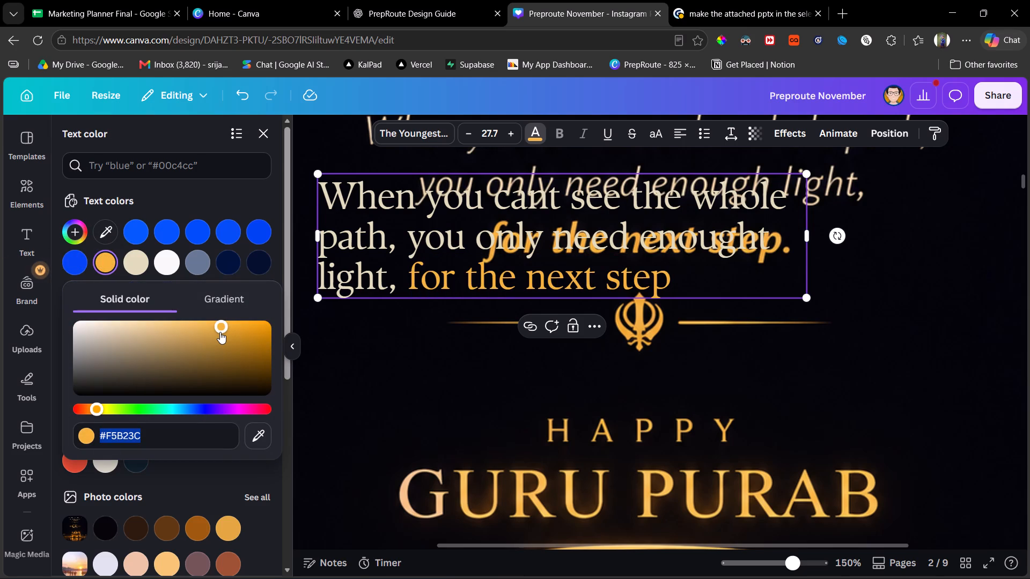
pyautogui.moveTo(221, 327); pyautogui.dragTo(197, 322)
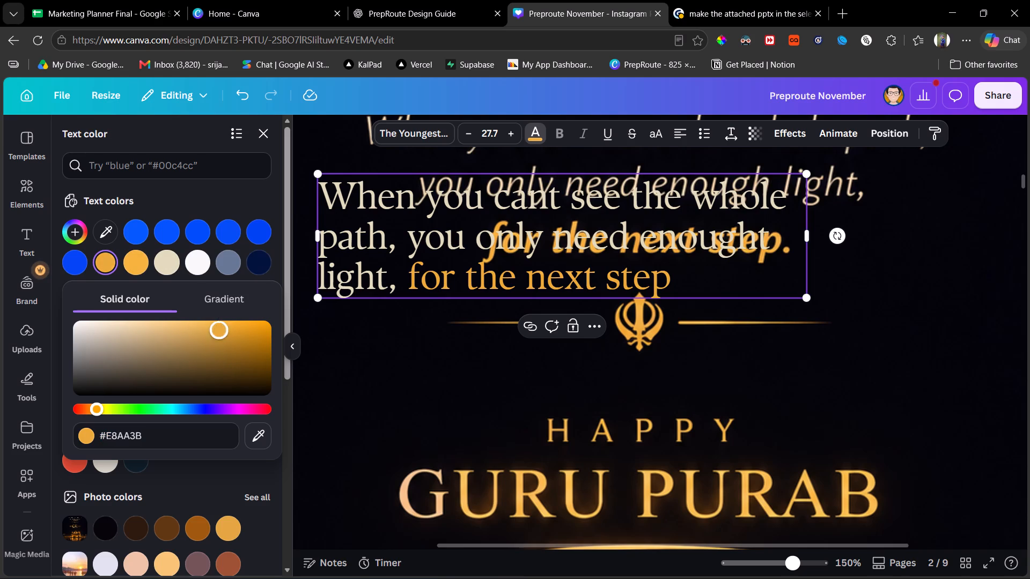
pyautogui.moveTo(197, 322); pyautogui.dragTo(194, 321)
pyautogui.click(402, 404)
# Move the editable quote text higher so its first line overlaps the image's first quote line.
pyautogui.click(625, 243)
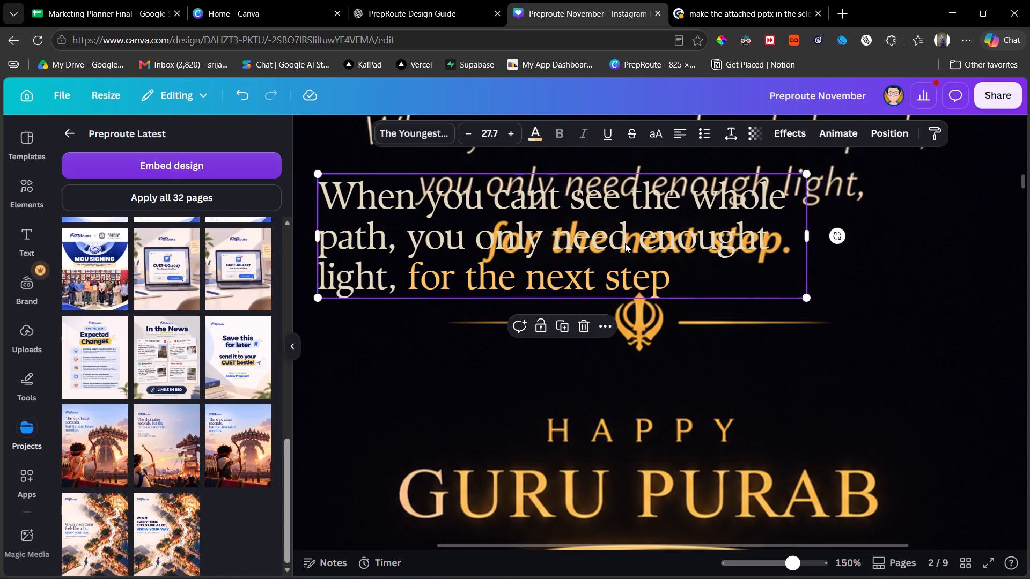
pyautogui.moveTo(625, 243); pyautogui.dragTo(653, 281)
pyautogui.scroll(2, 653, 281)
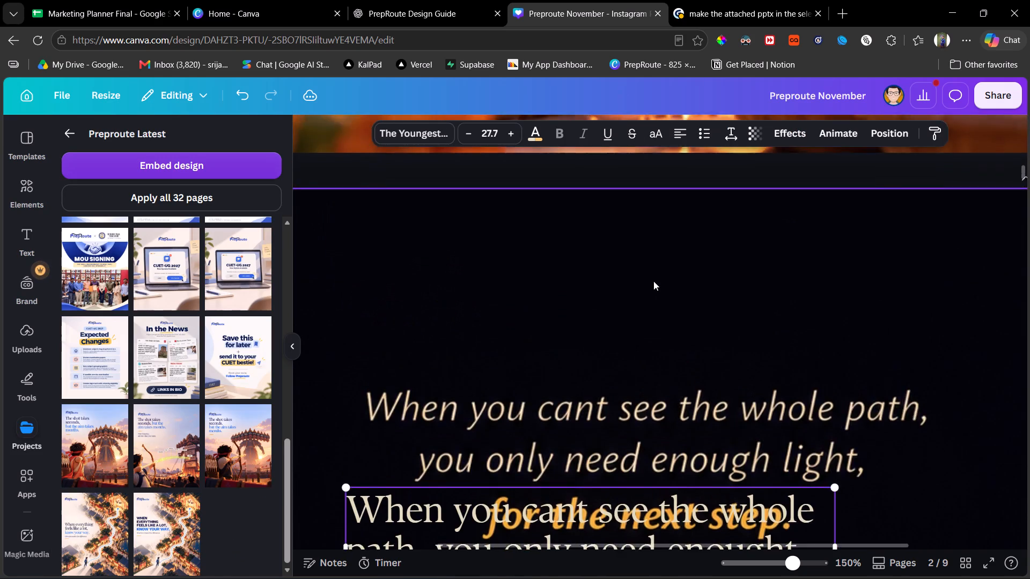
pyautogui.scroll(-1, 653, 281)
pyautogui.moveTo(687, 405); pyautogui.dragTo(720, 306)
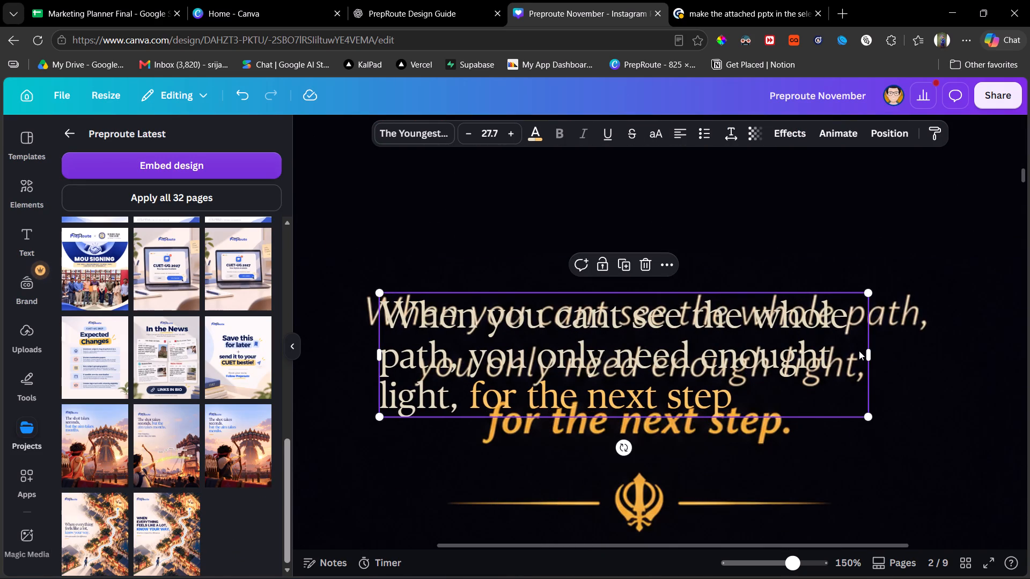
# Widen the quote text box to about 560 so the first line ends with "path," like the image's quote.
pyautogui.click(868, 358)
pyautogui.moveTo(868, 358); pyautogui.dragTo(913, 357)
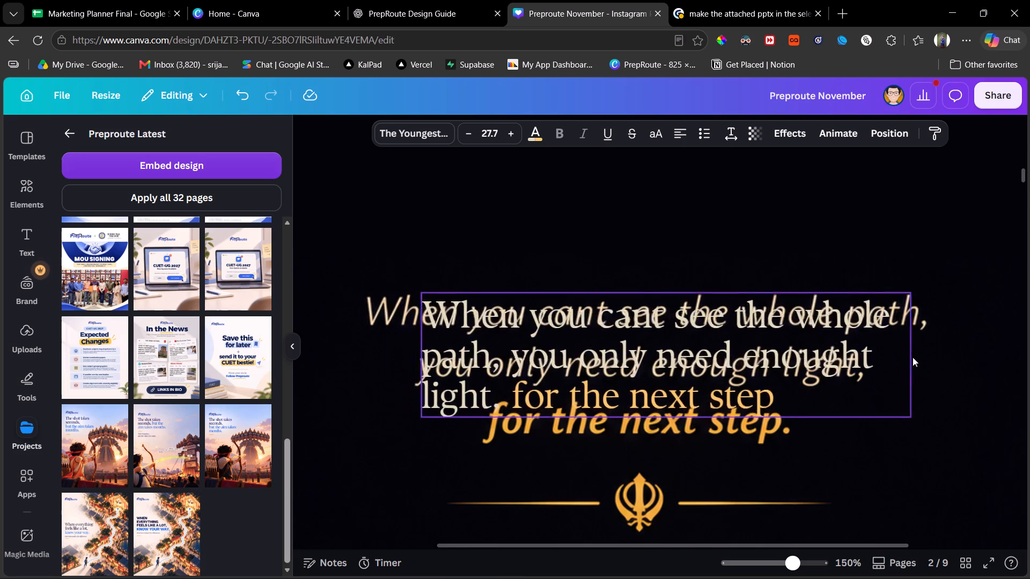
pyautogui.moveTo(913, 357); pyautogui.dragTo(862, 356)
pyautogui.click(870, 357)
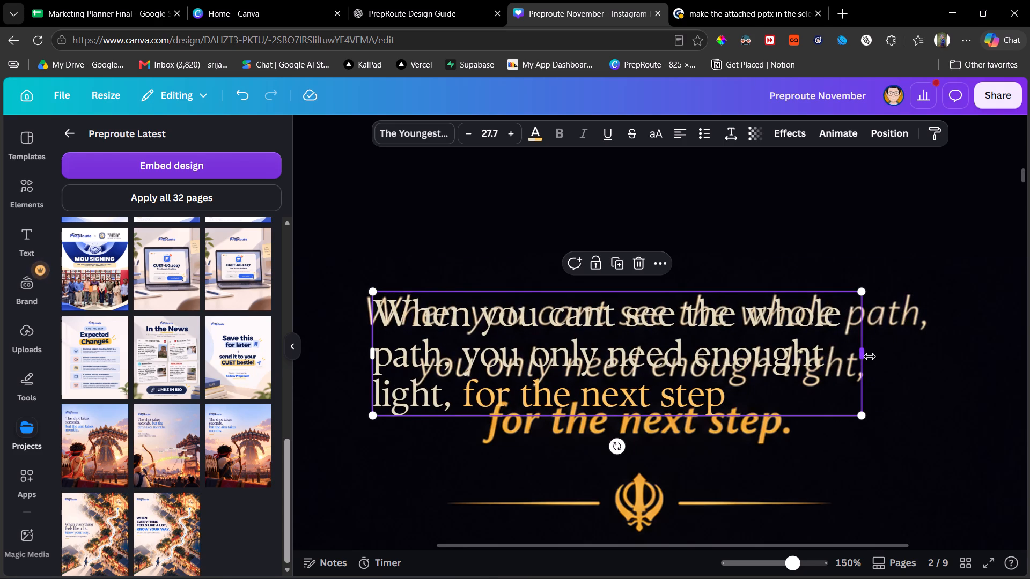
pyautogui.moveTo(869, 355); pyautogui.dragTo(955, 355)
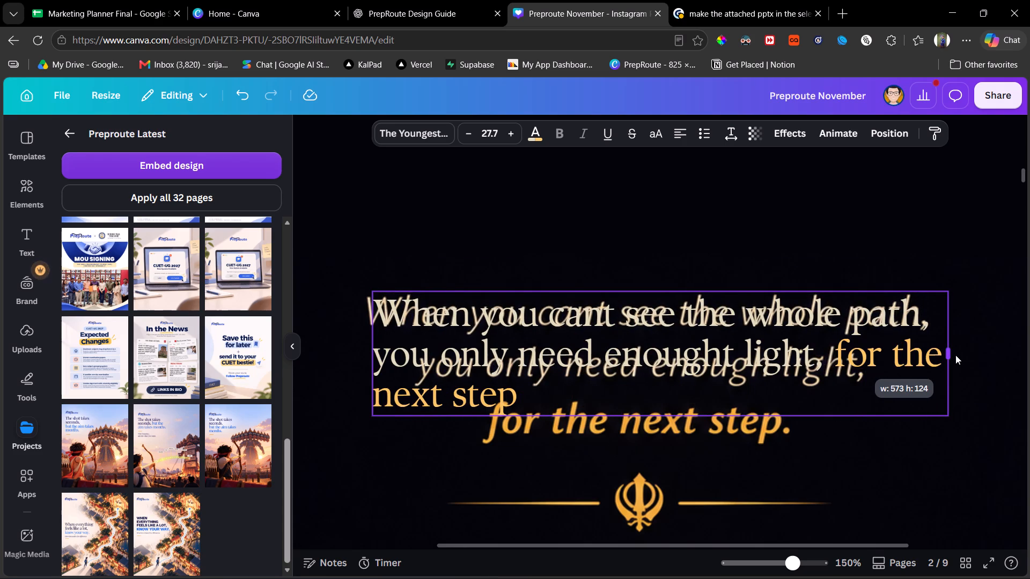
pyautogui.moveTo(955, 355); pyautogui.dragTo(947, 356)
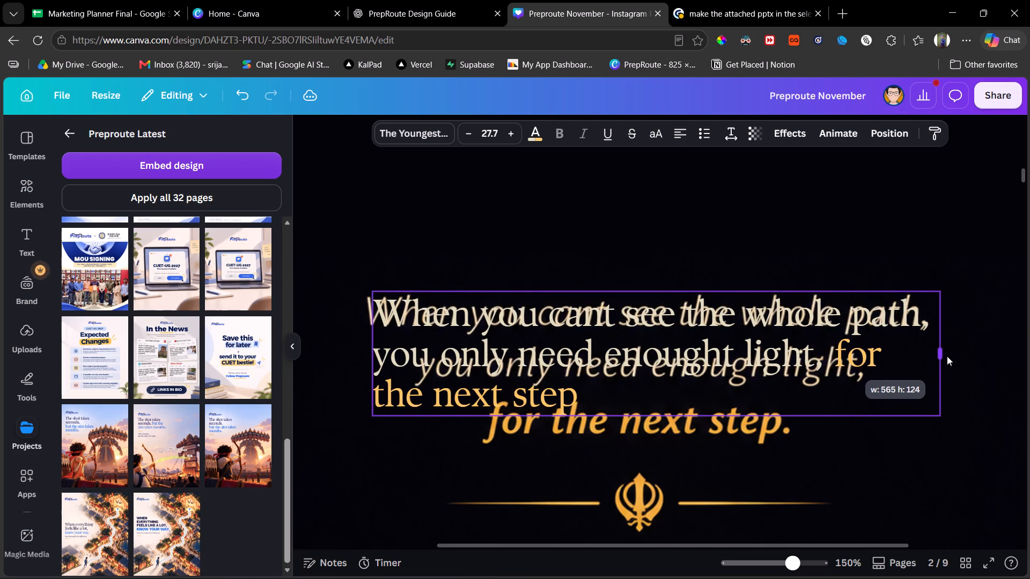
pyautogui.moveTo(947, 356); pyautogui.dragTo(940, 355)
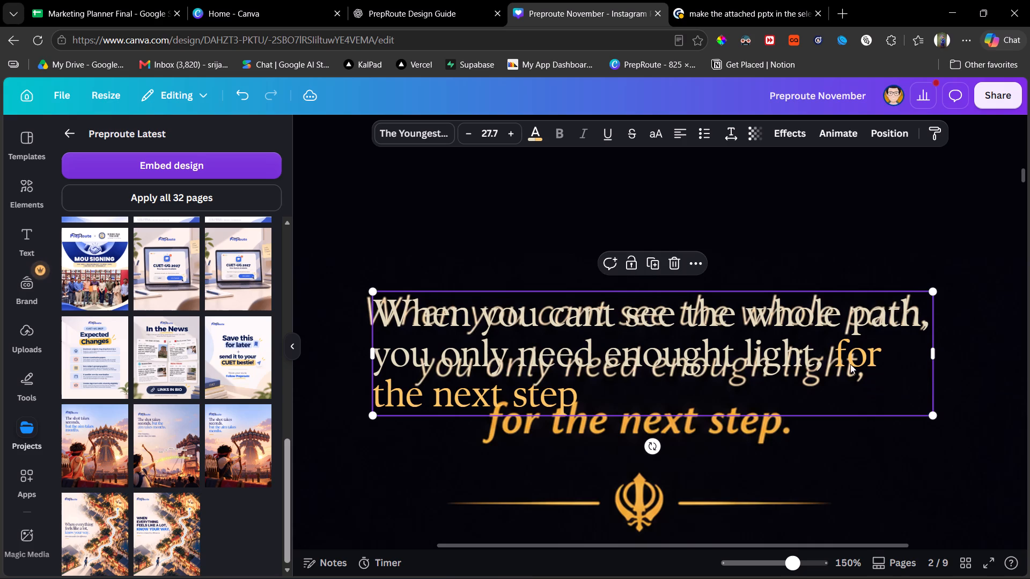
# Break the quote text before "for" so "for the next step" sits on its own line.
pyautogui.click(827, 356)
pyautogui.press('Right')
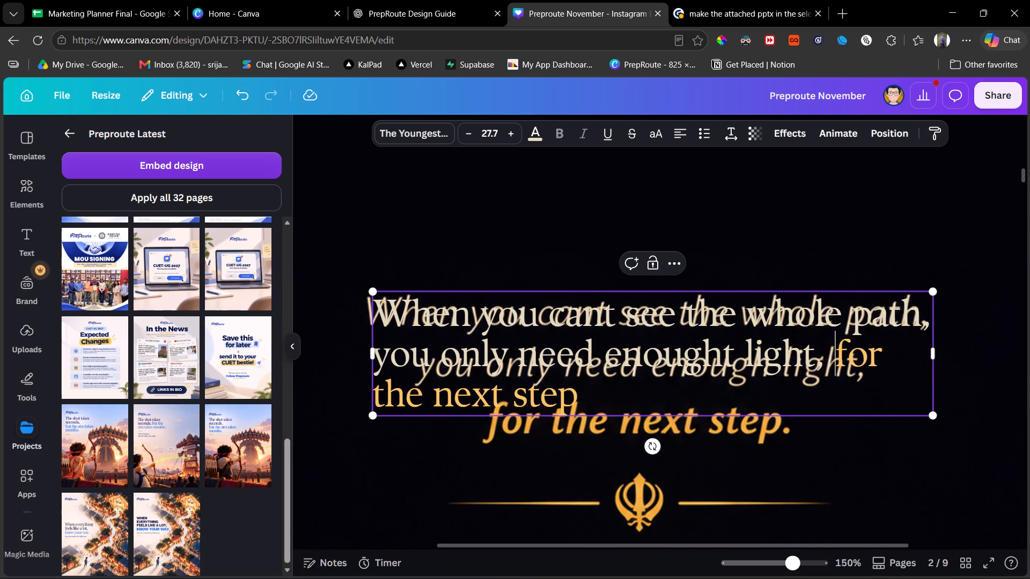
pyautogui.press('BackSpace')
pyautogui.press('Return')
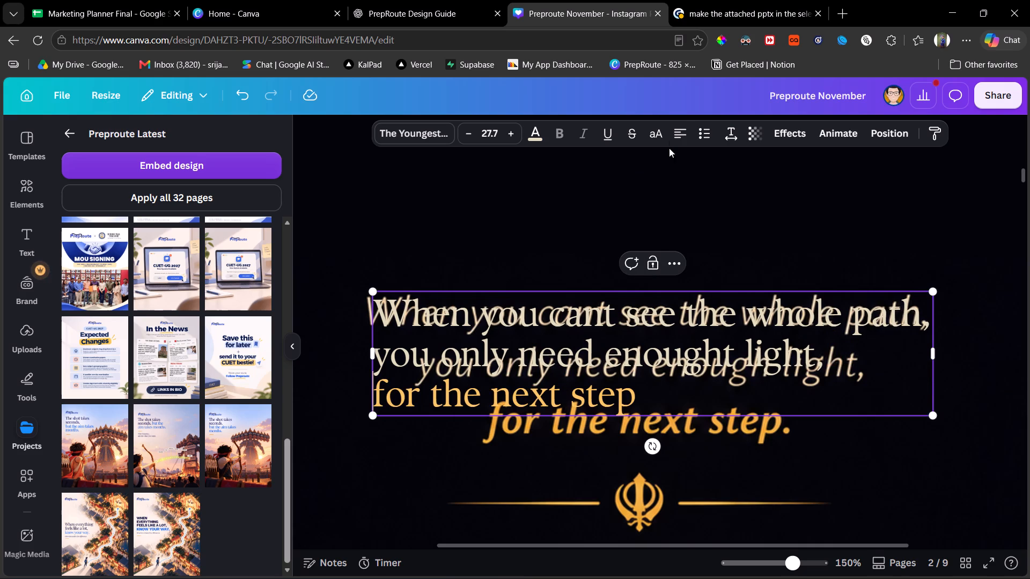
# Centre-align the "for the next step" line within the quote text box.
pyautogui.click(677, 133)
pyautogui.click(676, 224)
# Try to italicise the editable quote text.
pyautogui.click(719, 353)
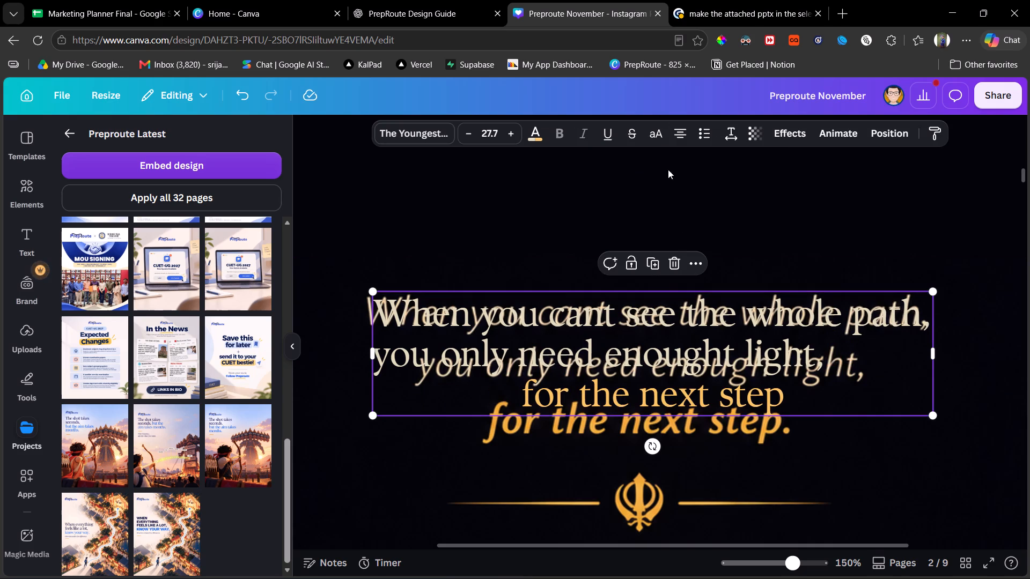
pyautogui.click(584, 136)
# Reposition the editable quote text over the image's quote lettering, centred above the Khanda symbol.
pyautogui.moveTo(773, 385); pyautogui.dragTo(777, 247)
pyautogui.doubleClick(777, 247)
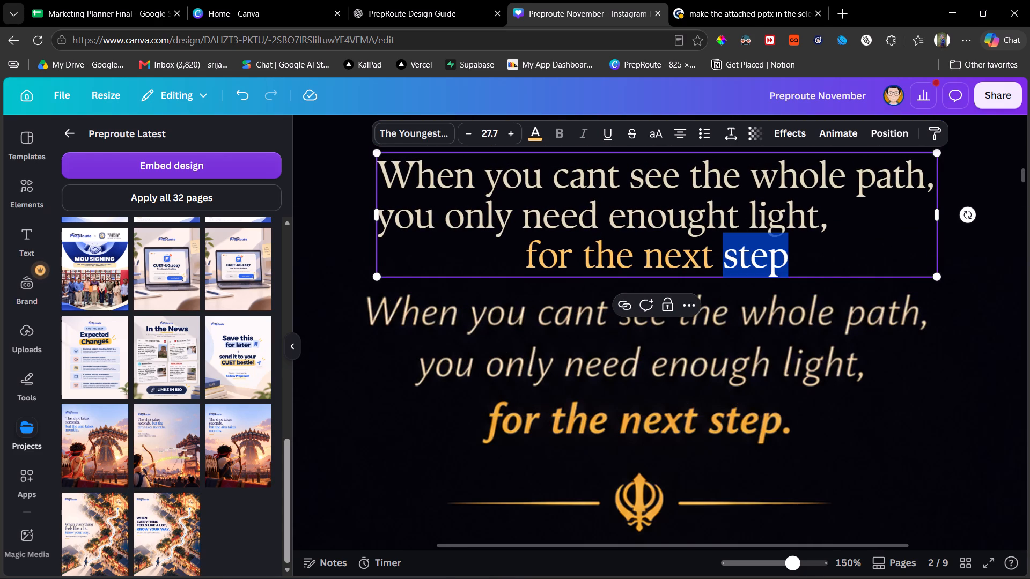
pyautogui.click(814, 279)
pyautogui.moveTo(803, 226); pyautogui.dragTo(791, 384)
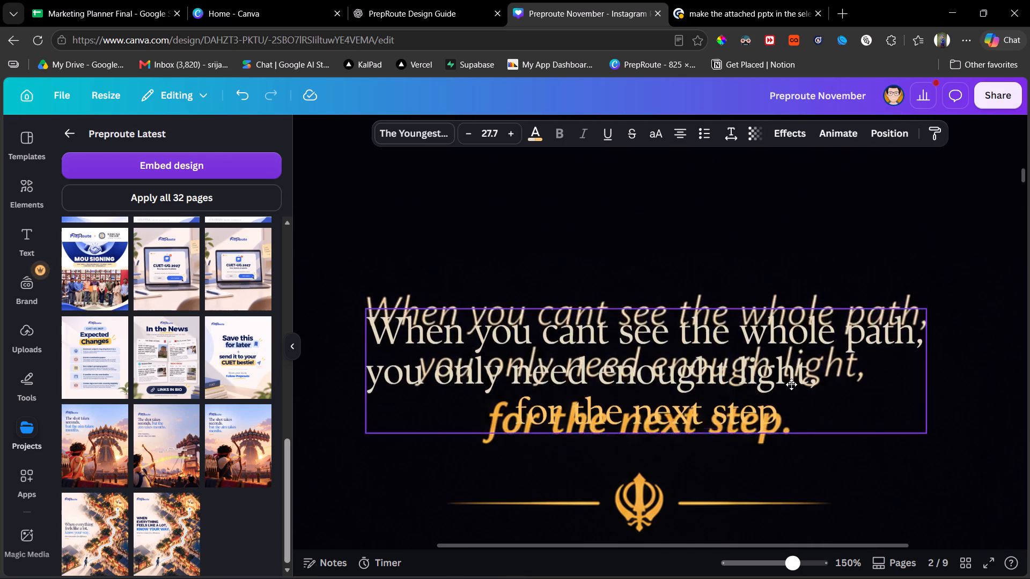
pyautogui.moveTo(791, 384); pyautogui.dragTo(720, 373)
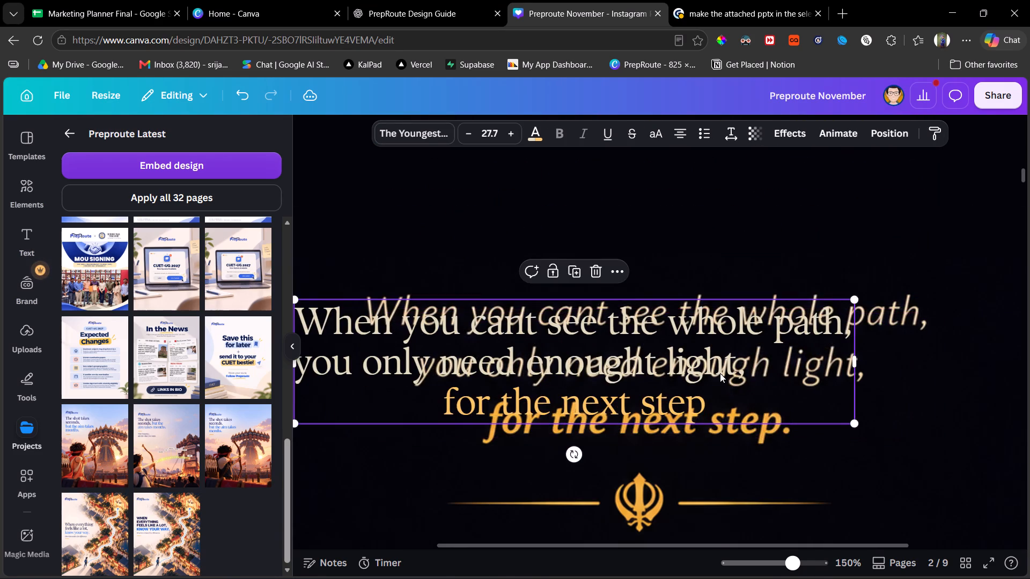
pyautogui.moveTo(745, 369); pyautogui.dragTo(762, 383)
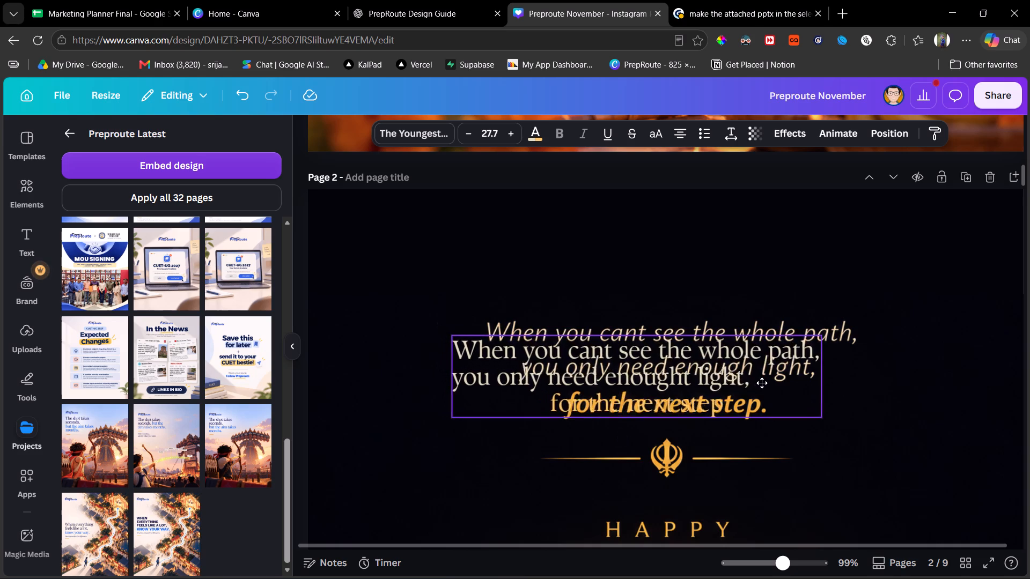
pyautogui.moveTo(762, 383); pyautogui.dragTo(790, 376)
pyautogui.click(826, 292)
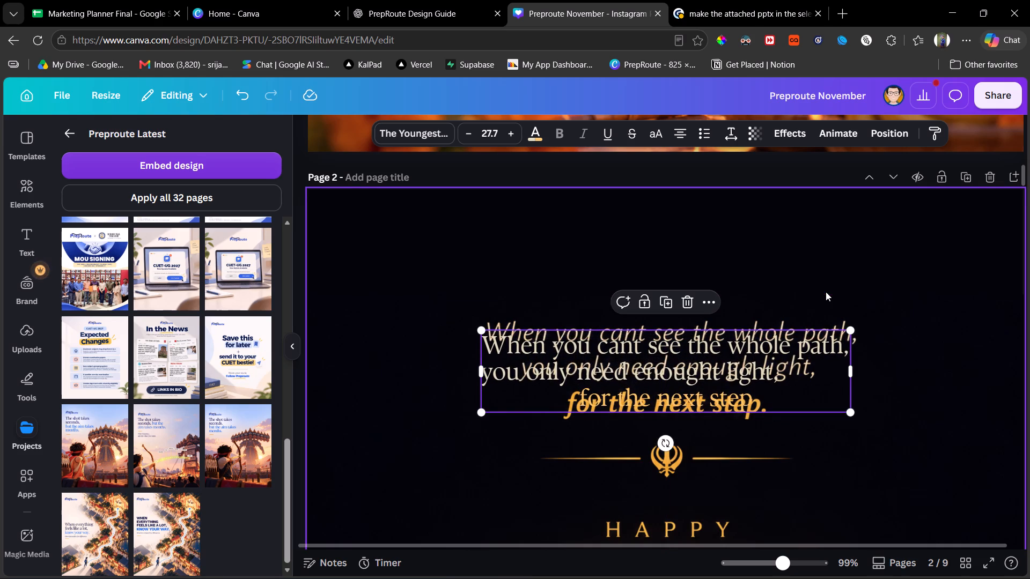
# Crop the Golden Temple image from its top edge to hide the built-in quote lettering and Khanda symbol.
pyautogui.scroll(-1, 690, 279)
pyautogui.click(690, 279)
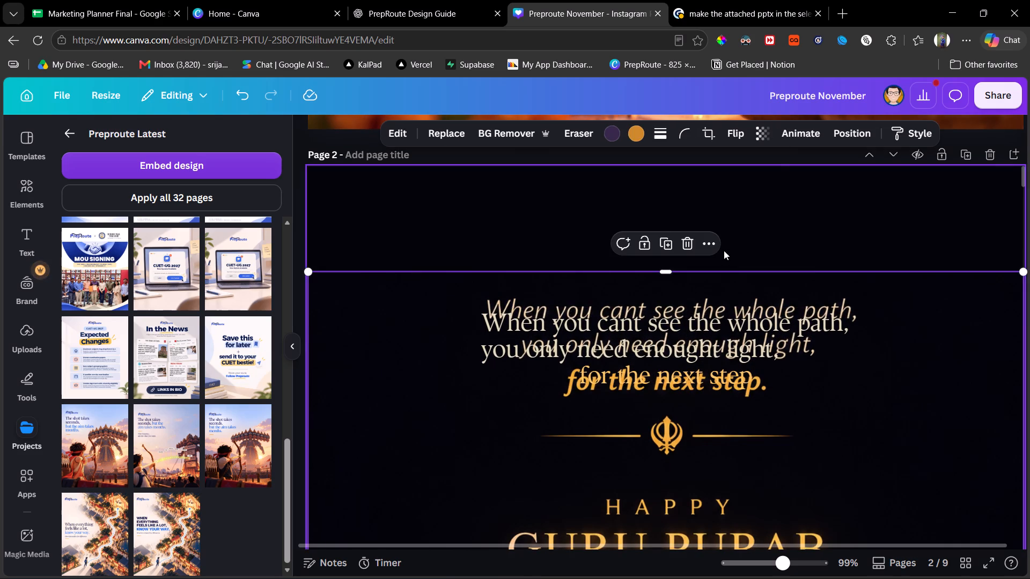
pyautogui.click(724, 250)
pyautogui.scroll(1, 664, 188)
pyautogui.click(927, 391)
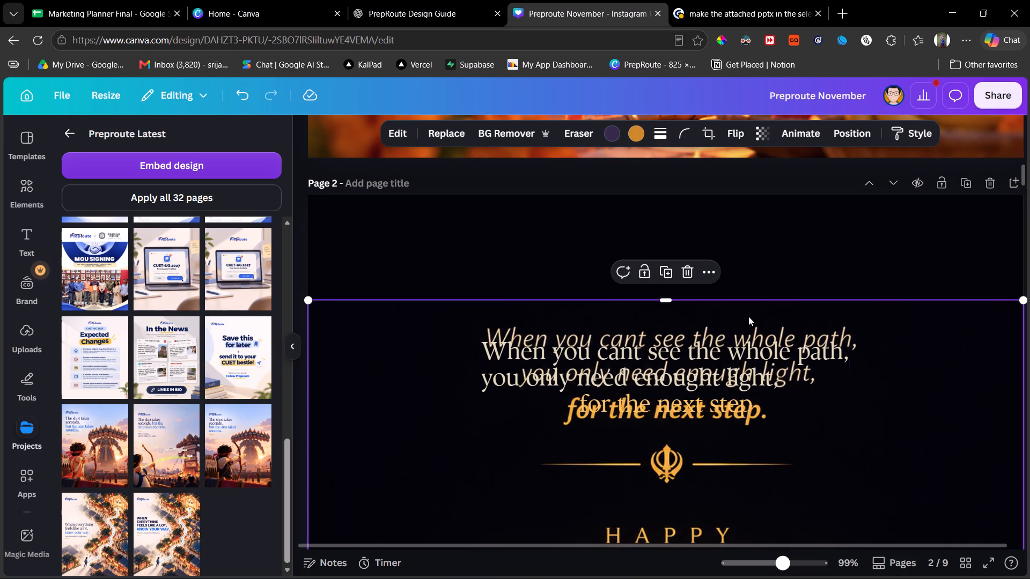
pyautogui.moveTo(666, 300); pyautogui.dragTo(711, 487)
# Centre-align all the lines of the editable quote text.
pyautogui.click(756, 352)
pyautogui.click(796, 378)
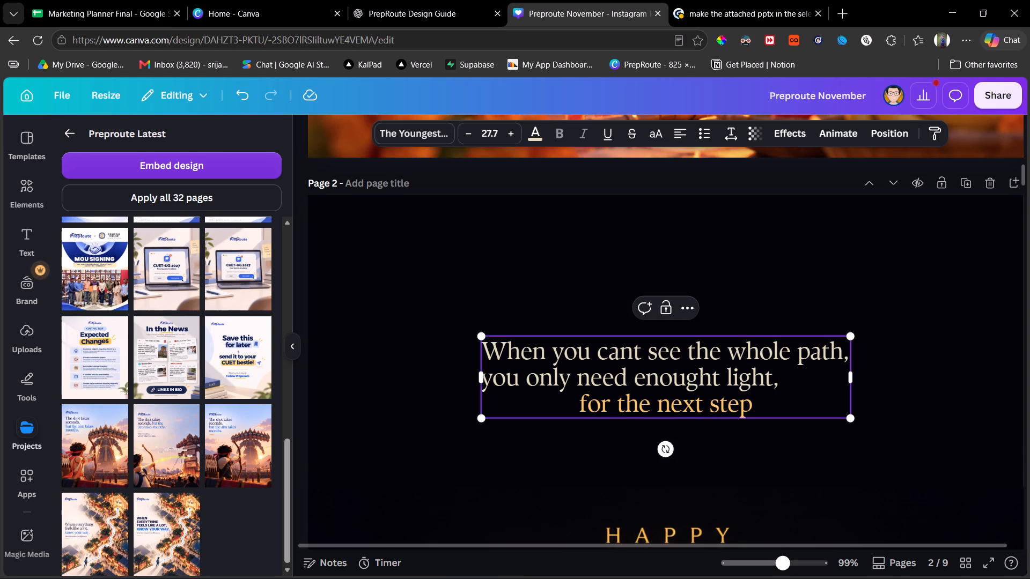
pyautogui.hotkey('ctrl', 'a')
pyautogui.doubleClick(679, 130)
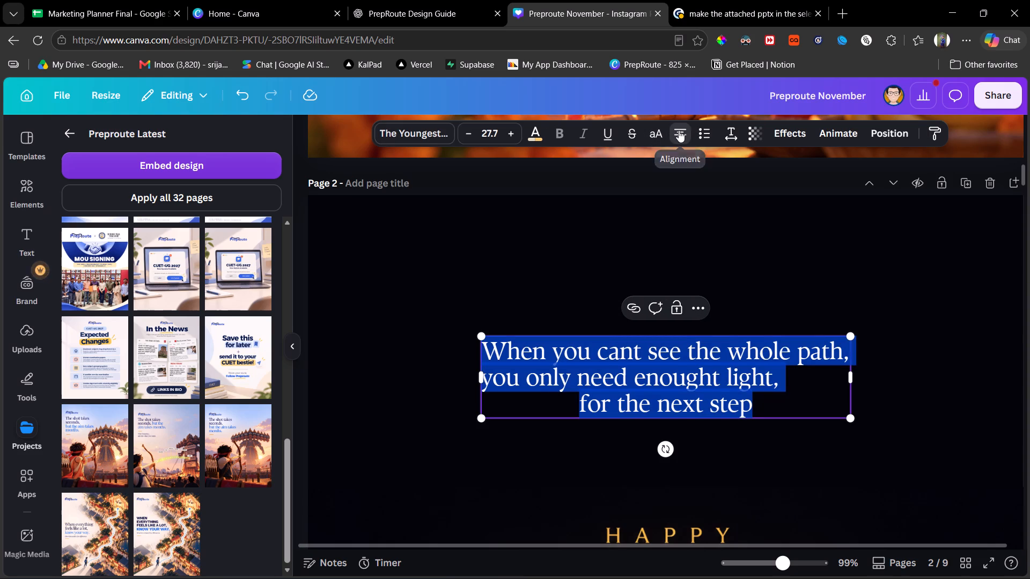
pyautogui.click(679, 130)
pyautogui.click(679, 130)
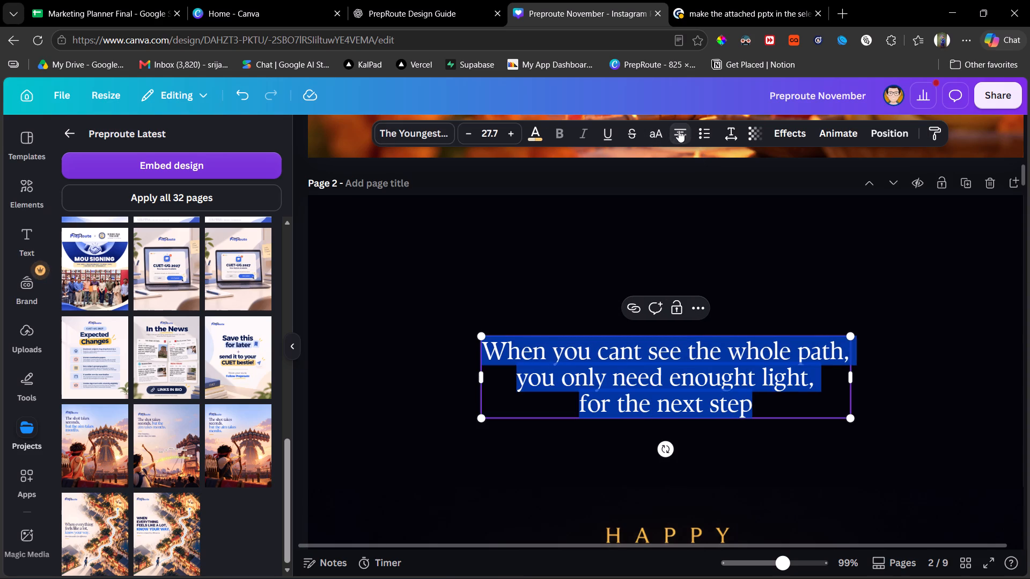
pyautogui.click(910, 361)
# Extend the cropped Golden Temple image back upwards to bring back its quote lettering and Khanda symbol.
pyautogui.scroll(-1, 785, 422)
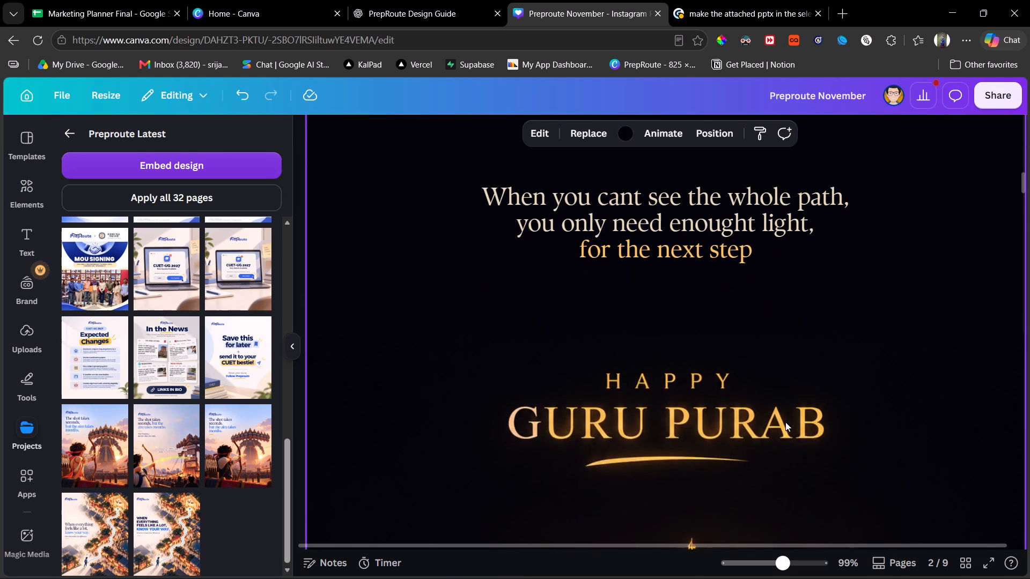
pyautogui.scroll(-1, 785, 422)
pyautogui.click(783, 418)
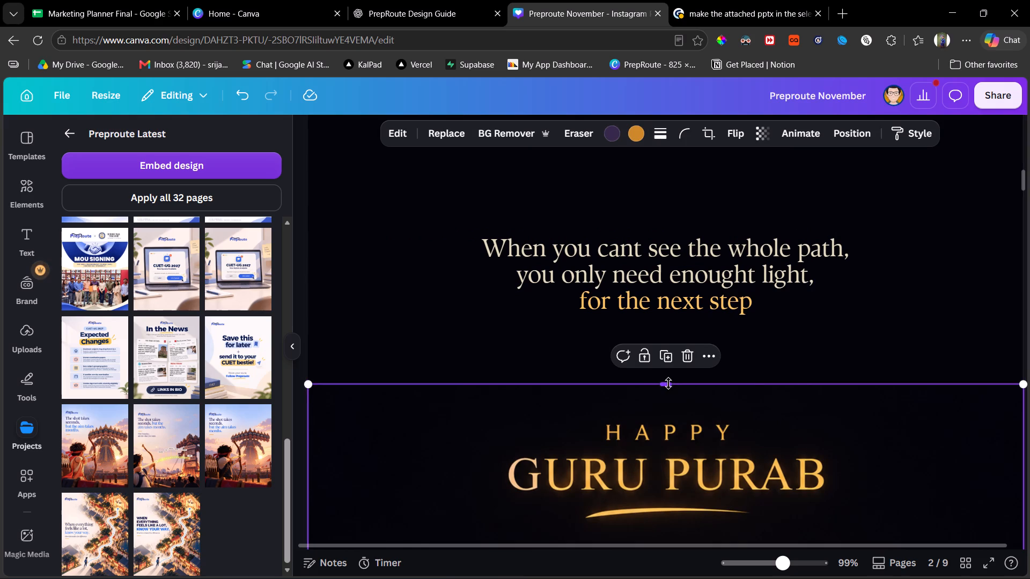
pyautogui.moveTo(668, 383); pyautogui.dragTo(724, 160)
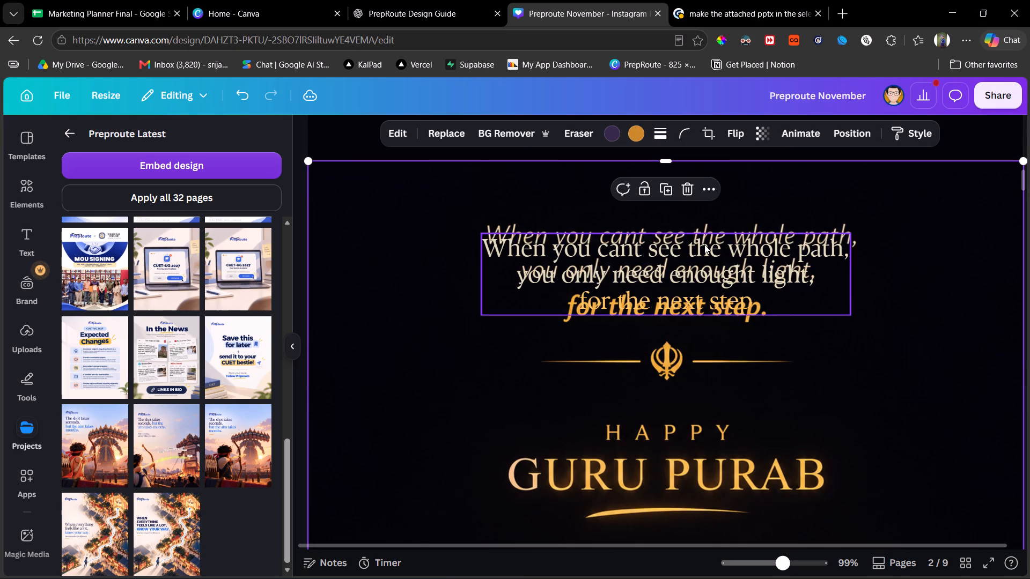
# Move the editable quote up so its first line overlays the image's first quote line, centred on the page.
pyautogui.moveTo(704, 244); pyautogui.dragTo(708, 233)
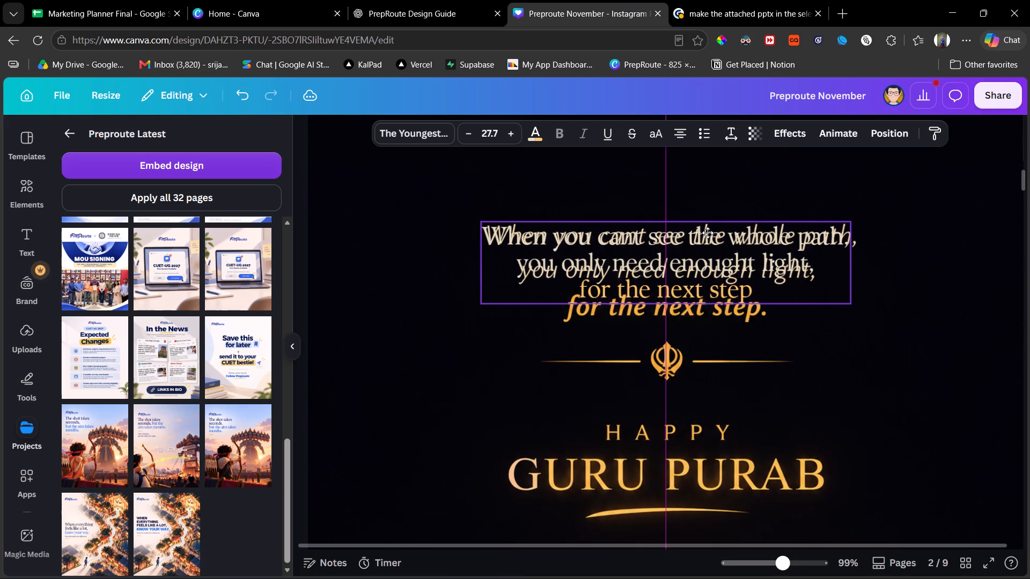
pyautogui.moveTo(708, 233); pyautogui.dragTo(708, 232)
# Set the quote text's line spacing to about 1.48 to match the image's quote lines.
pyautogui.click(730, 129)
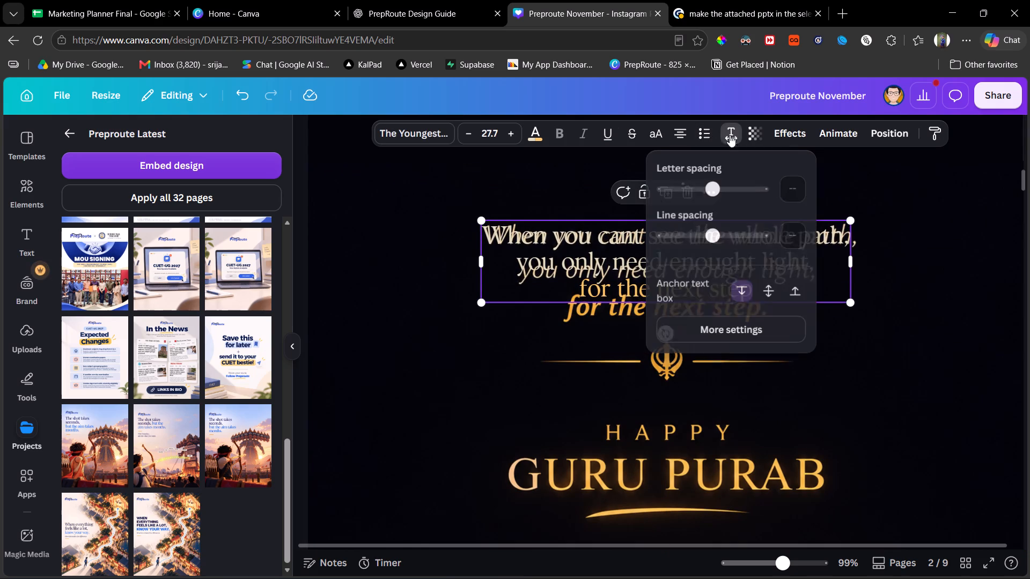
pyautogui.click(711, 233)
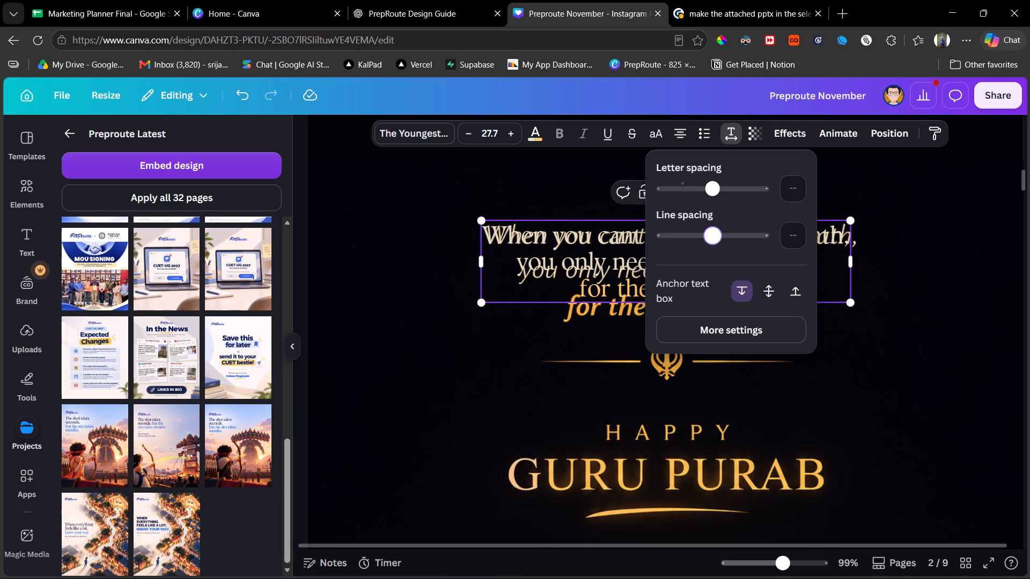
pyautogui.click(711, 241)
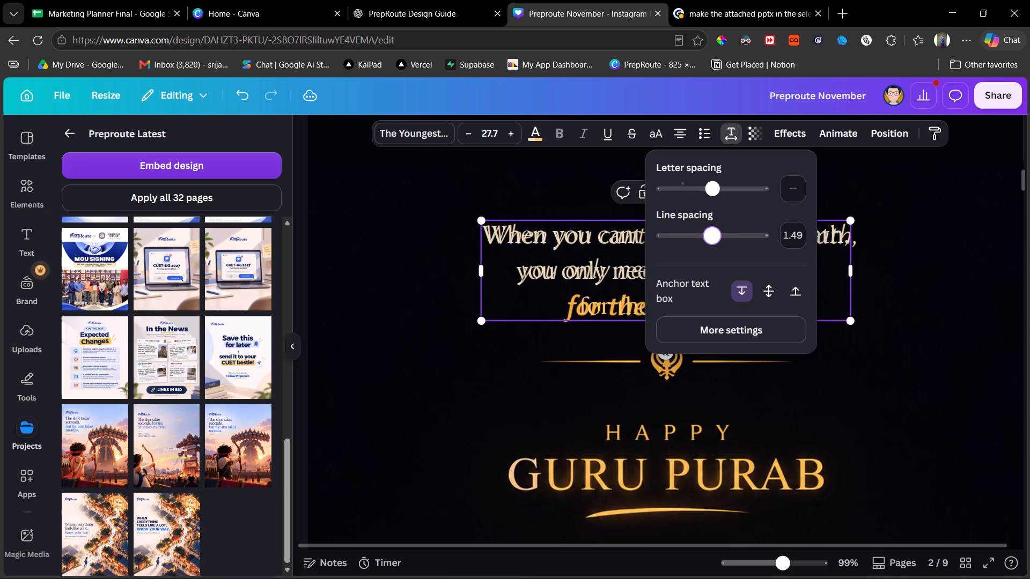
pyautogui.click(910, 255)
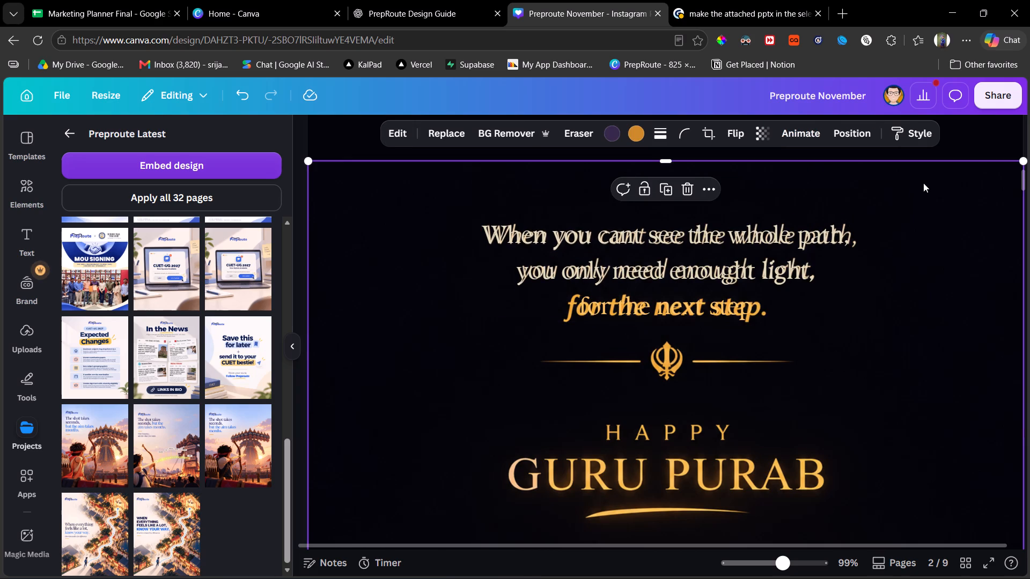
# Crop the Golden Temple image from the top to about 939 px high, hiding its quote lettering and Khanda symbol above HAPPY.
pyautogui.moveTo(668, 164); pyautogui.dragTo(744, 439)
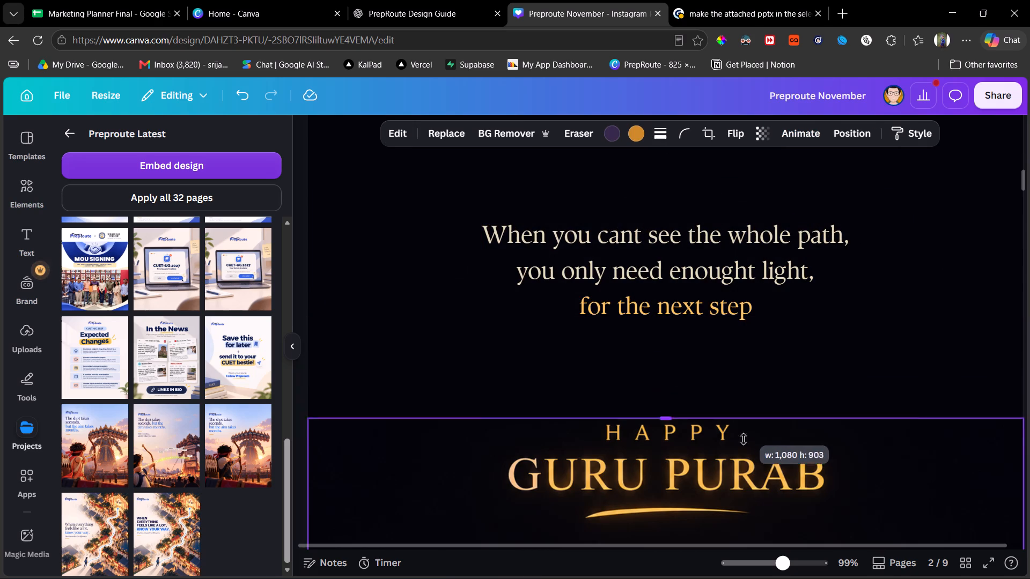
pyautogui.moveTo(744, 439); pyautogui.dragTo(715, 288)
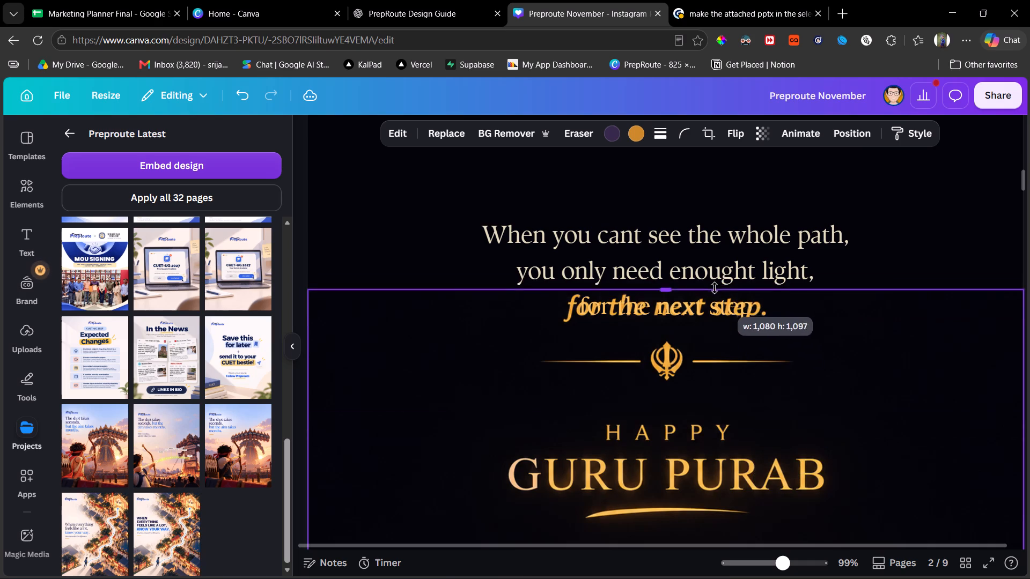
pyautogui.moveTo(715, 288); pyautogui.dragTo(785, 547)
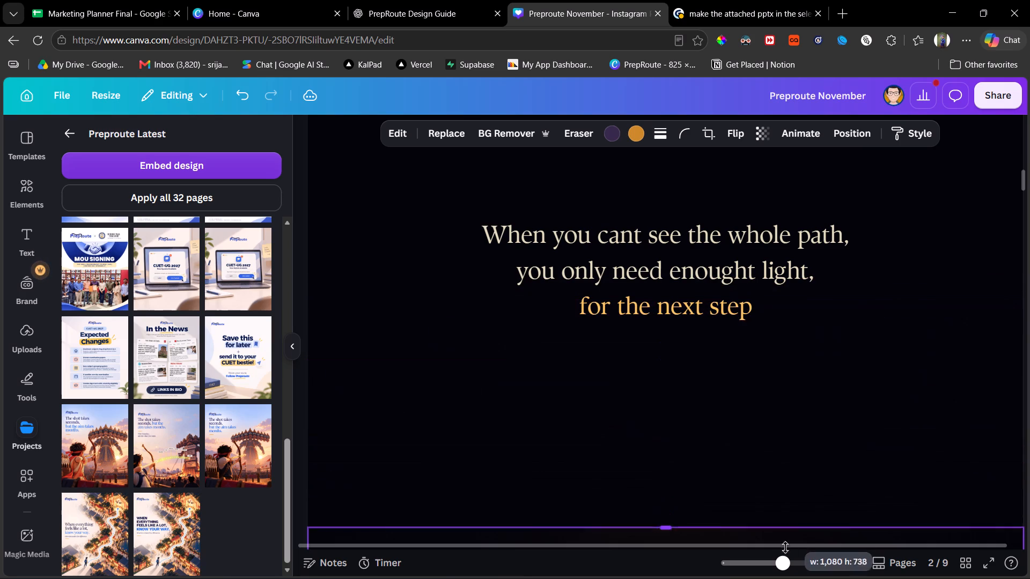
pyautogui.moveTo(785, 547); pyautogui.dragTo(759, 397)
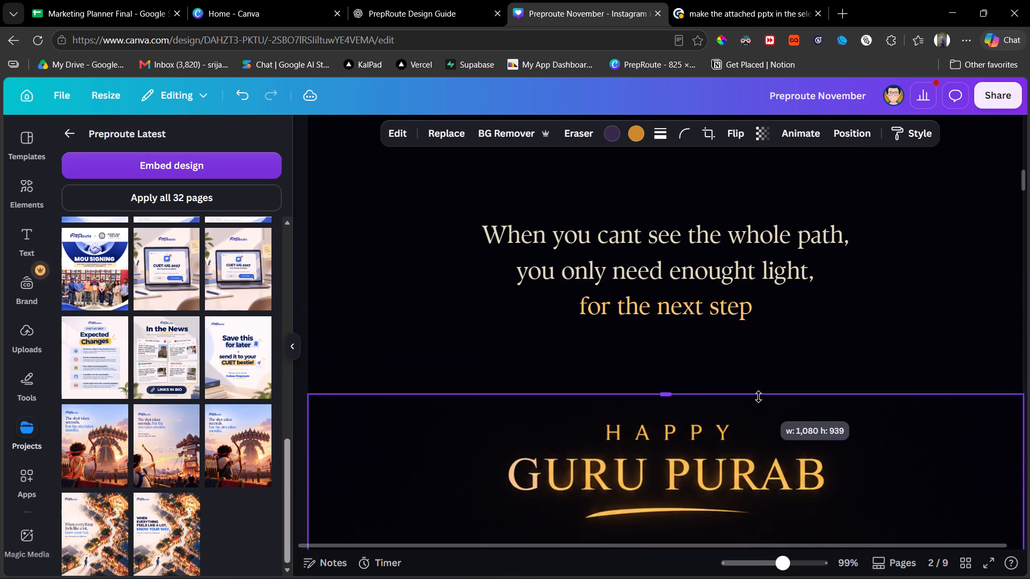
# Duplicate the editable quote text box and place the copy between the quote and the GURU PURAB heading.
pyautogui.click(755, 309)
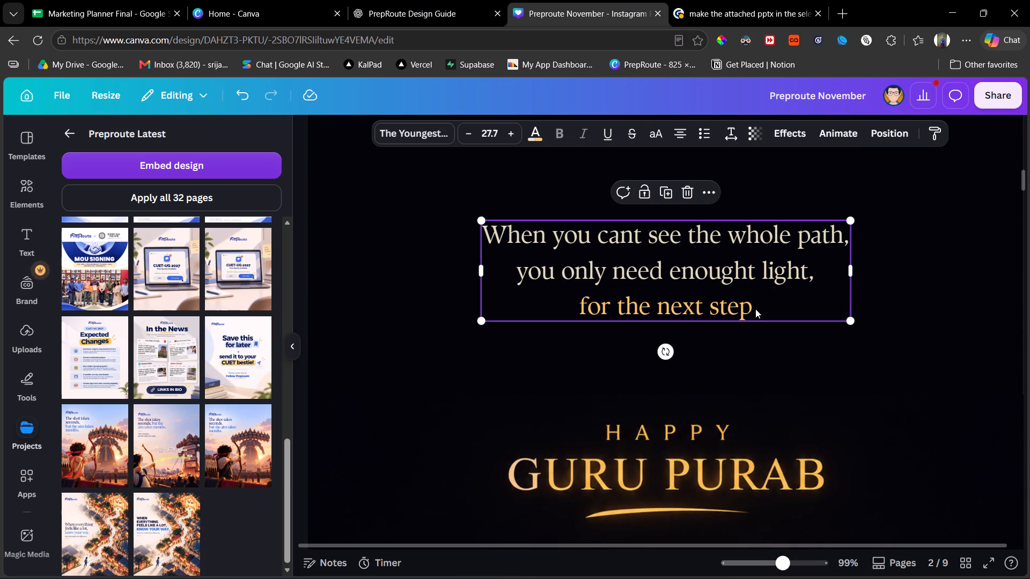
pyautogui.hotkey('ctrl', 'd')
pyautogui.moveTo(755, 309); pyautogui.dragTo(776, 381)
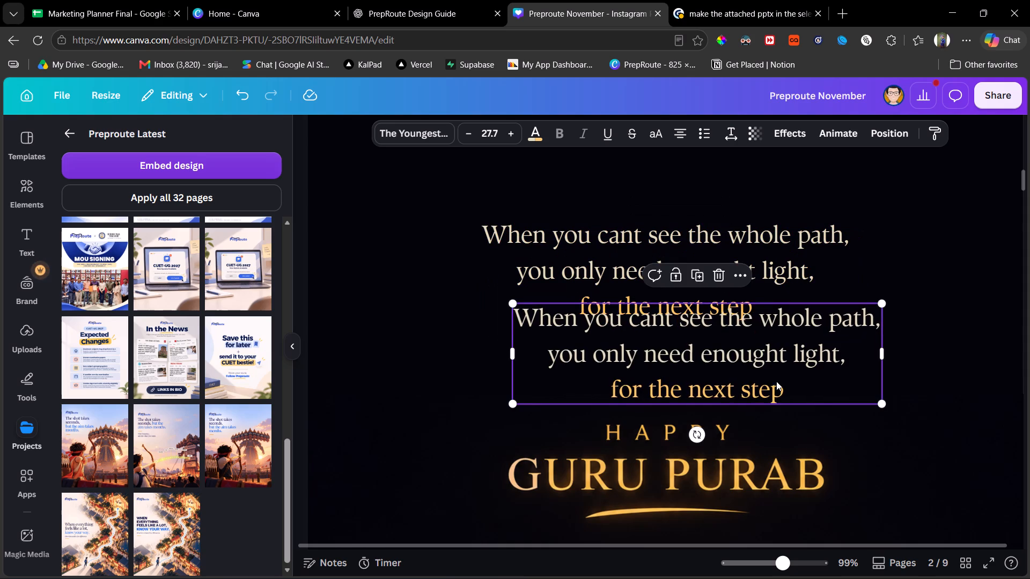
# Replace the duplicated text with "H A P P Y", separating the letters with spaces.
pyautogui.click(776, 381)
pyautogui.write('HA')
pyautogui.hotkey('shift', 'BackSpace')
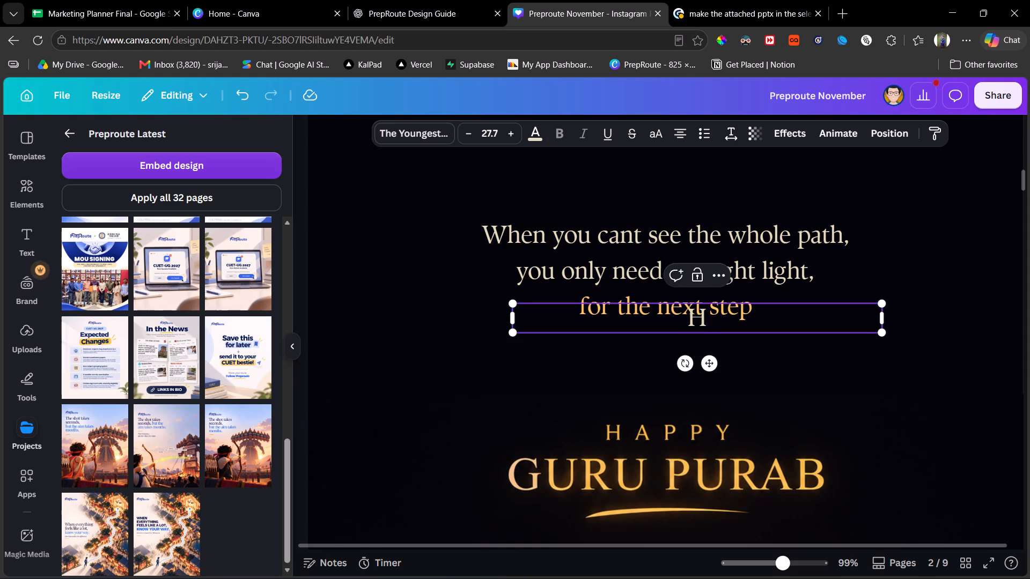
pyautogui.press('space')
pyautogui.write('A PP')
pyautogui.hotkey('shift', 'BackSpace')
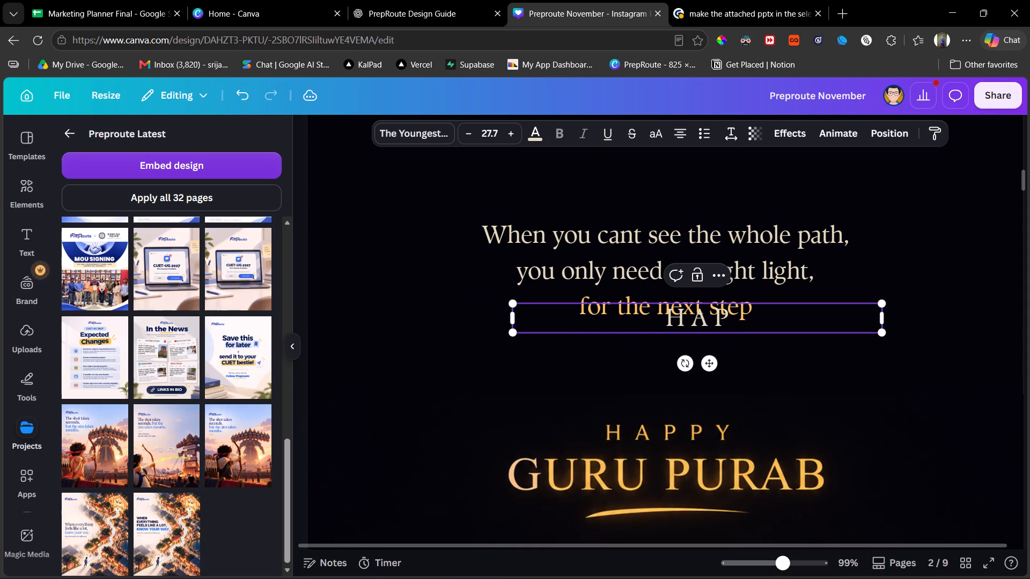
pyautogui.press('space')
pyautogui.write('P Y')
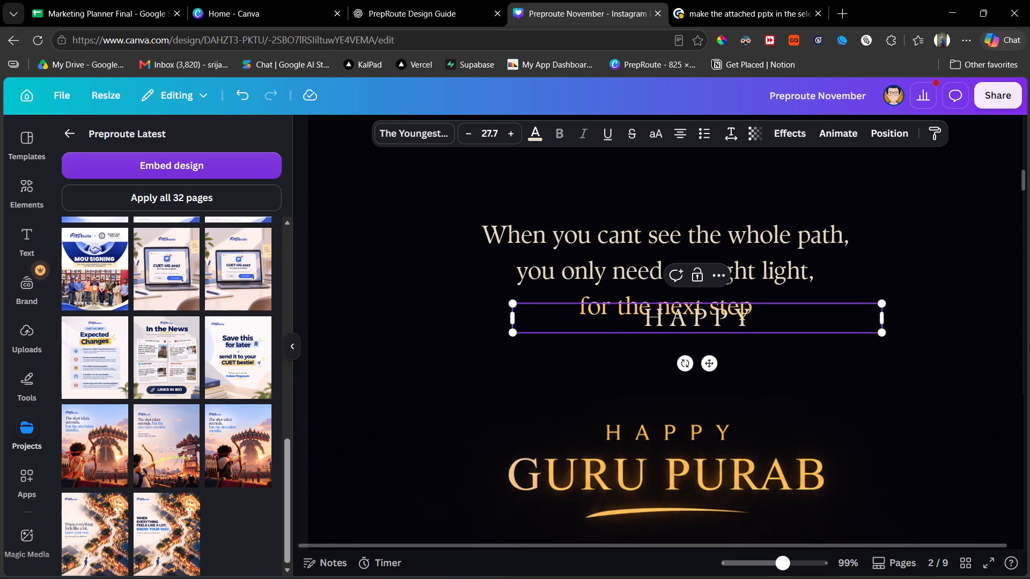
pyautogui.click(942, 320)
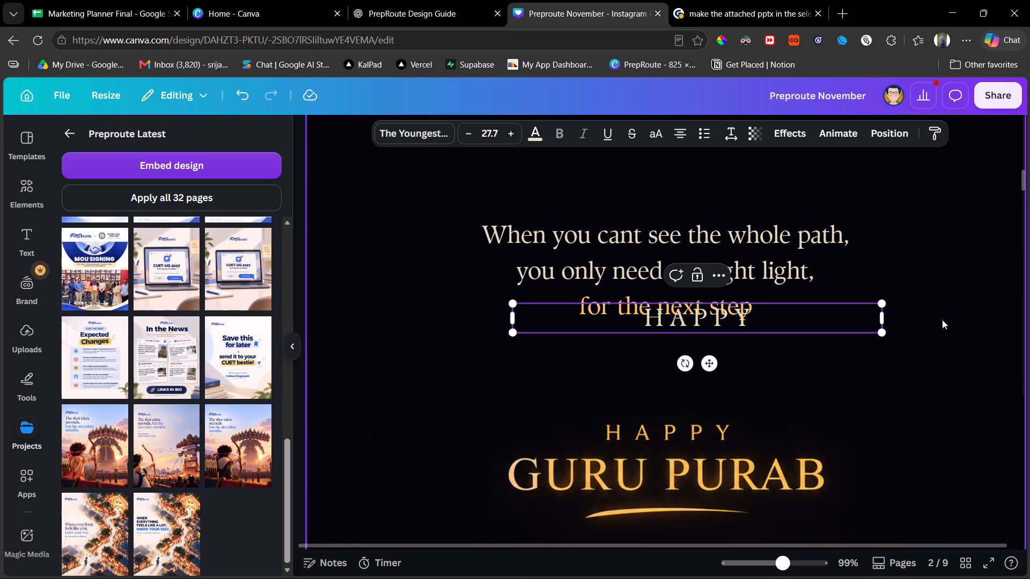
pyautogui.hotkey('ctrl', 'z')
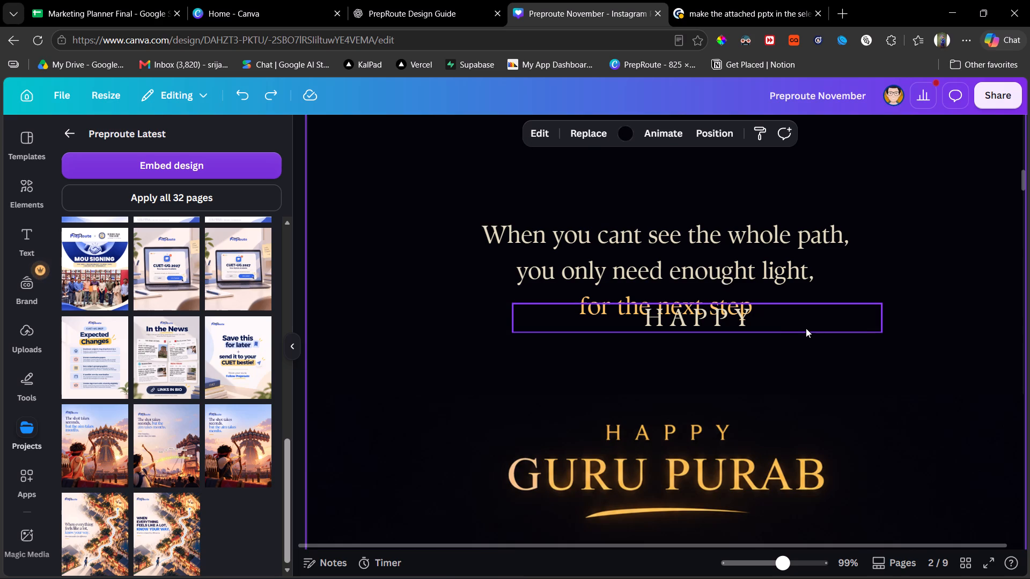
# Replace the duplicated text box's content with "HAPPY" without spaces between the letters.
pyautogui.doubleClick(785, 318)
pyautogui.hotkey('ctrl', 'a')
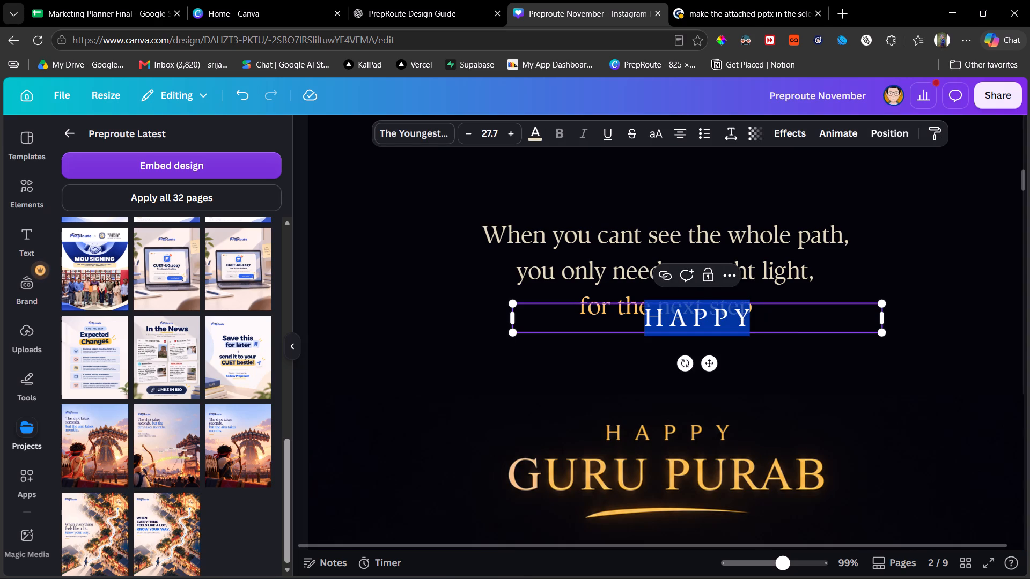
pyautogui.write('HAPPY')
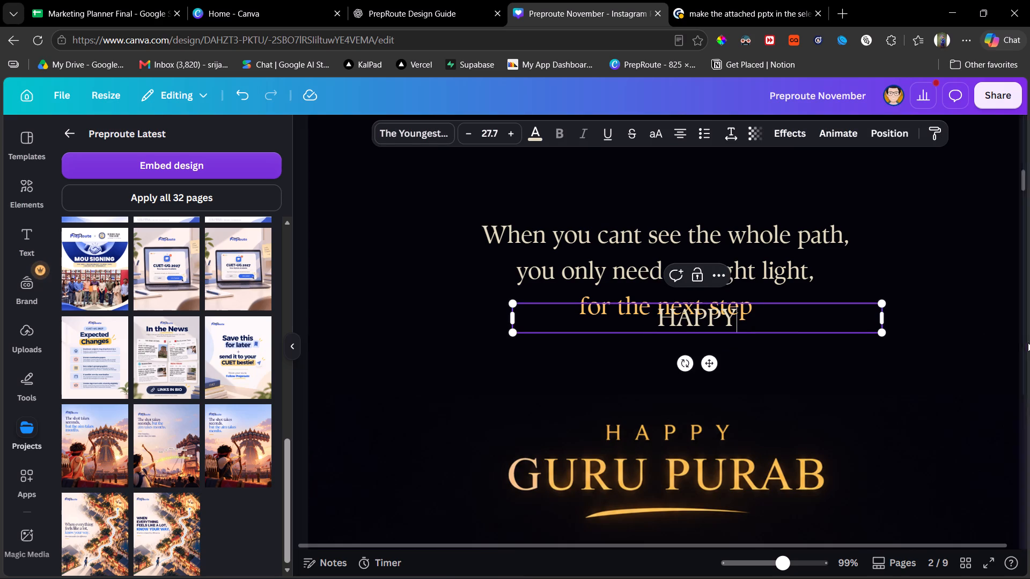
pyautogui.click(1028, 343)
pyautogui.click(923, 324)
# Place the editable HAPPY text over the image's HAPPY lettering above GURU PURAB, at font size 21.7.
pyautogui.moveTo(834, 321); pyautogui.dragTo(816, 449)
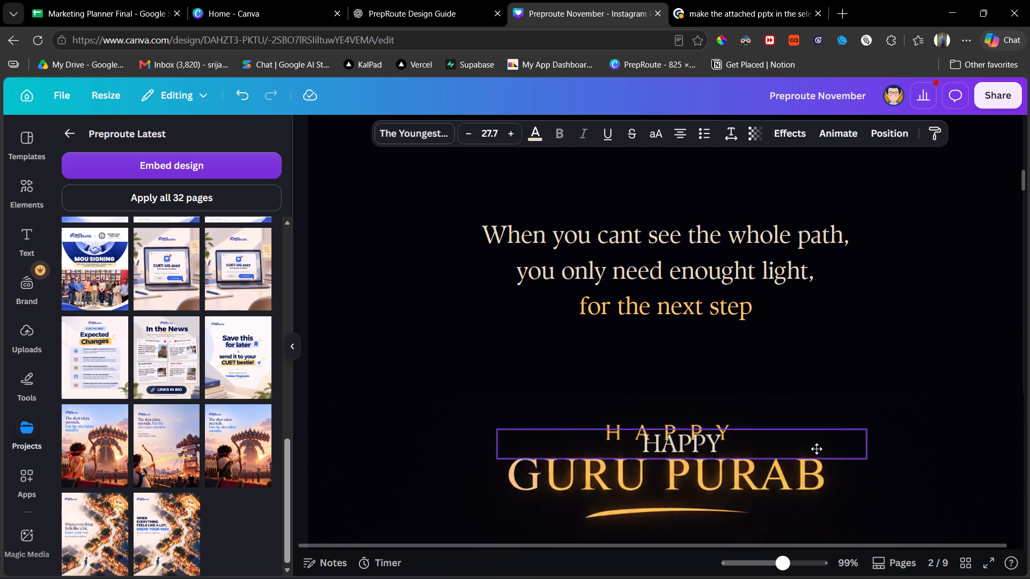
pyautogui.moveTo(816, 449); pyautogui.dragTo(804, 435)
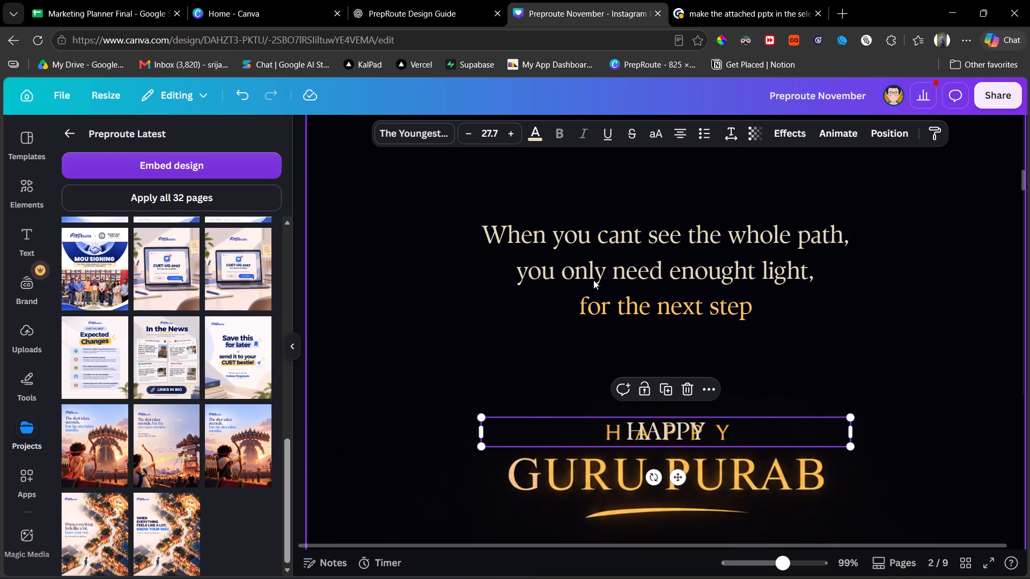
pyautogui.tripleClick(464, 136)
pyautogui.tripleClick(464, 136)
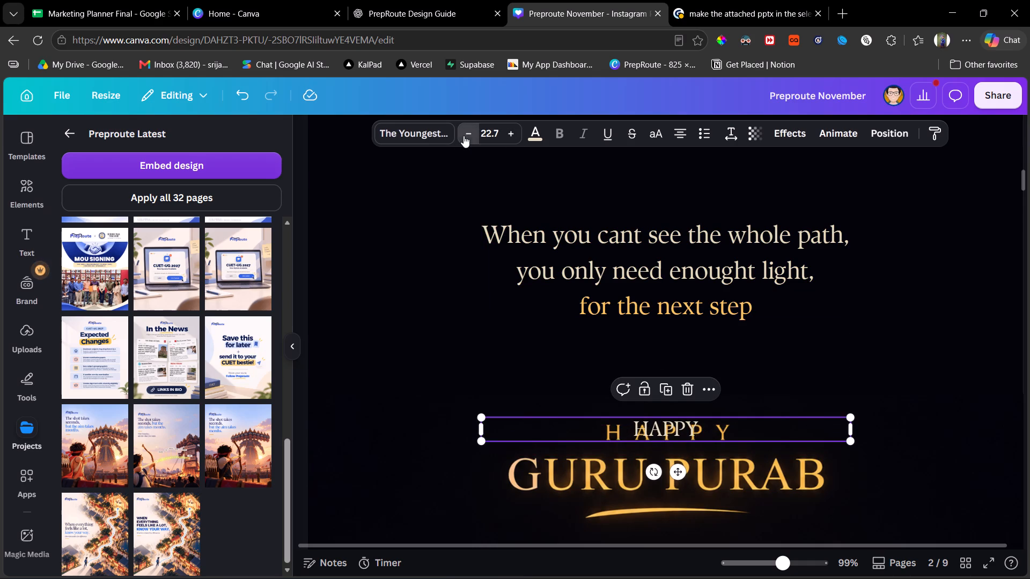
pyautogui.moveTo(695, 429); pyautogui.dragTo(693, 434)
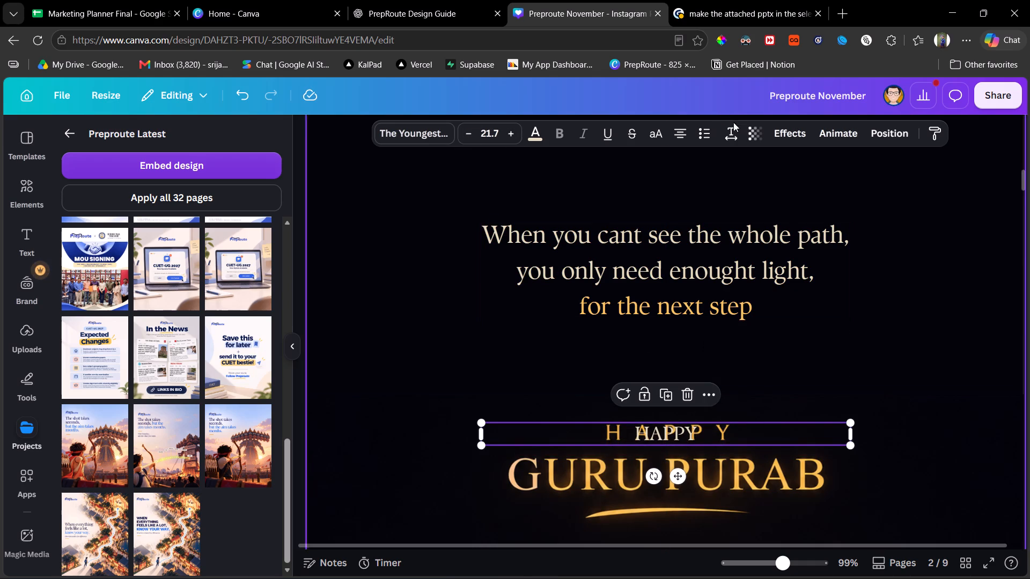
# Set the editable HAPPY text's letter spacing to 800 so its letters line up with the image's lettering.
pyautogui.click(732, 128)
pyautogui.click(687, 192)
pyautogui.moveTo(687, 192); pyautogui.dragTo(713, 195)
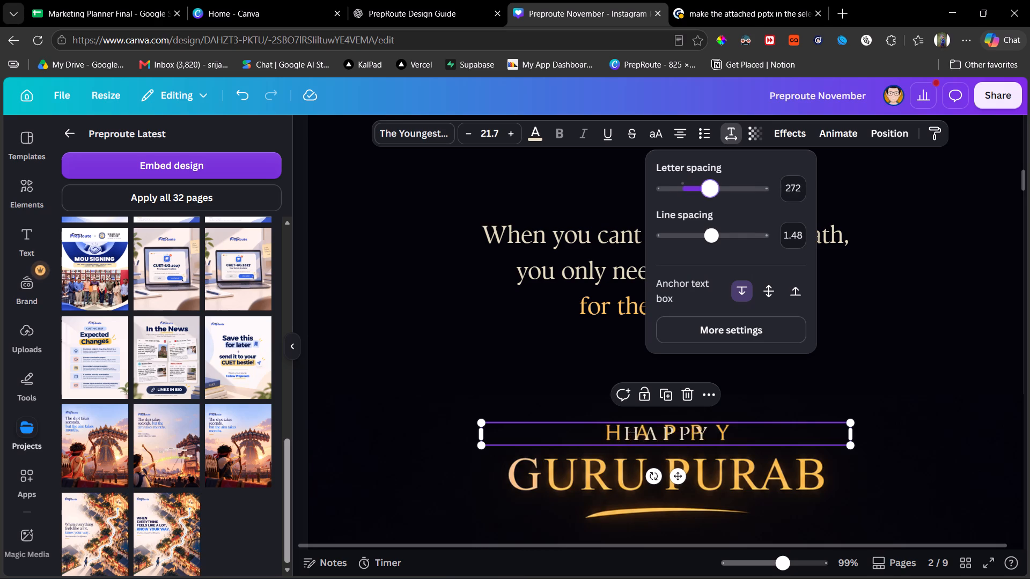
pyautogui.moveTo(713, 195); pyautogui.dragTo(770, 197)
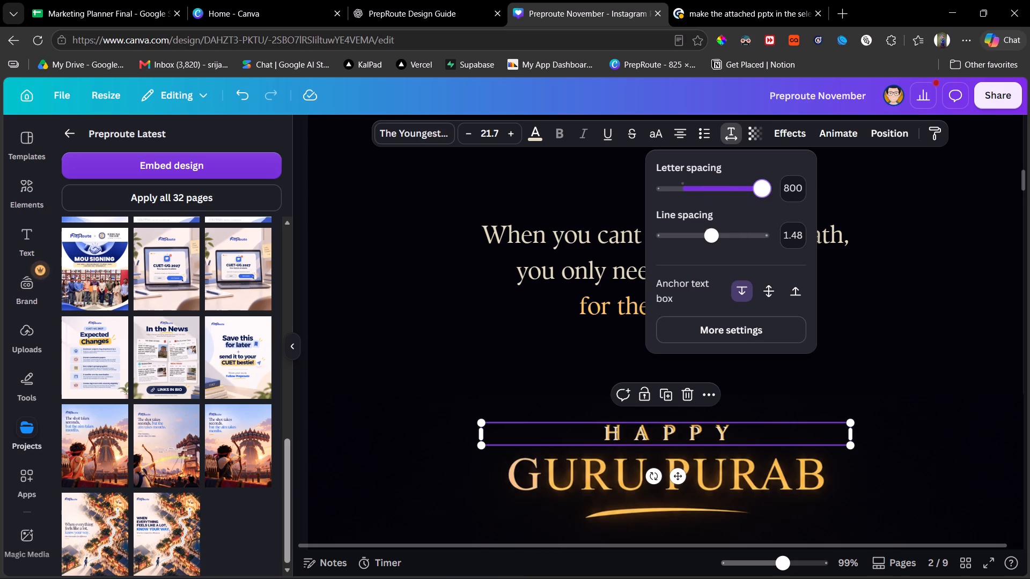
pyautogui.moveTo(770, 197); pyautogui.dragTo(792, 197)
pyautogui.click(926, 385)
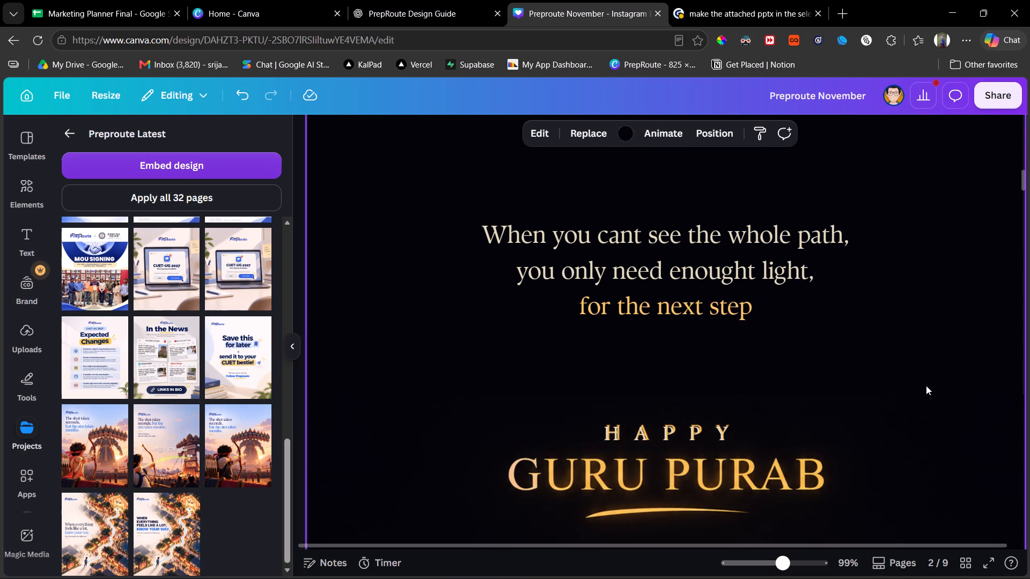
pyautogui.click(764, 438)
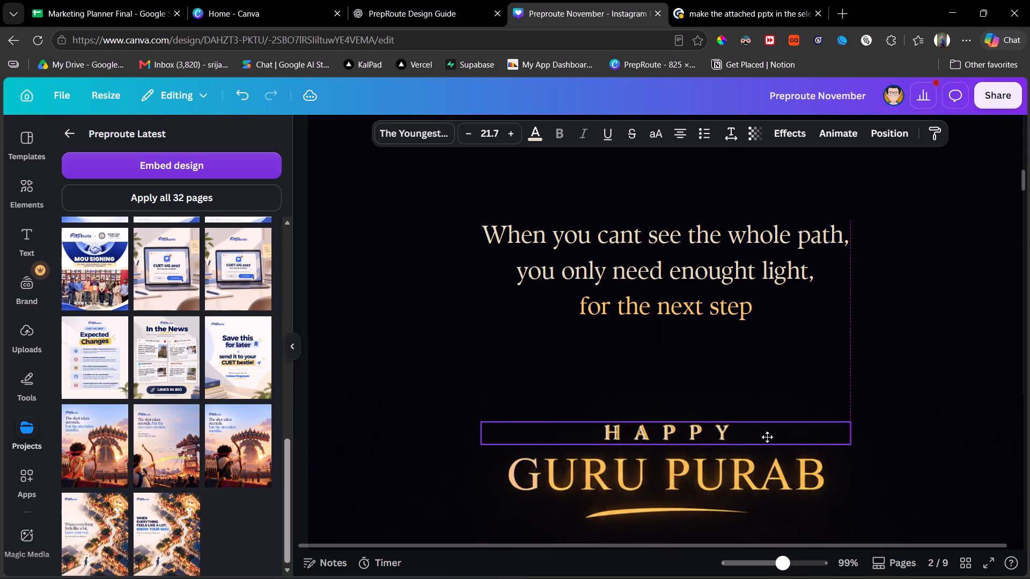
pyautogui.click(838, 389)
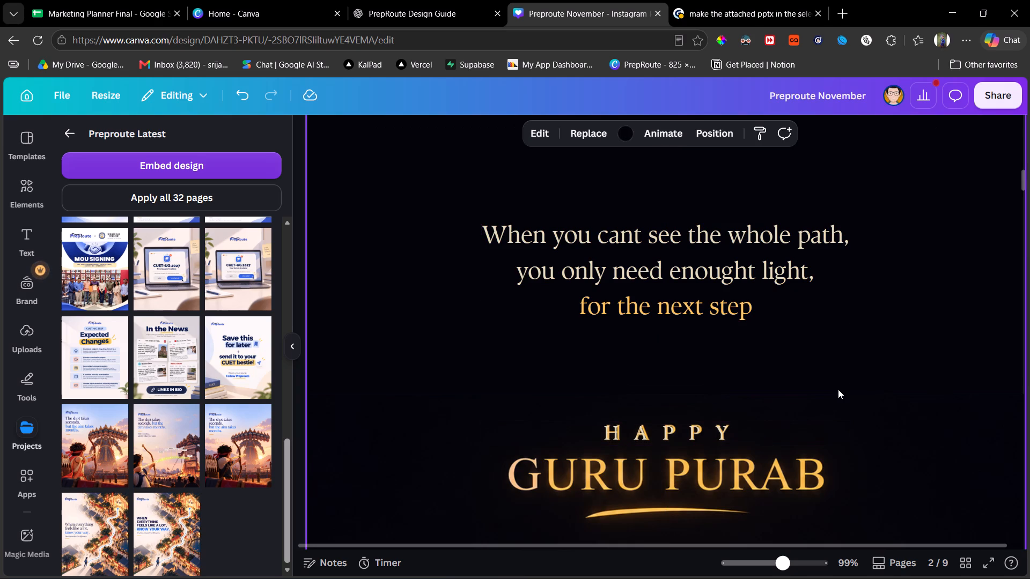
# Crop the temple image's upper edge down to just above GURU PURAB, cutting off the image's own HAPPY lettering.
pyautogui.click(873, 421)
pyautogui.moveTo(669, 391); pyautogui.dragTo(688, 434)
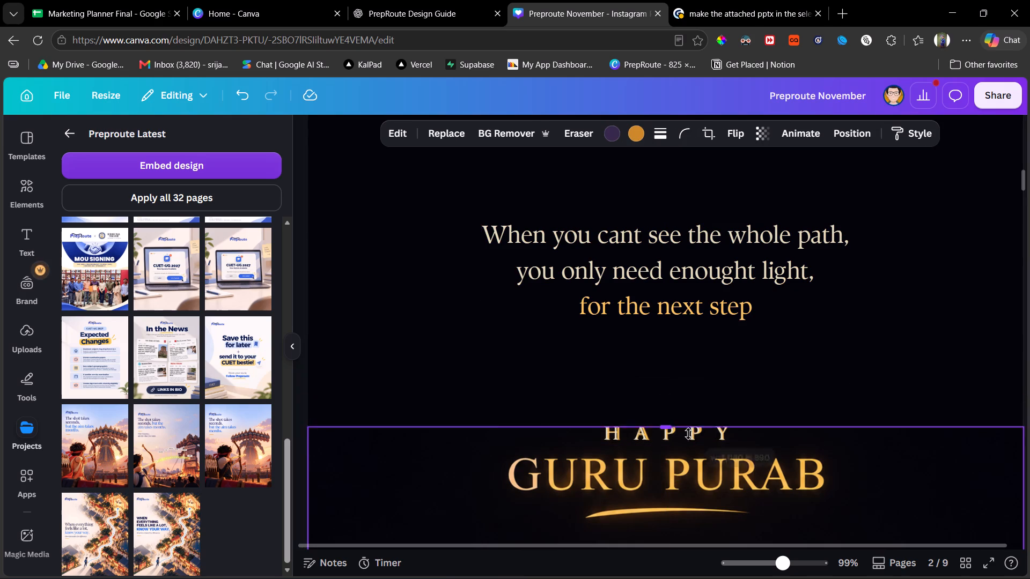
pyautogui.moveTo(688, 434); pyautogui.dragTo(691, 446)
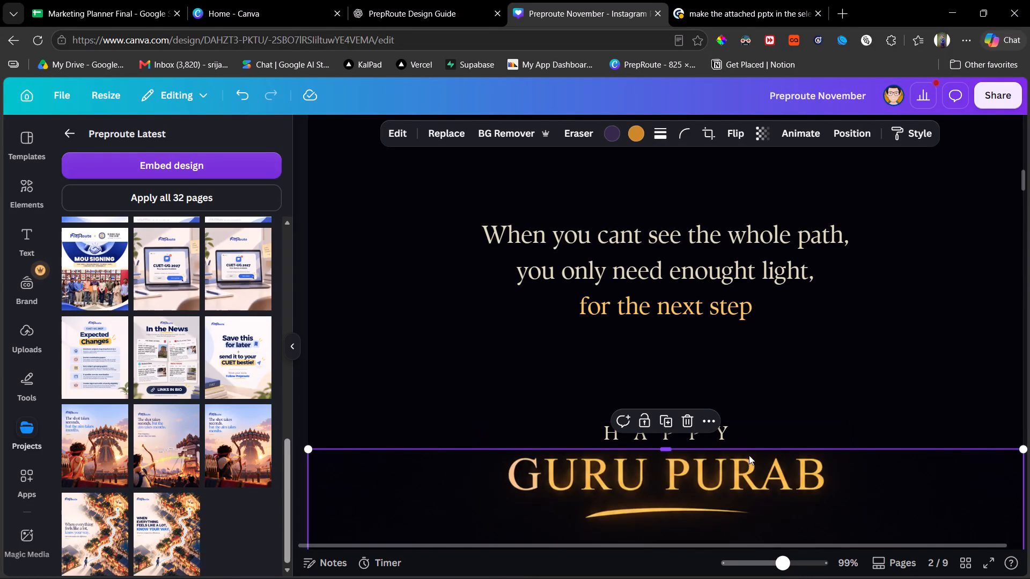
pyautogui.click(750, 465)
pyautogui.click(687, 430)
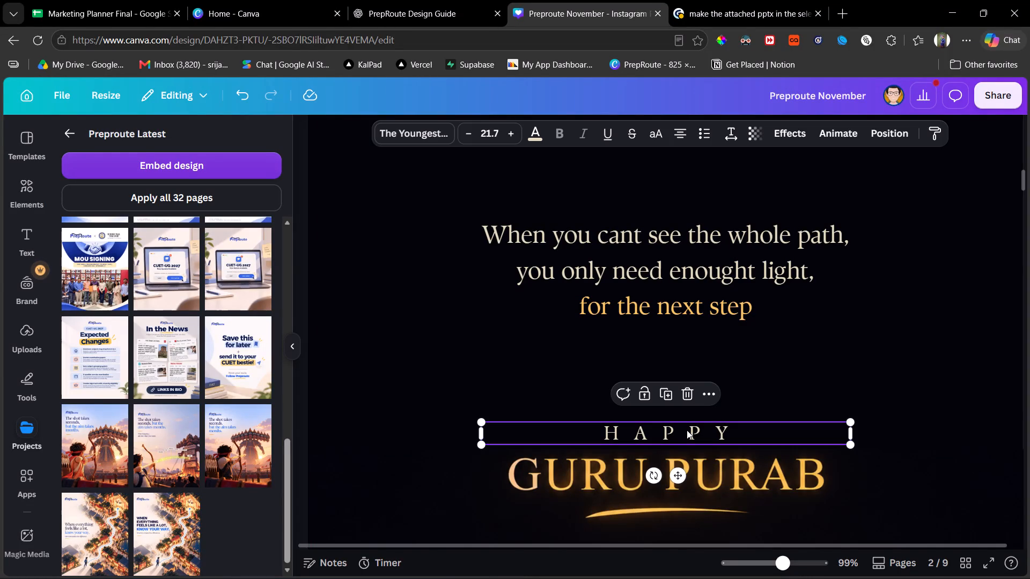
# Duplicate the three-line quote text and replace the copy's content with "GURU PURAB".
pyautogui.click(736, 284)
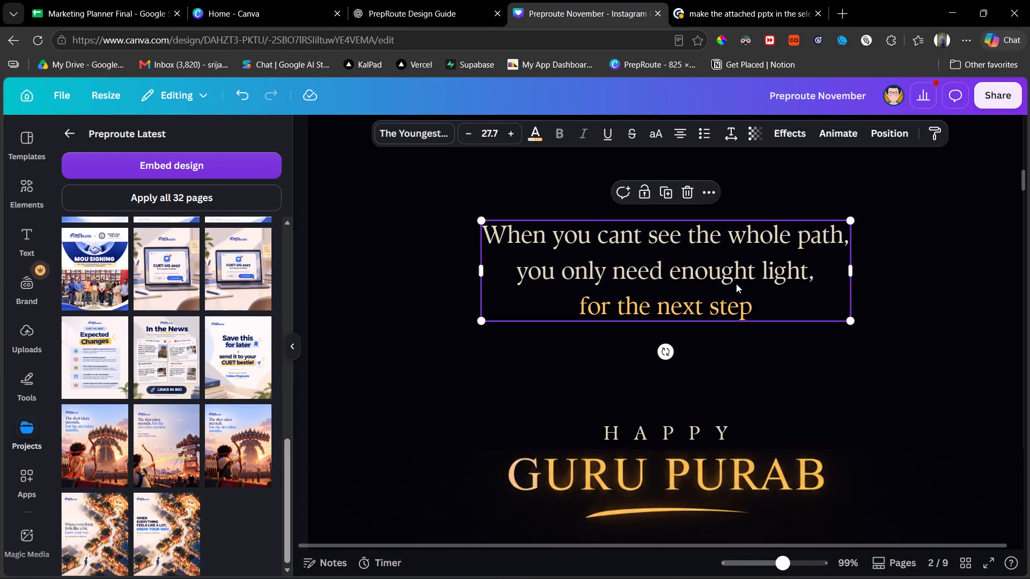
pyautogui.hotkey('ctrl', 'd')
pyautogui.moveTo(736, 284); pyautogui.dragTo(716, 352)
pyautogui.doubleClick(716, 352)
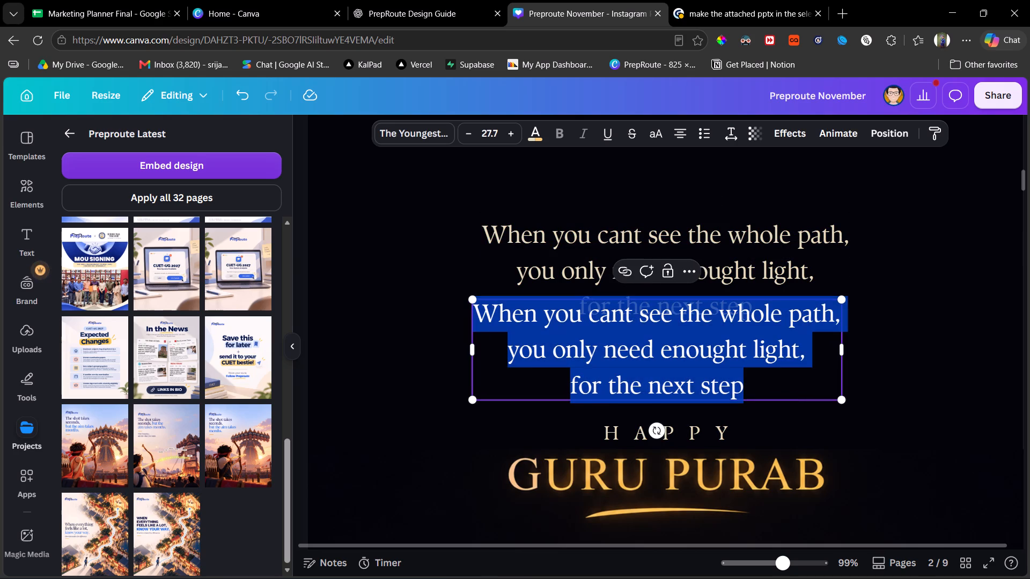
pyautogui.write('GURU PURAB')
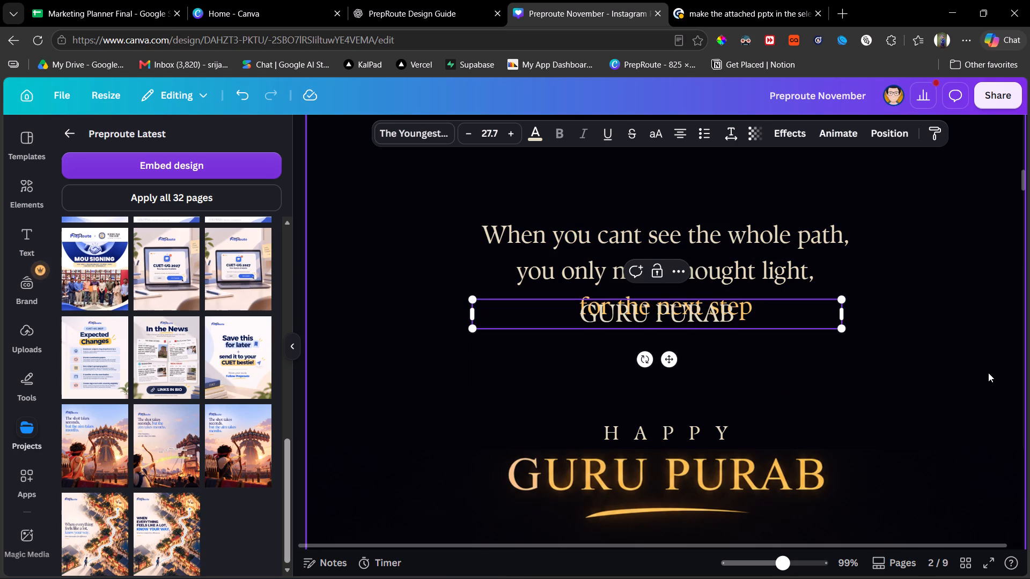
pyautogui.click(989, 373)
# Move the new text onto the image's GURU PURAB lettering and enlarge it to font size 52.7.
pyautogui.moveTo(764, 324); pyautogui.dragTo(777, 476)
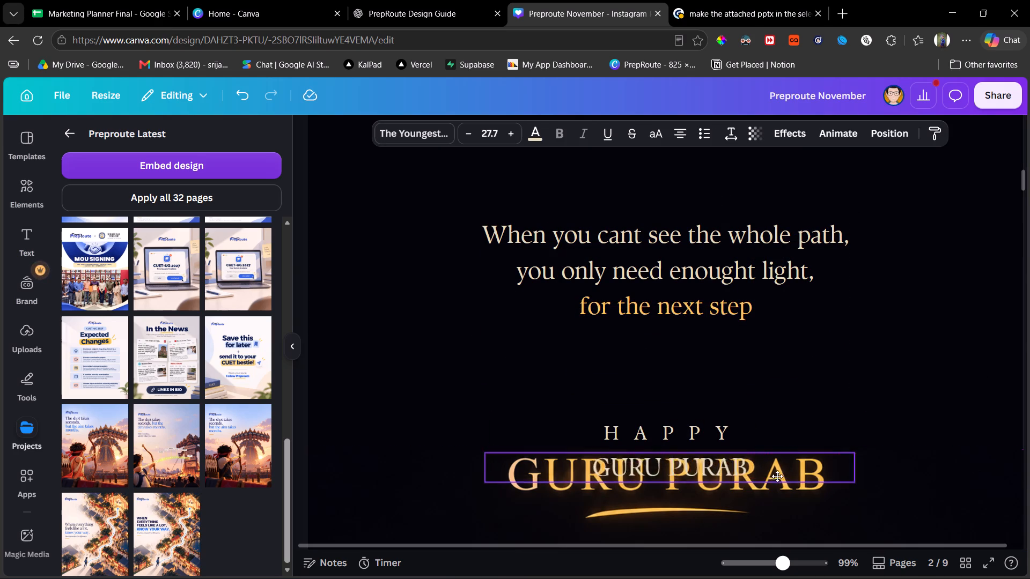
pyautogui.moveTo(777, 476); pyautogui.dragTo(774, 487)
pyautogui.tripleClick(512, 136)
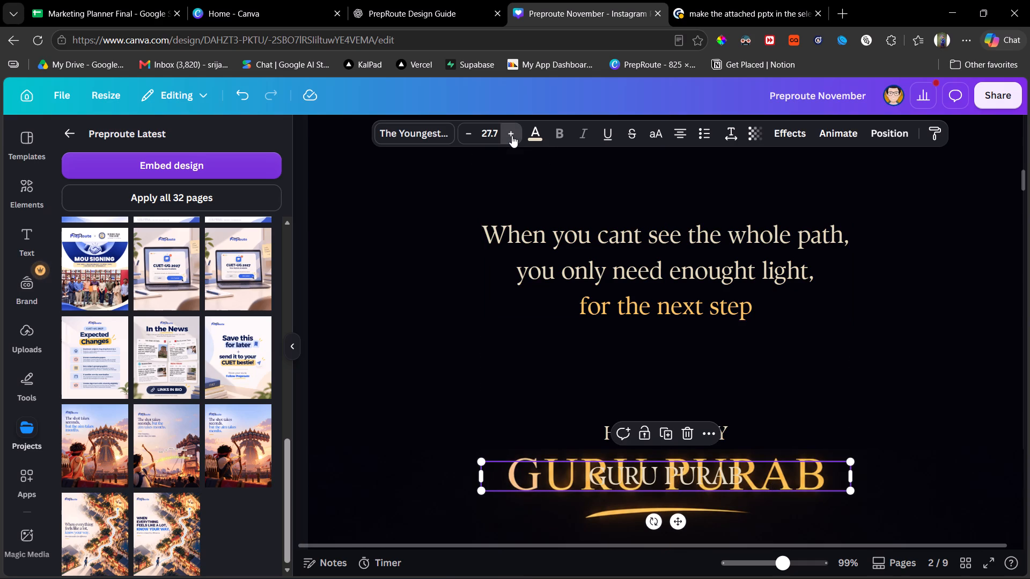
pyautogui.click(512, 136)
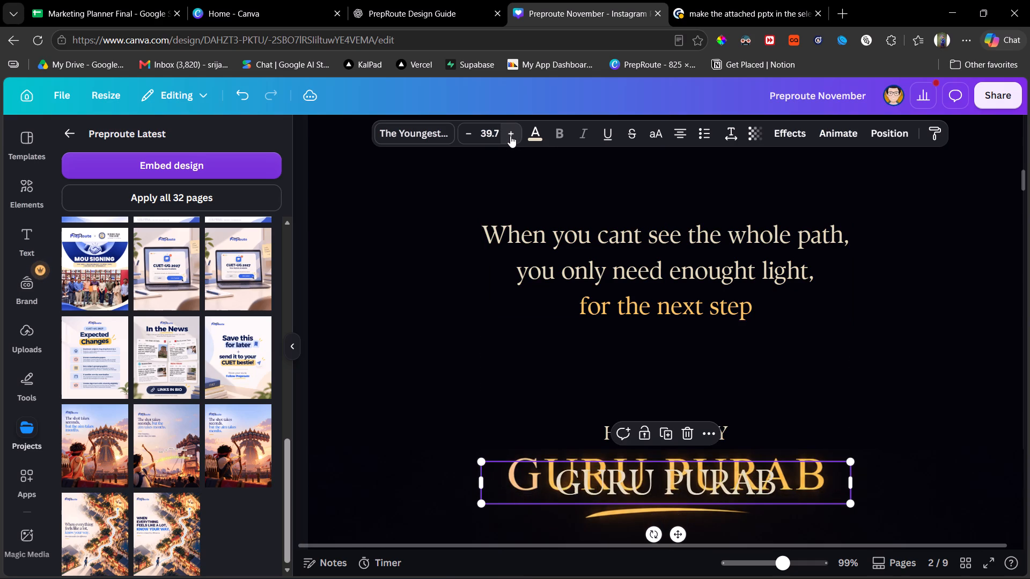
pyautogui.doubleClick(510, 136)
pyautogui.moveTo(510, 136); pyautogui.dragTo(602, 284)
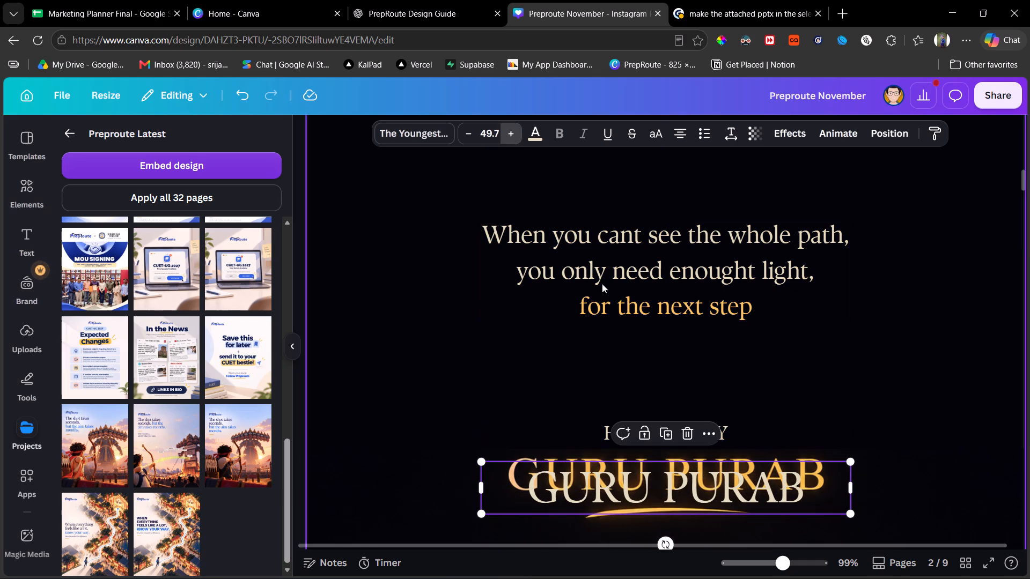
pyautogui.moveTo(602, 284); pyautogui.dragTo(568, 191)
pyautogui.tripleClick(511, 138)
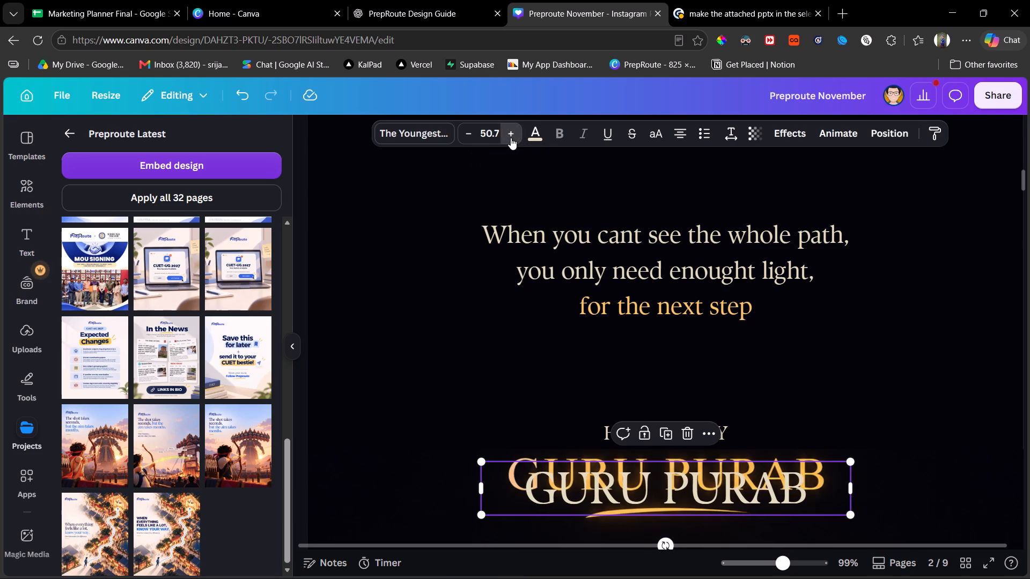
# Align the enlarged GURU PURAB text over the image's lettering, centred horizontally on the page.
pyautogui.moveTo(705, 488); pyautogui.dragTo(698, 473)
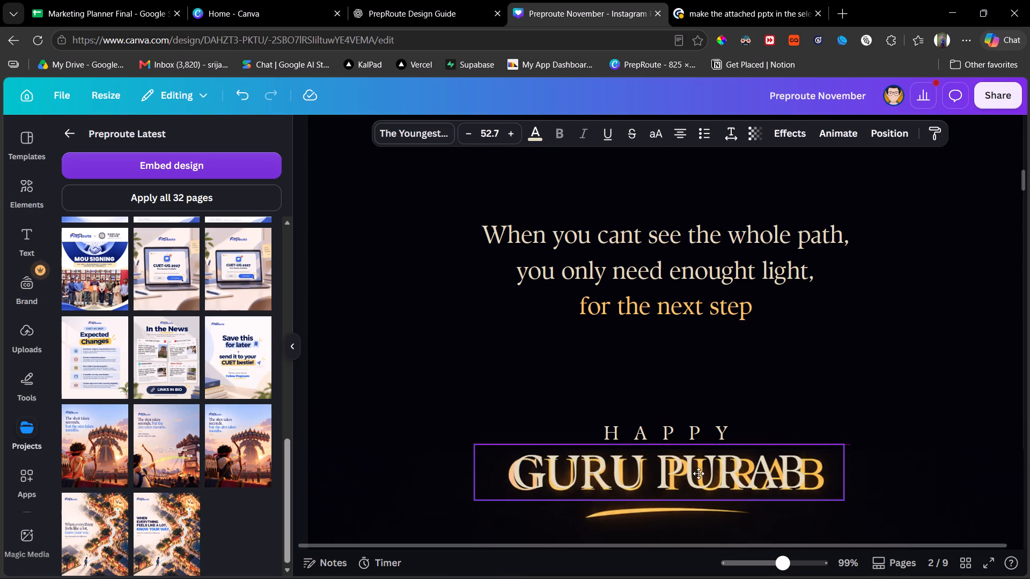
pyautogui.moveTo(698, 473); pyautogui.dragTo(700, 476)
pyautogui.press('Up')
pyautogui.press('Up')
pyautogui.press('Up')
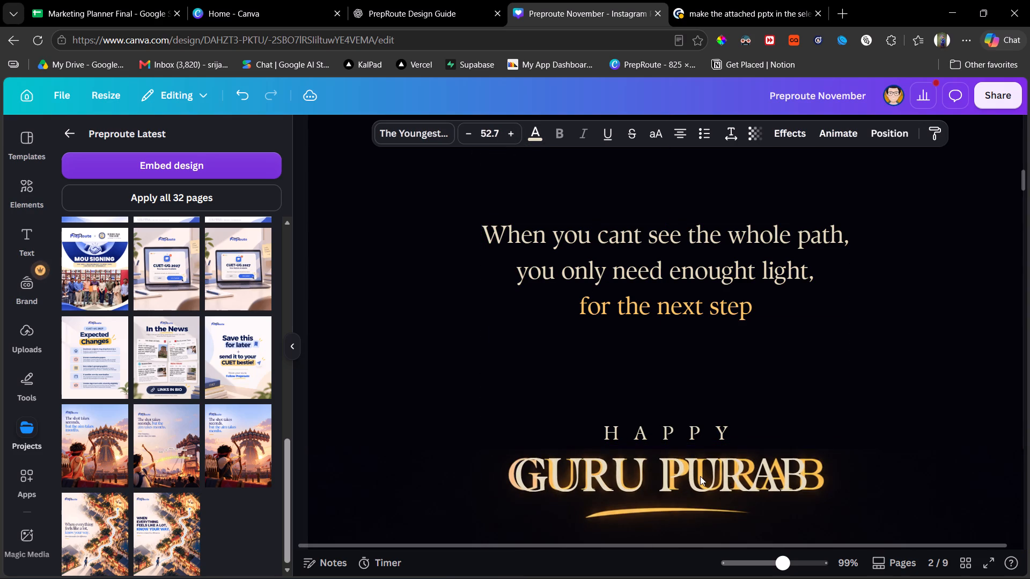
pyautogui.press('Up')
pyautogui.press('Right')
pyautogui.press('Right')
pyautogui.press('Down')
pyautogui.press('Down')
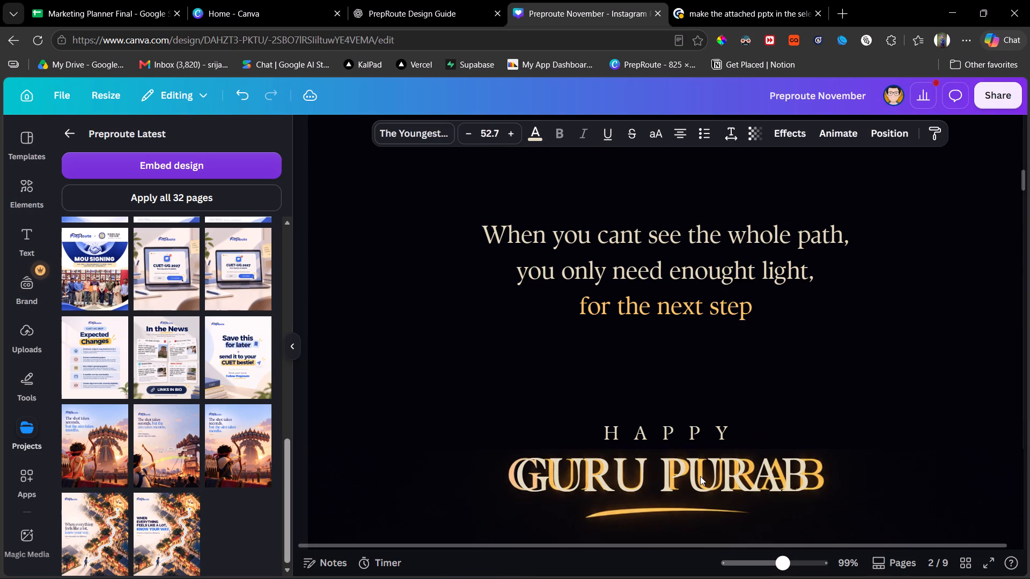
pyautogui.click(700, 476)
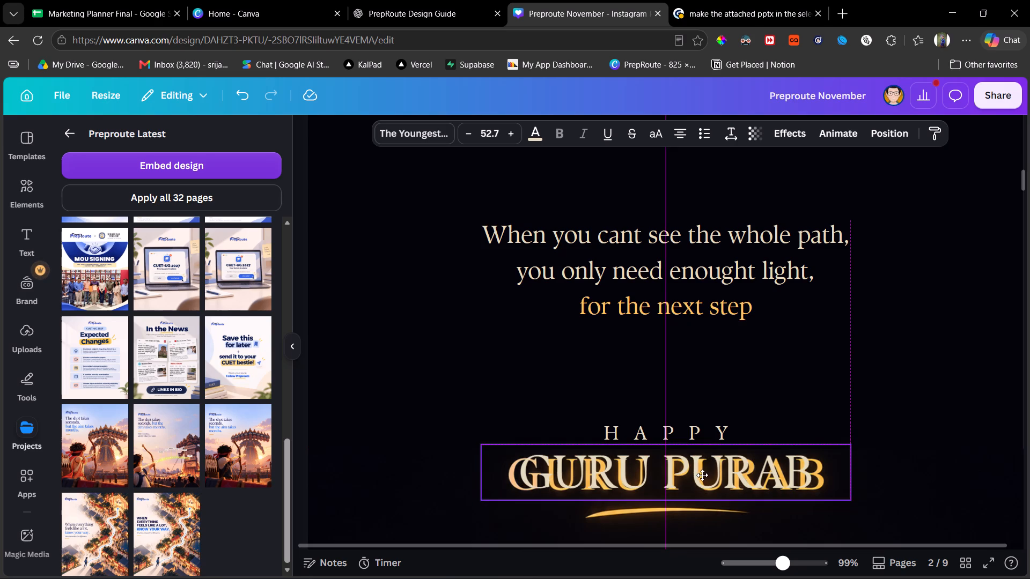
# Set the GURU PURAB text's letter spacing to 57 so its width matches the image's lettering.
pyautogui.click(733, 142)
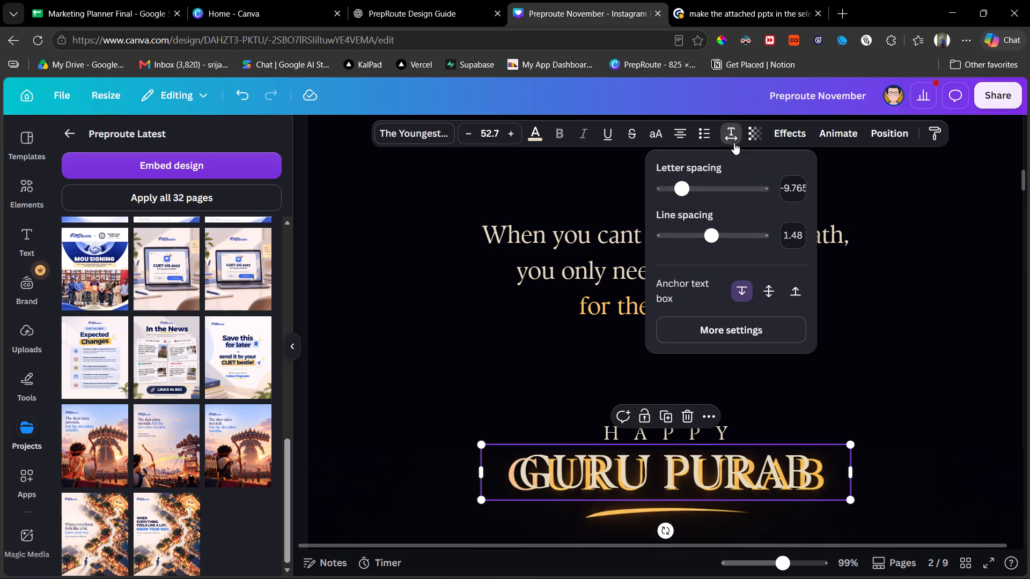
pyautogui.click(686, 194)
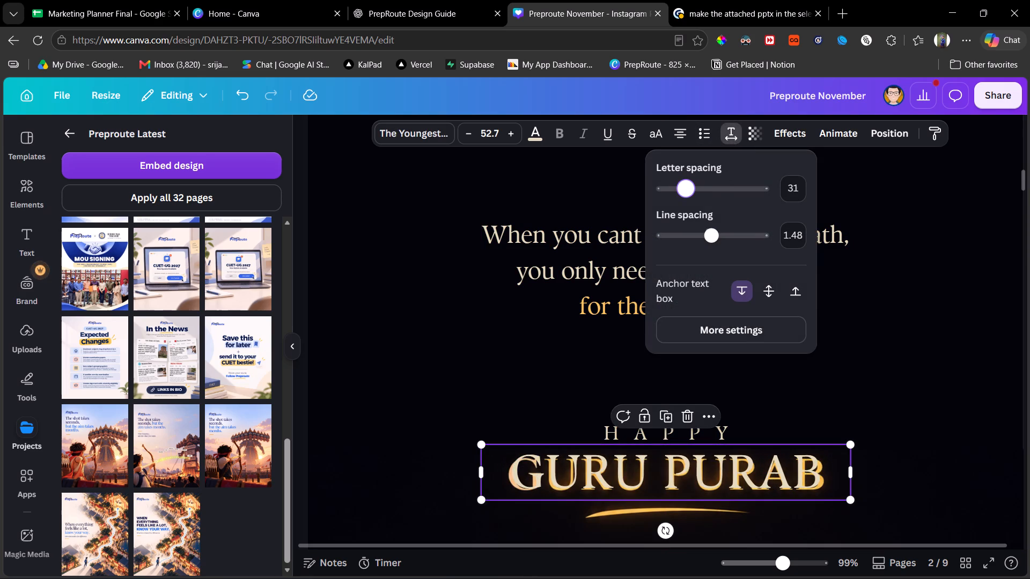
pyautogui.rightClick(891, 383)
# Nudge the GURU PURAB text slightly down so it lines up vertically with the image's lettering.
pyautogui.click(672, 454)
pyautogui.click(672, 458)
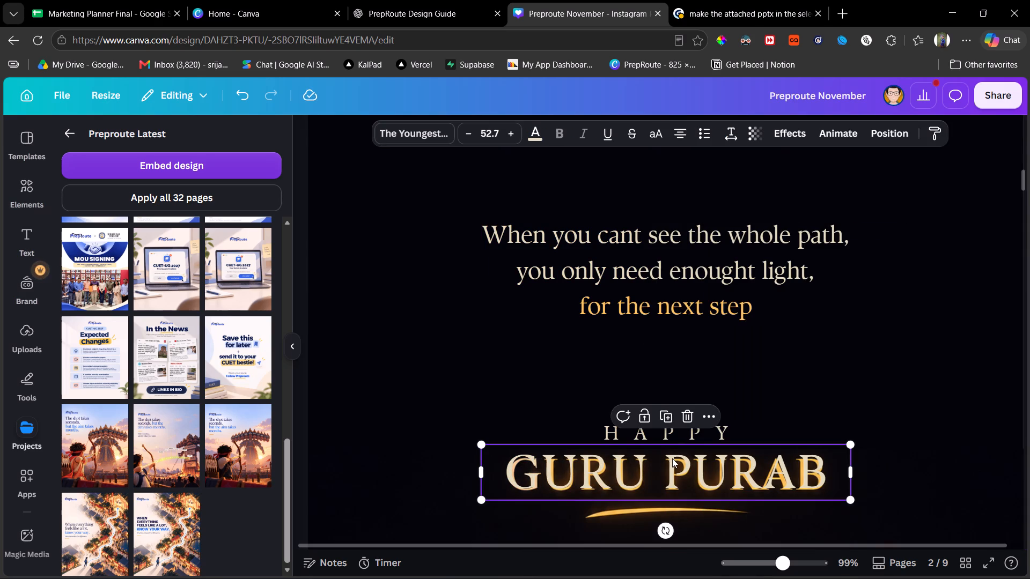
pyautogui.press('Down')
pyautogui.press('Down')
pyautogui.press('Down')
pyautogui.press('Down')
pyautogui.press('Down')
pyautogui.press('Down')
pyautogui.press('Up')
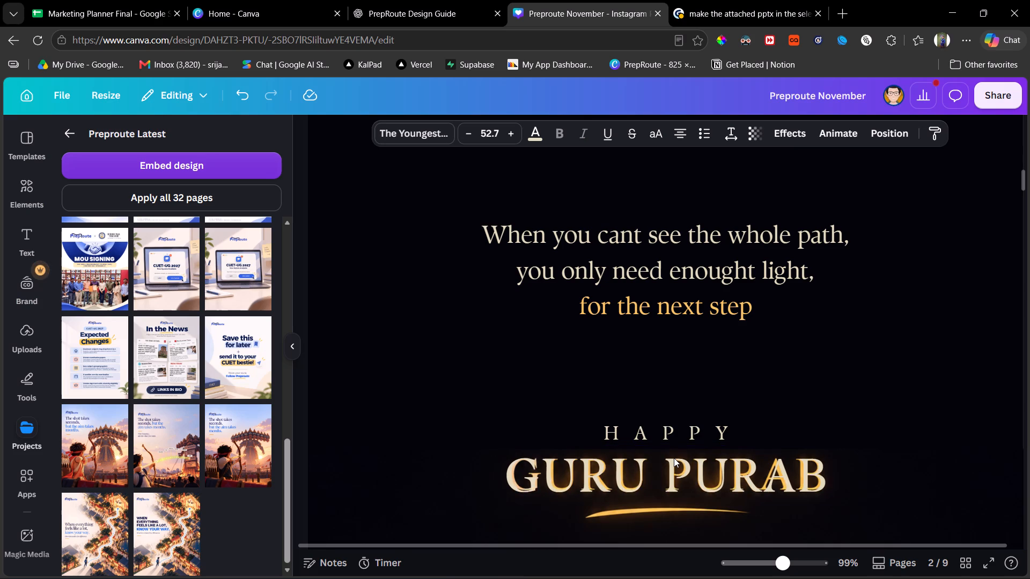
pyautogui.press('Up')
pyautogui.press('Up')
pyautogui.click(816, 413)
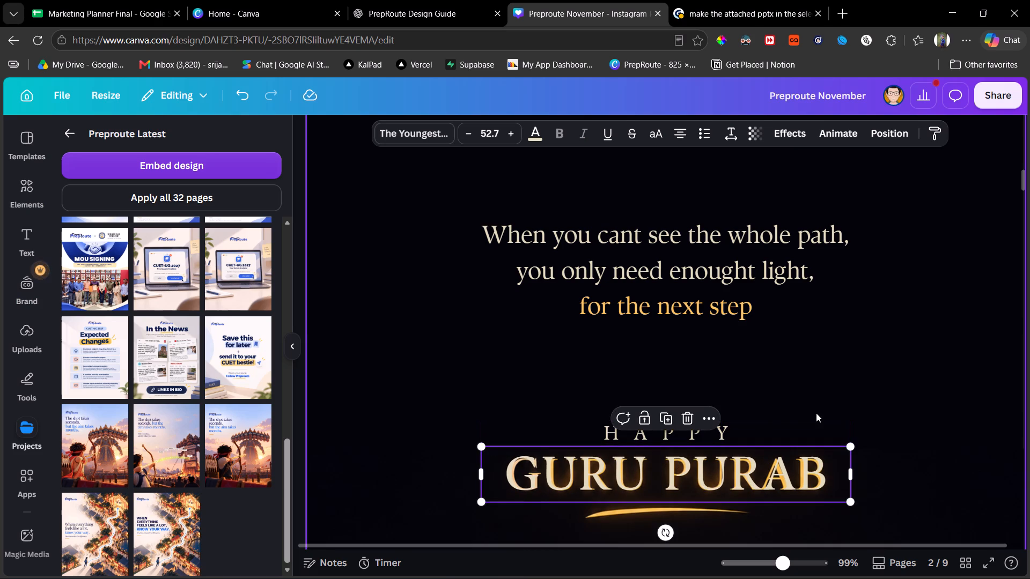
pyautogui.scroll(1, 786, 320)
pyautogui.click(786, 320)
pyautogui.scroll(-3, 786, 320)
pyautogui.click(869, 354)
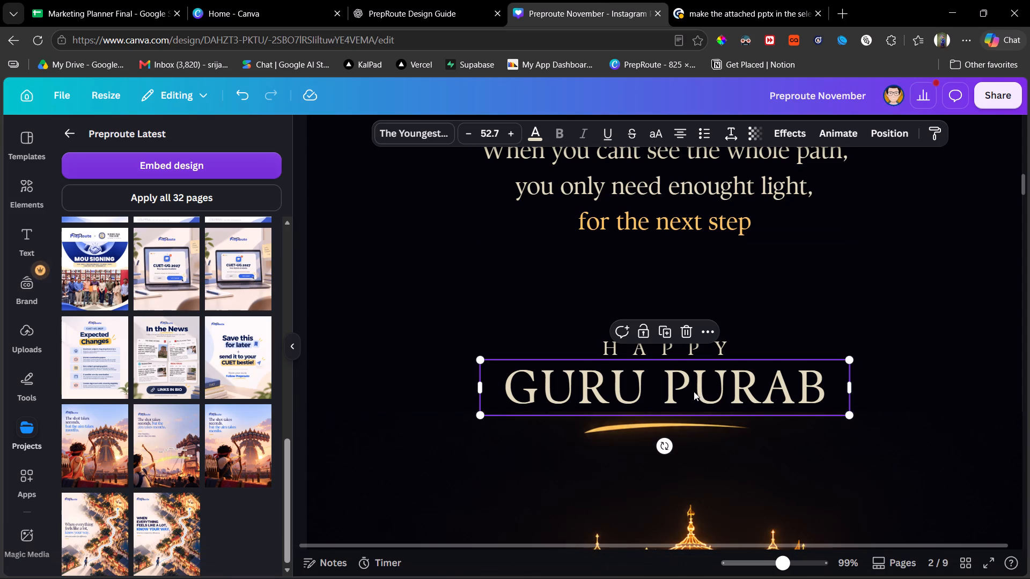
# Give the GURU PURAB text a diagonal linear gradient, sampling its first colour from the golden underline.
pyautogui.click(533, 139)
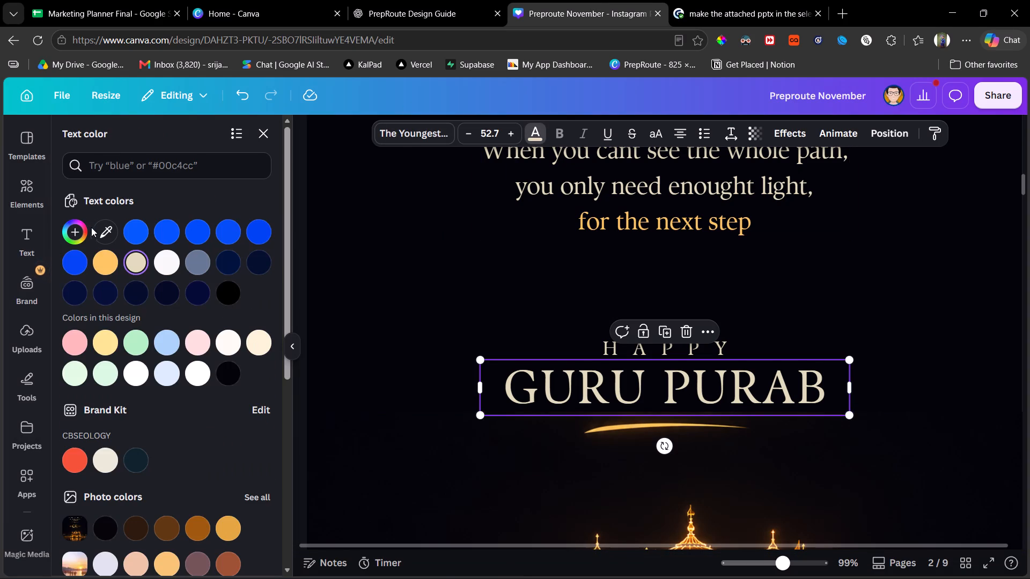
pyautogui.click(82, 232)
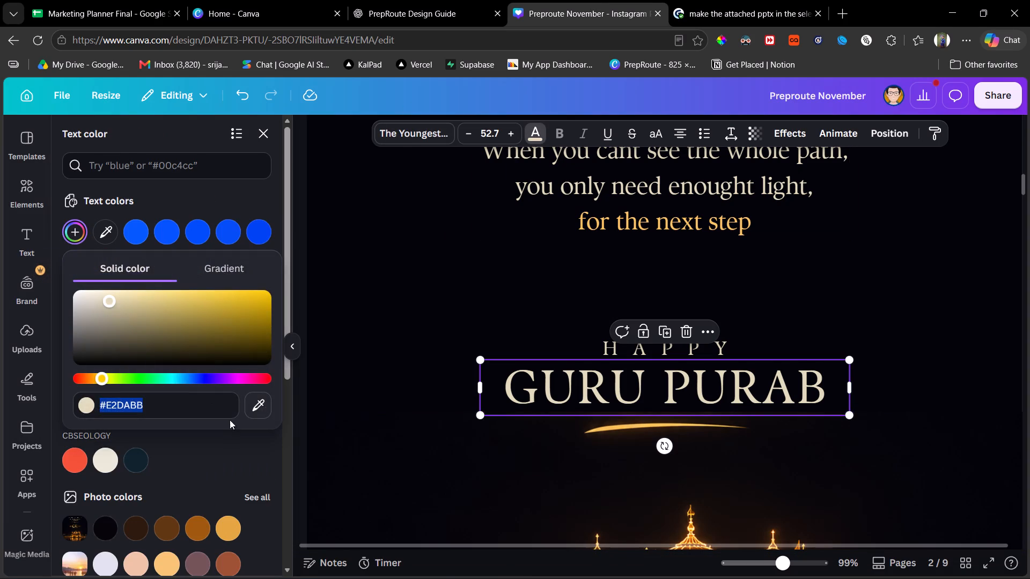
pyautogui.click(242, 262)
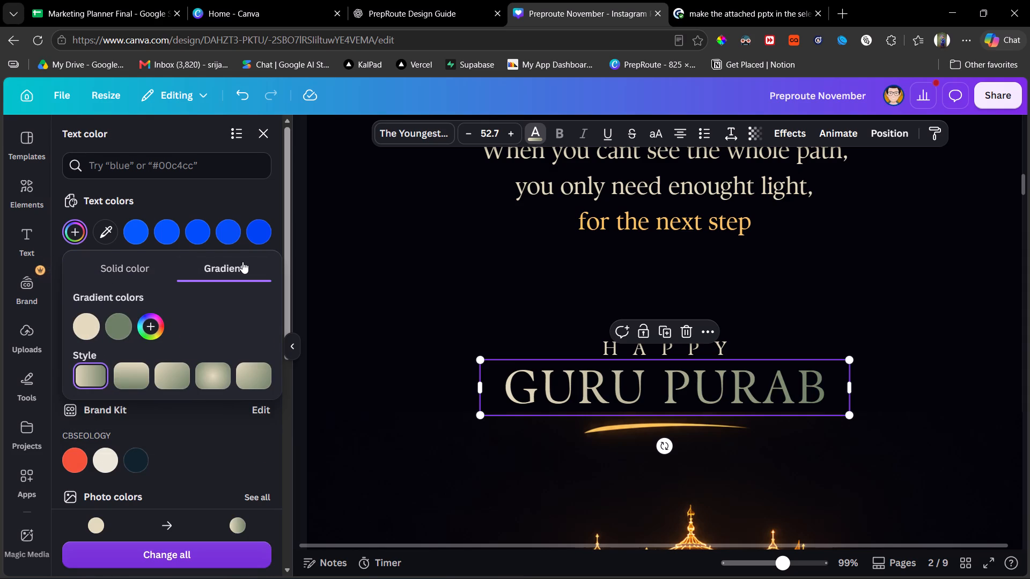
pyautogui.click(165, 370)
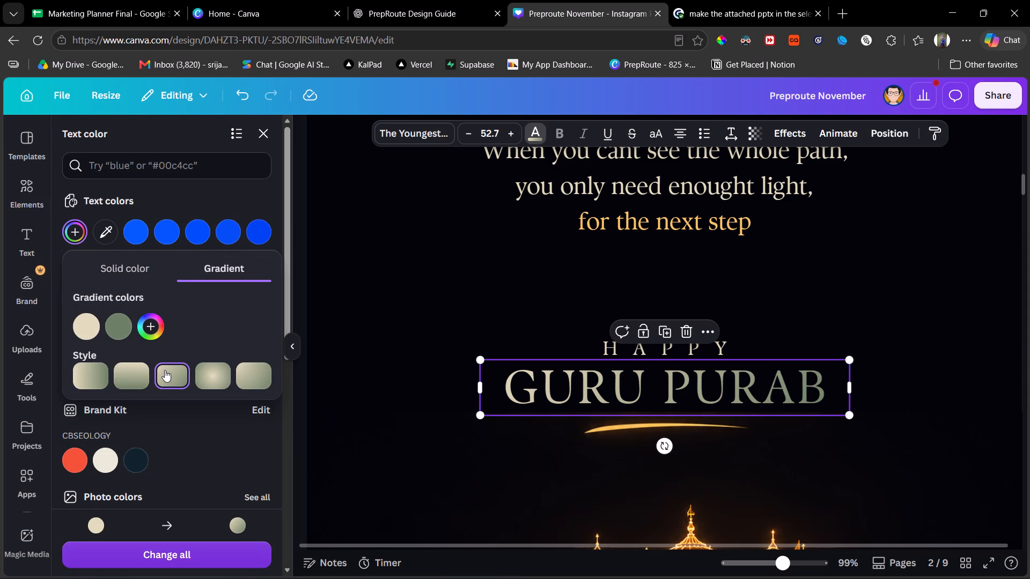
pyautogui.click(93, 332)
pyautogui.click(266, 484)
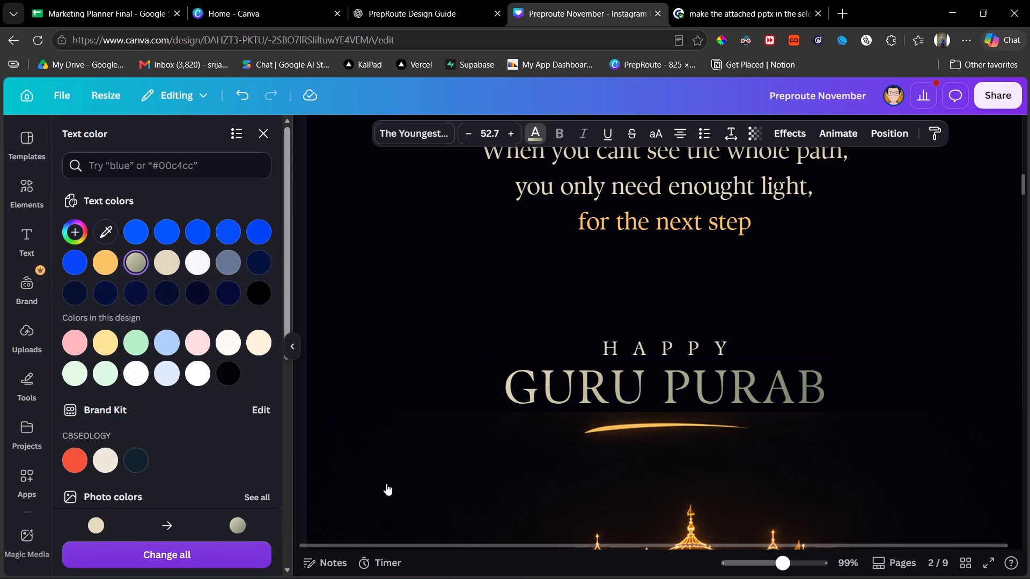
pyautogui.click(618, 427)
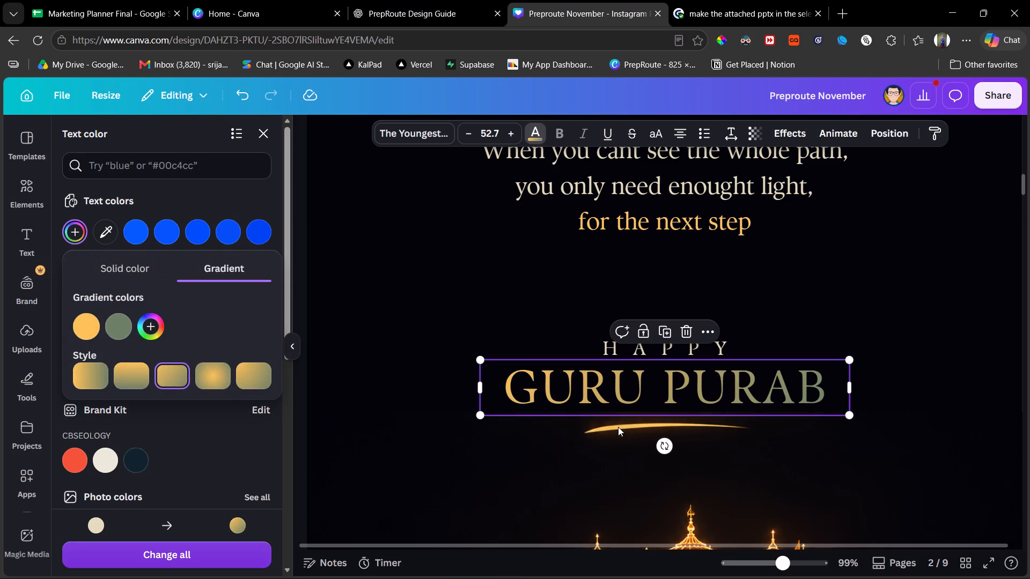
# Change the second gradient colour of the GURU PURAB text to dark olive gold #928301.
pyautogui.click(117, 329)
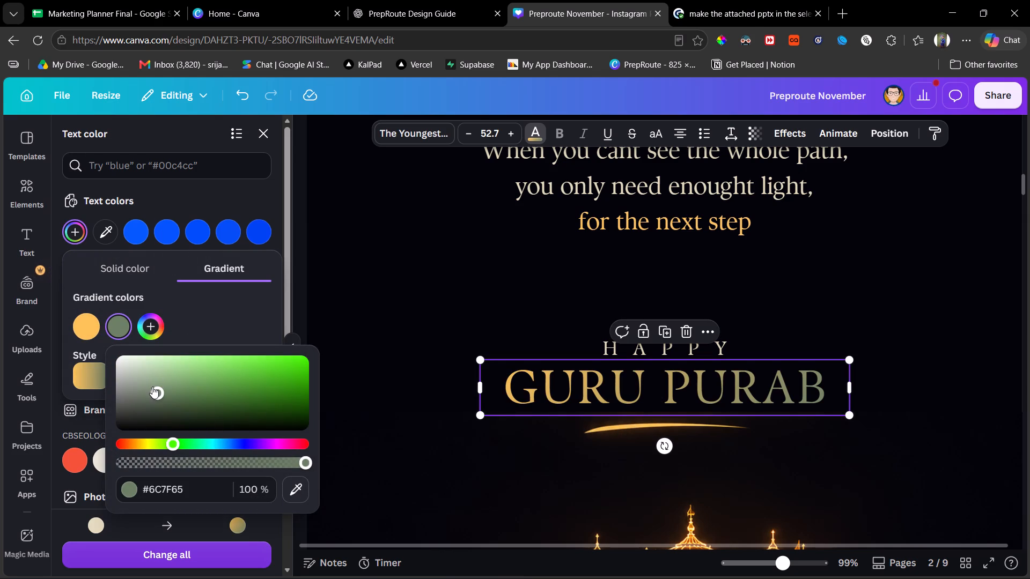
pyautogui.moveTo(152, 387); pyautogui.dragTo(247, 395)
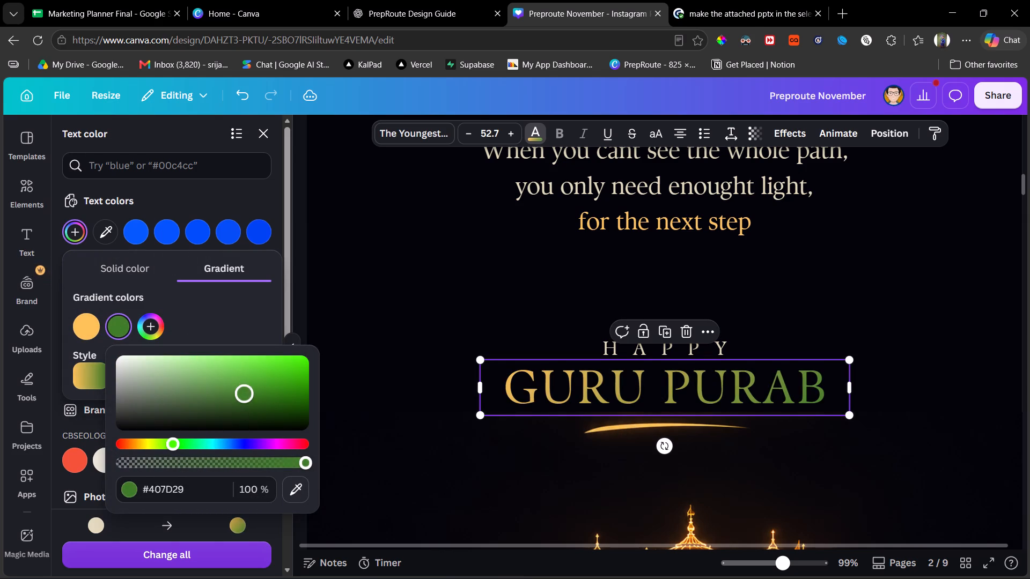
pyautogui.moveTo(247, 395); pyautogui.dragTo(255, 375)
pyautogui.click(146, 442)
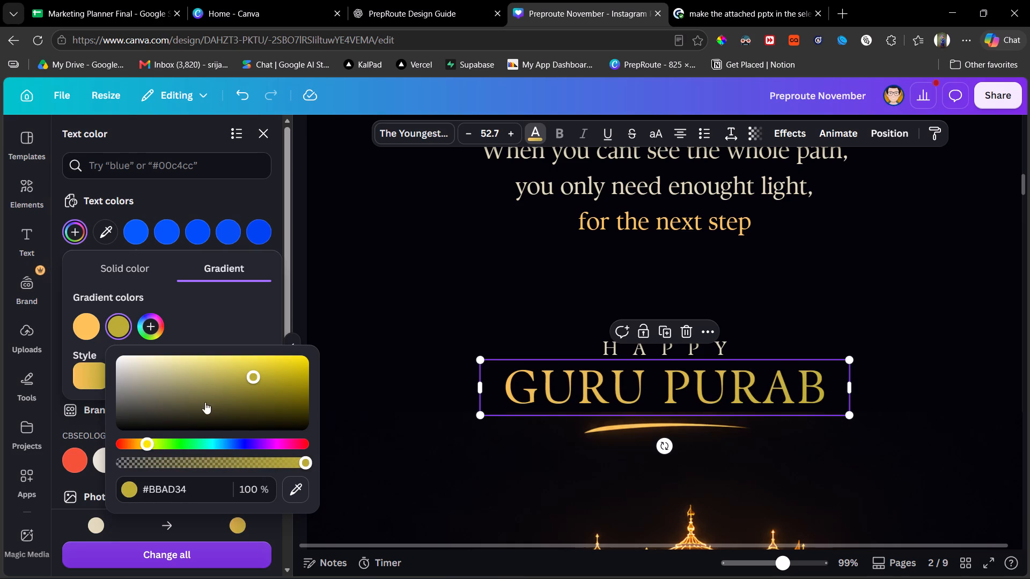
pyautogui.moveTo(263, 370); pyautogui.dragTo(299, 397)
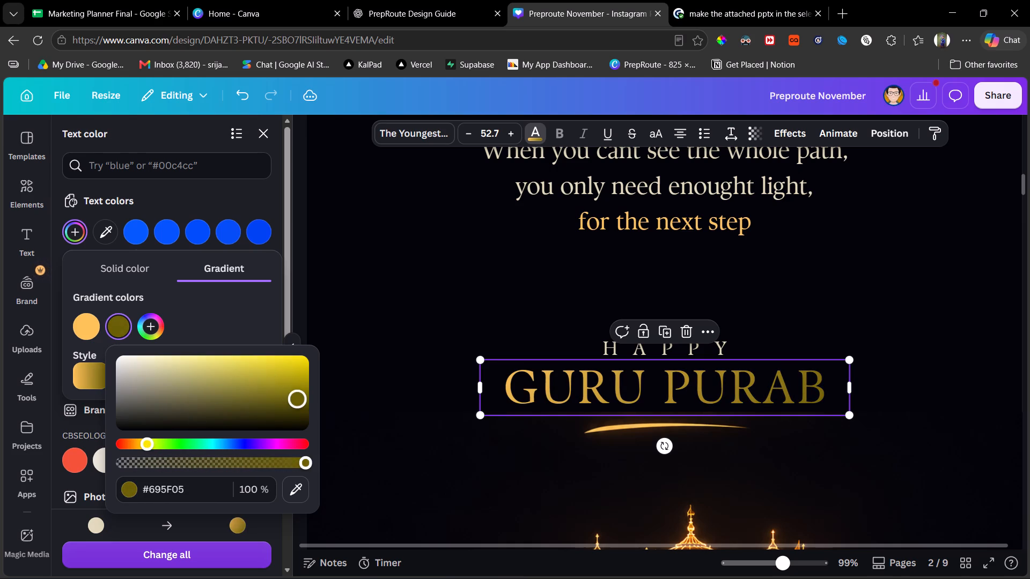
pyautogui.moveTo(299, 397); pyautogui.dragTo(301, 391)
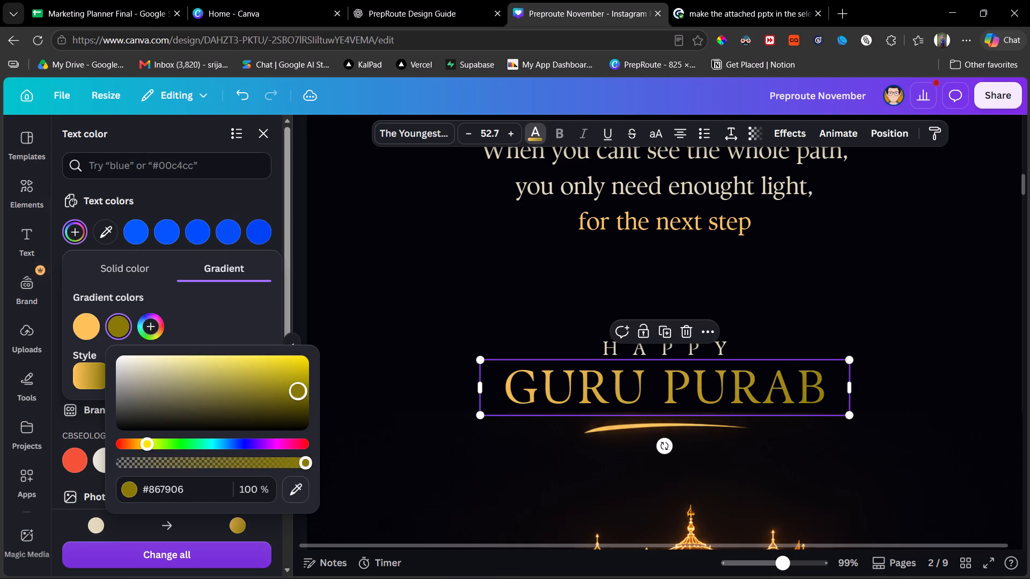
pyautogui.moveTo(301, 391); pyautogui.dragTo(305, 398)
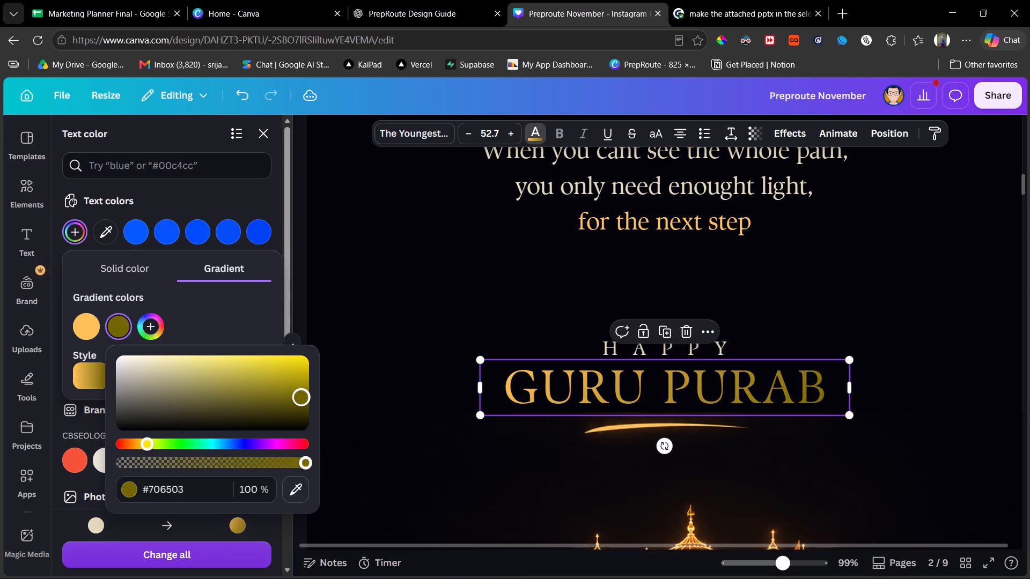
pyautogui.moveTo(305, 398); pyautogui.dragTo(303, 374)
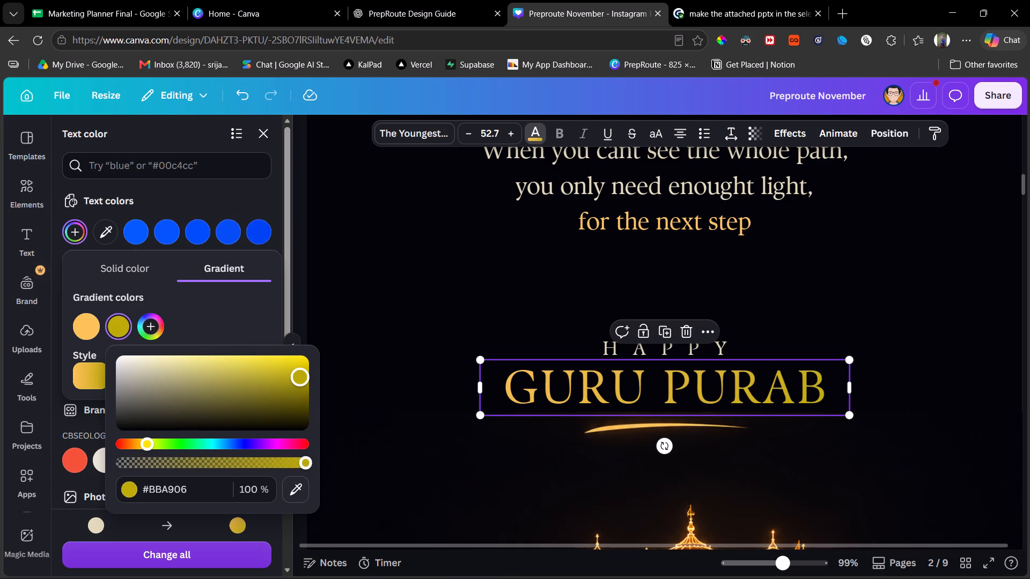
pyautogui.moveTo(303, 374); pyautogui.dragTo(302, 392)
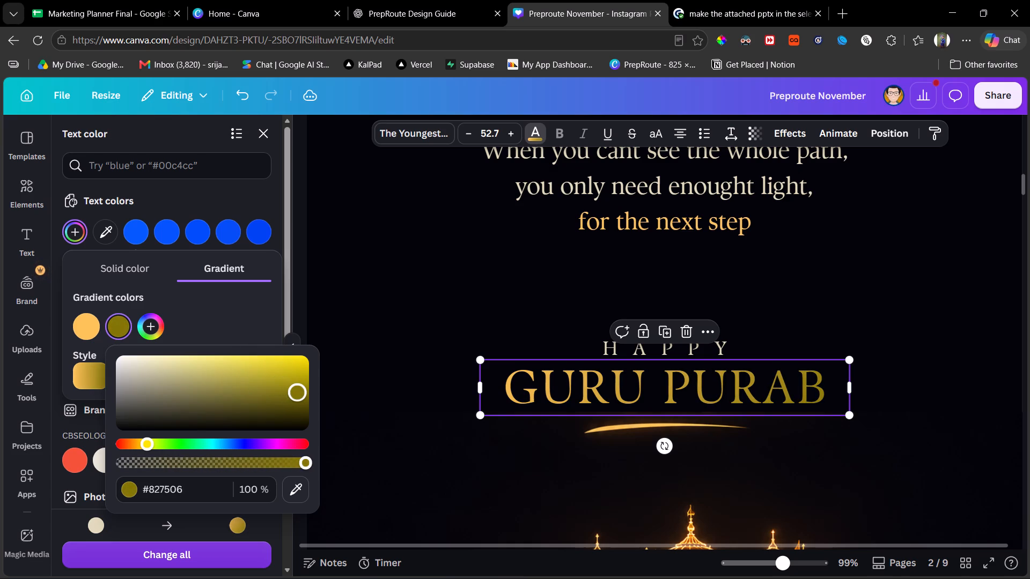
pyautogui.moveTo(302, 392); pyautogui.dragTo(308, 388)
pyautogui.click(254, 330)
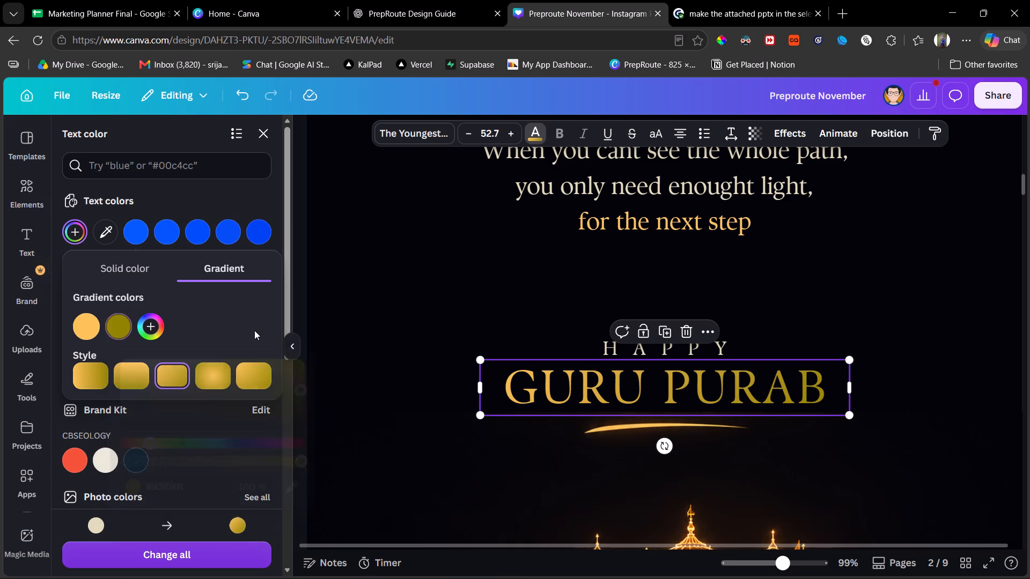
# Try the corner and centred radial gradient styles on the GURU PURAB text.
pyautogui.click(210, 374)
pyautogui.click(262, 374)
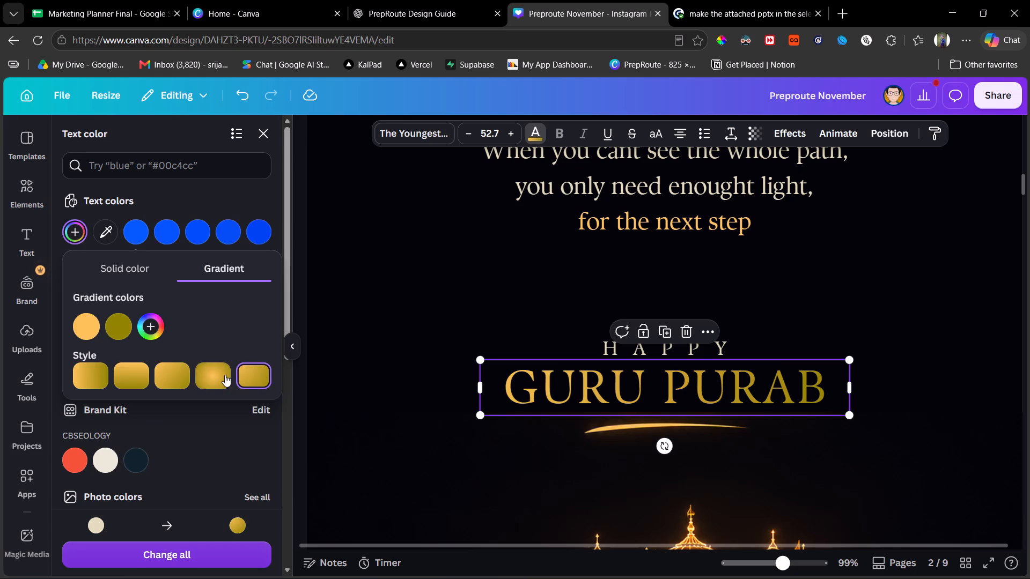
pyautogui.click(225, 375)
# Shift the hue of the GURU PURAB text's first gradient colour to bright yellow #F3FB56.
pyautogui.click(82, 339)
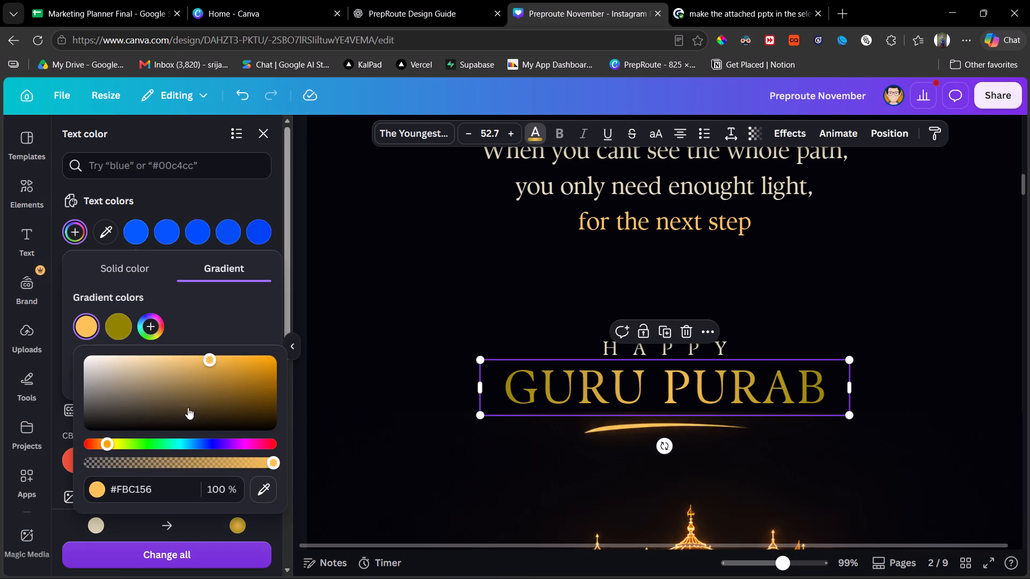
pyautogui.click(119, 440)
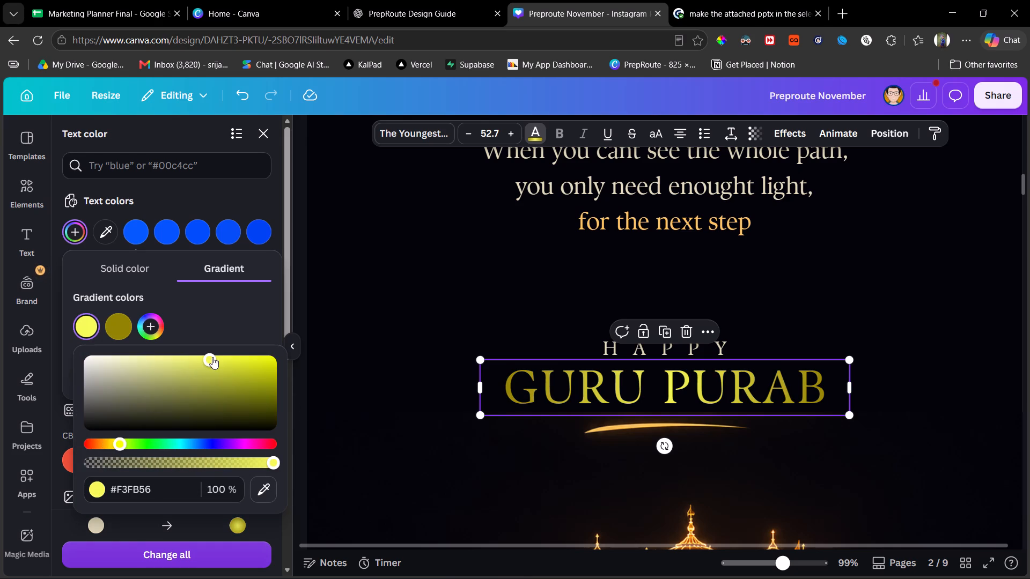
pyautogui.click(223, 320)
# Compare the gradient styles on the GURU PURAB text, settle on the one spreading from the upper-left corner, and deselect the text.
pyautogui.click(249, 368)
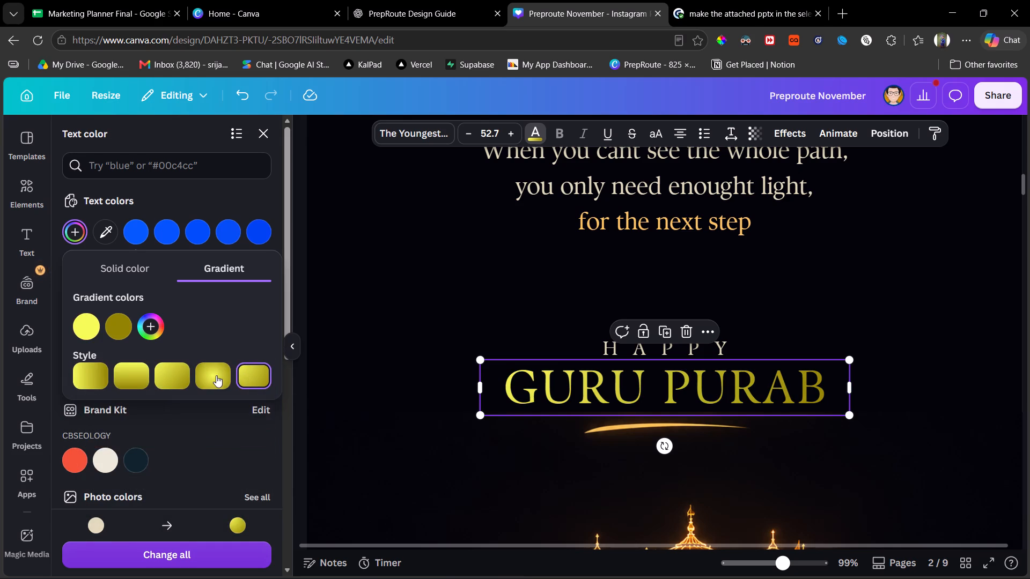
pyautogui.click(131, 376)
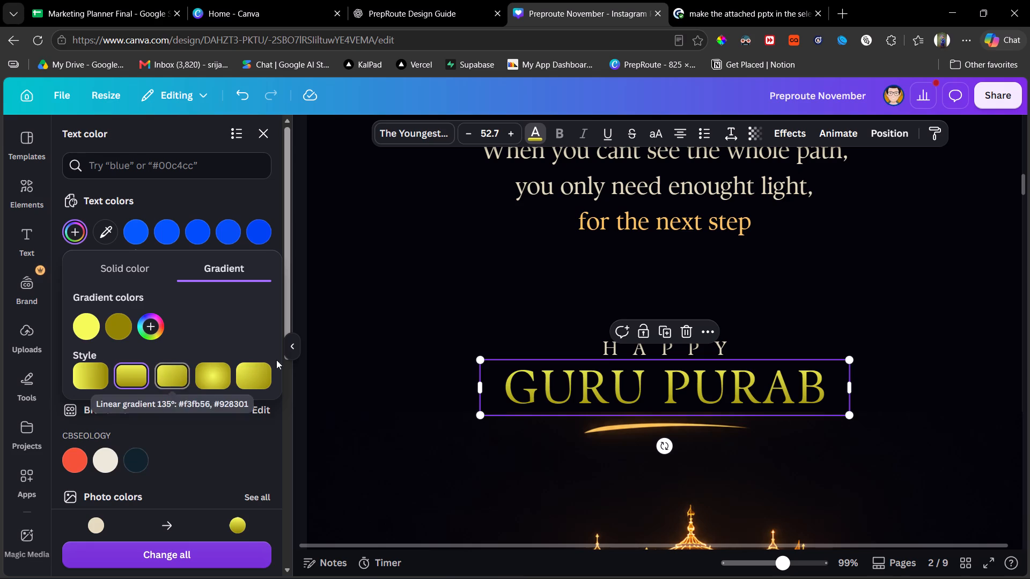
pyautogui.click(210, 373)
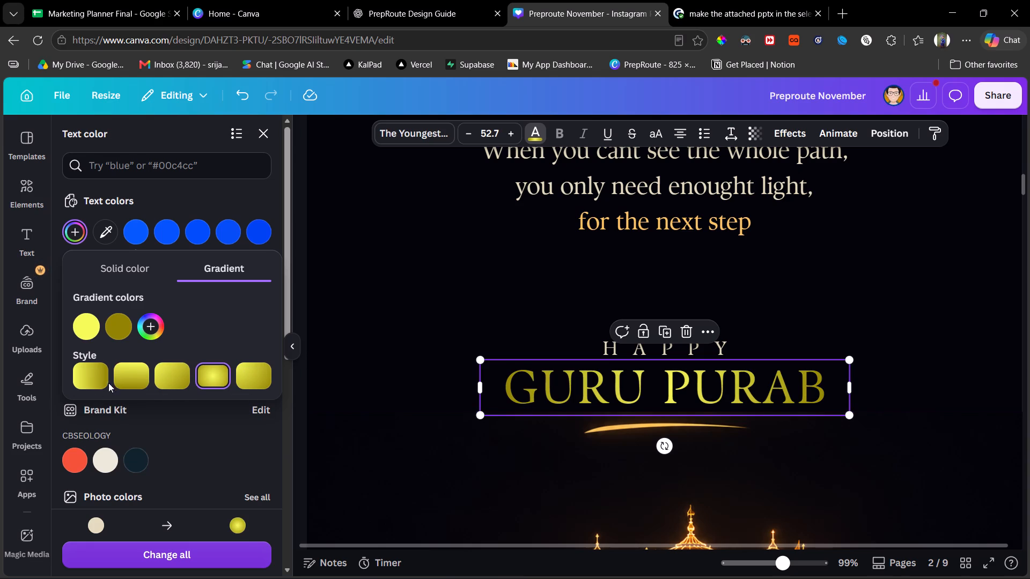
pyautogui.click(168, 373)
pyautogui.click(86, 378)
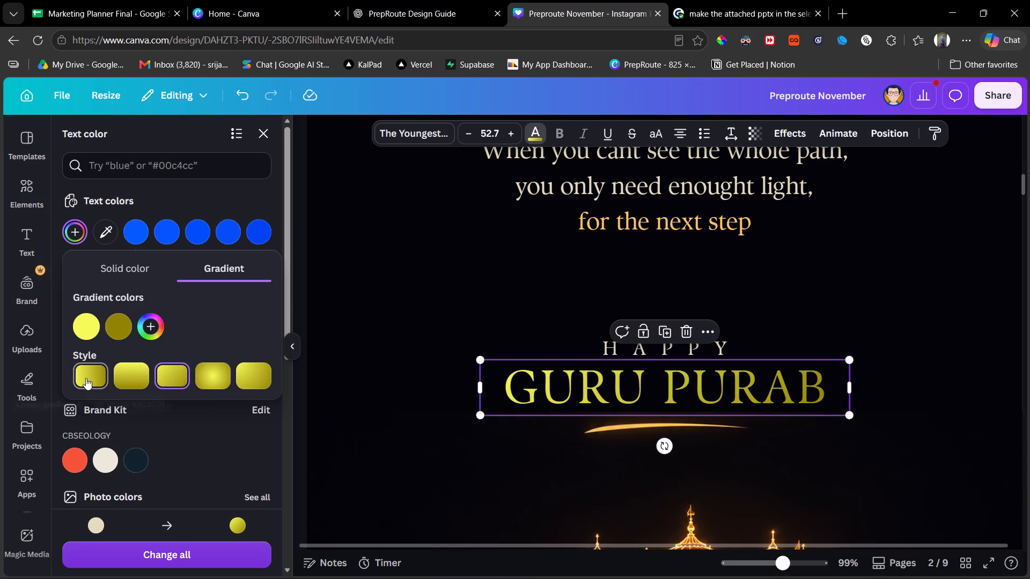
pyautogui.click(95, 374)
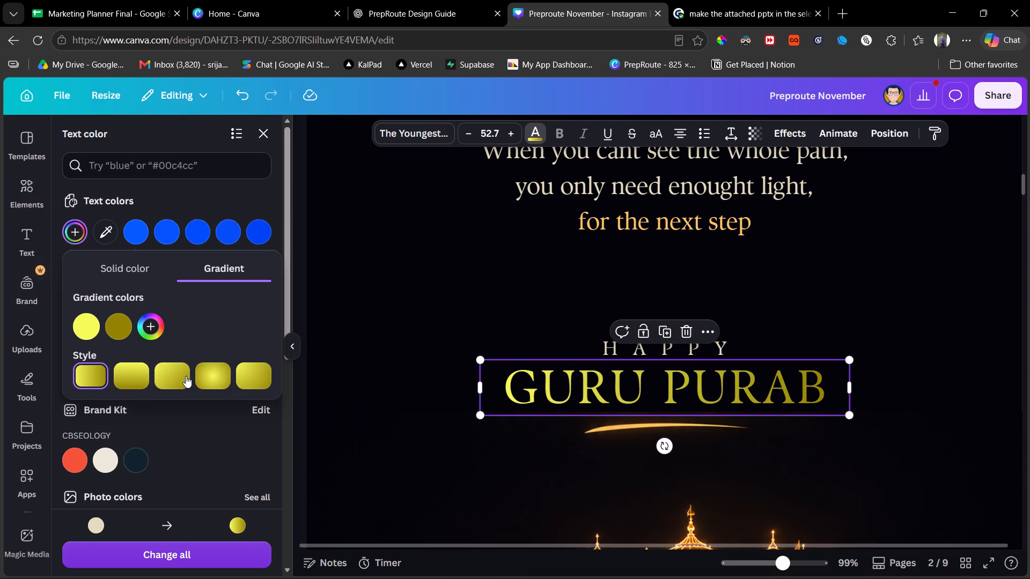
pyautogui.click(175, 378)
pyautogui.click(85, 379)
pyautogui.click(249, 381)
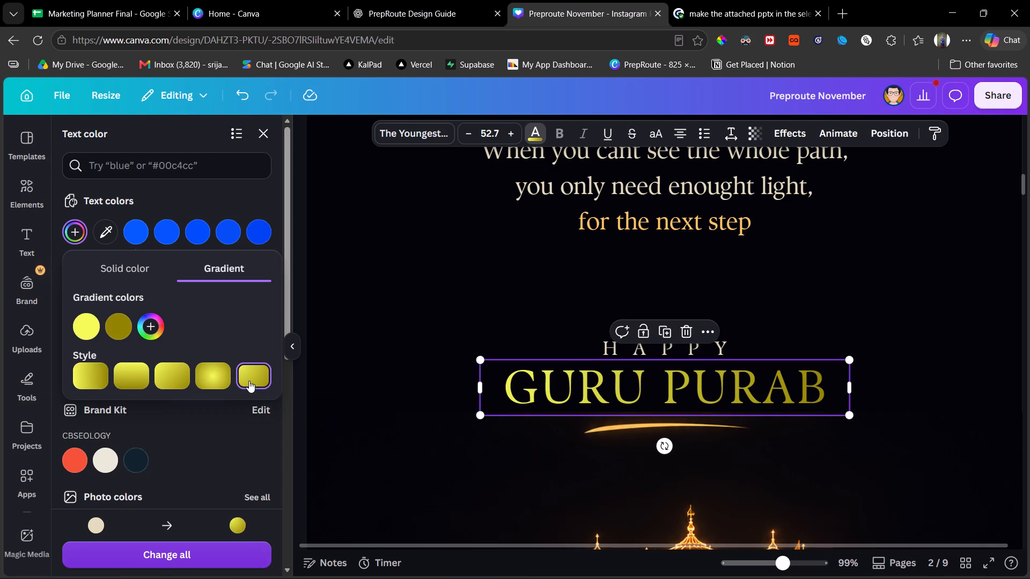
pyautogui.click(212, 381)
pyautogui.click(246, 374)
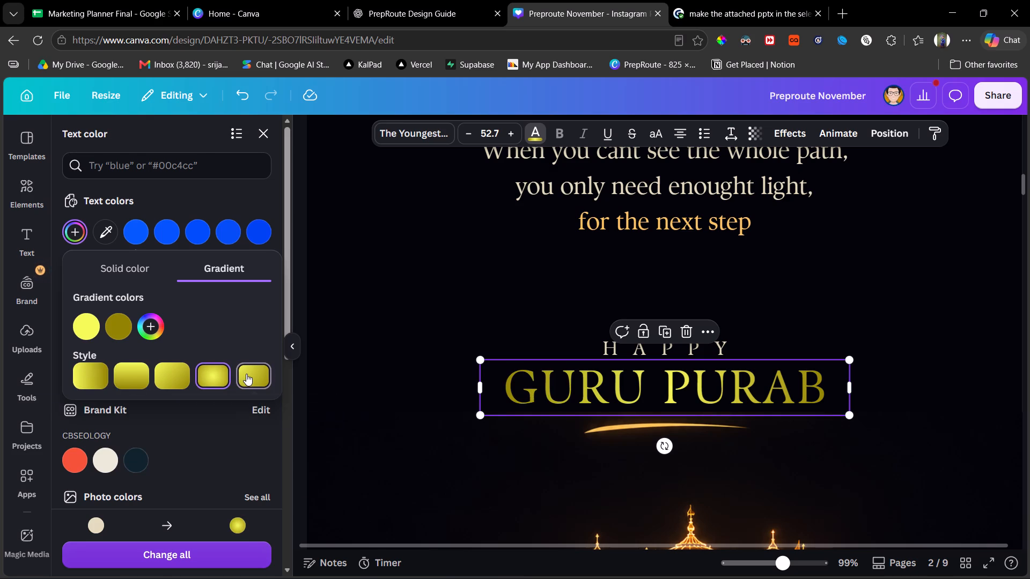
pyautogui.click(180, 373)
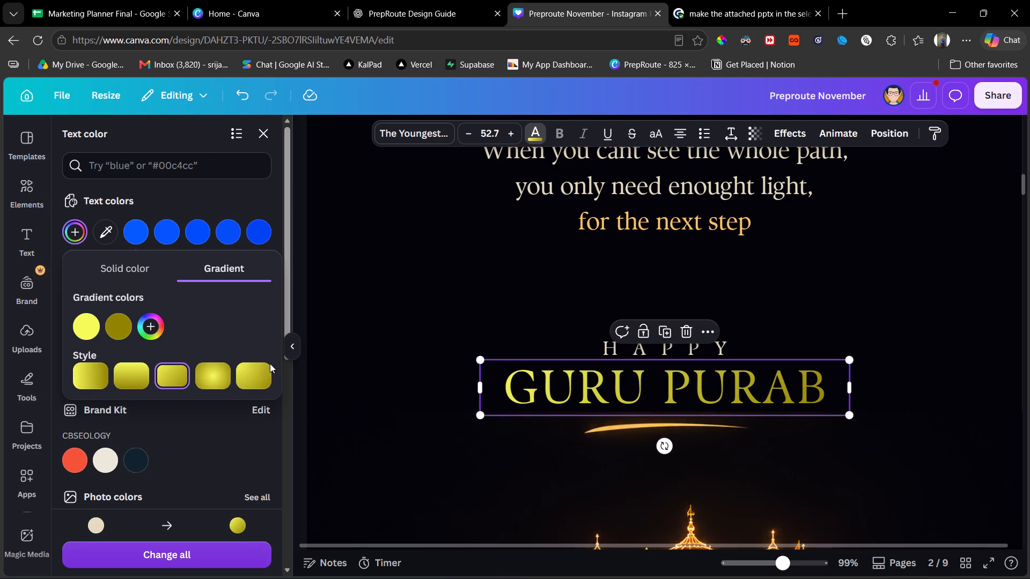
pyautogui.click(207, 372)
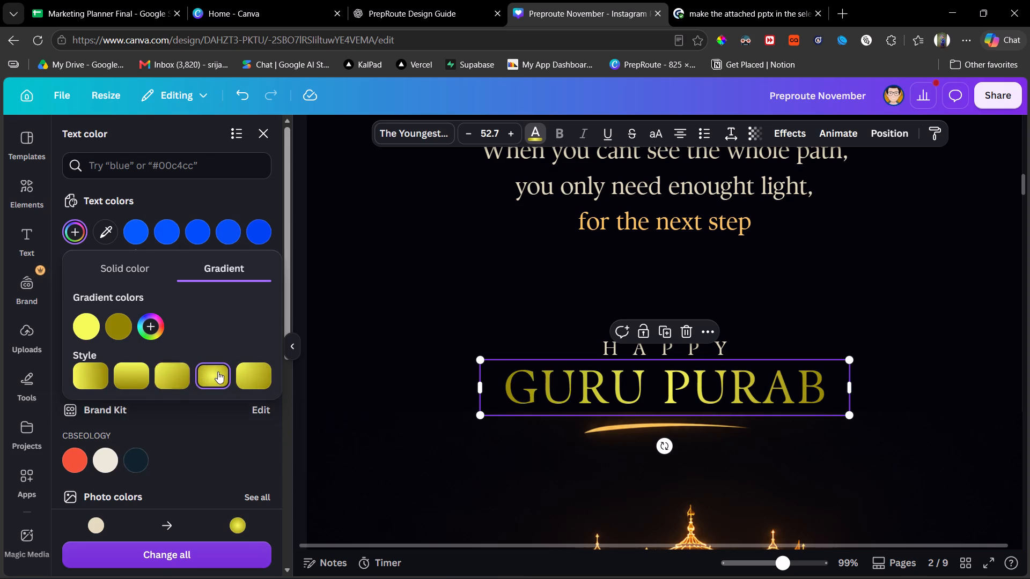
pyautogui.click(253, 375)
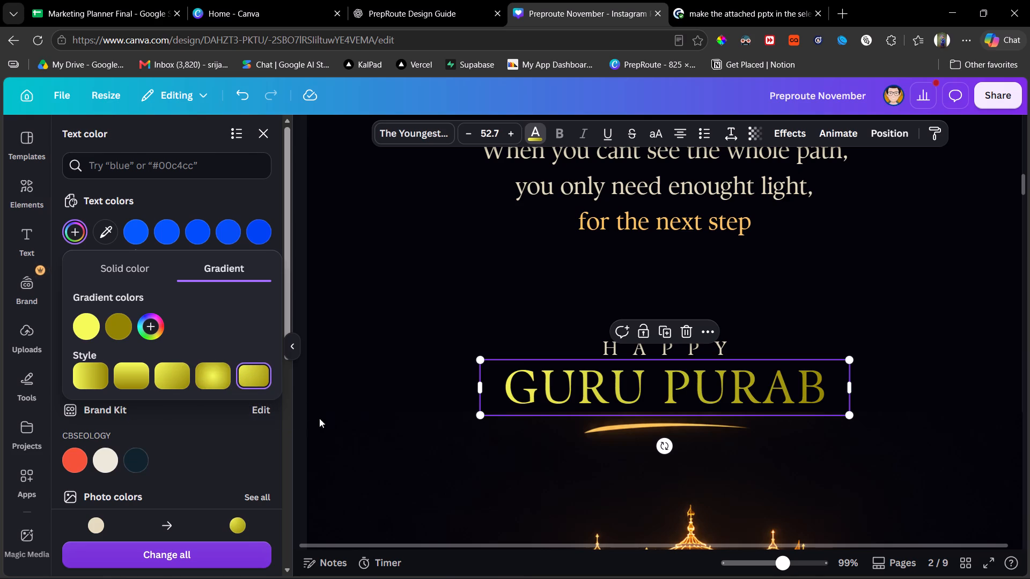
pyautogui.click(351, 447)
pyautogui.click(870, 378)
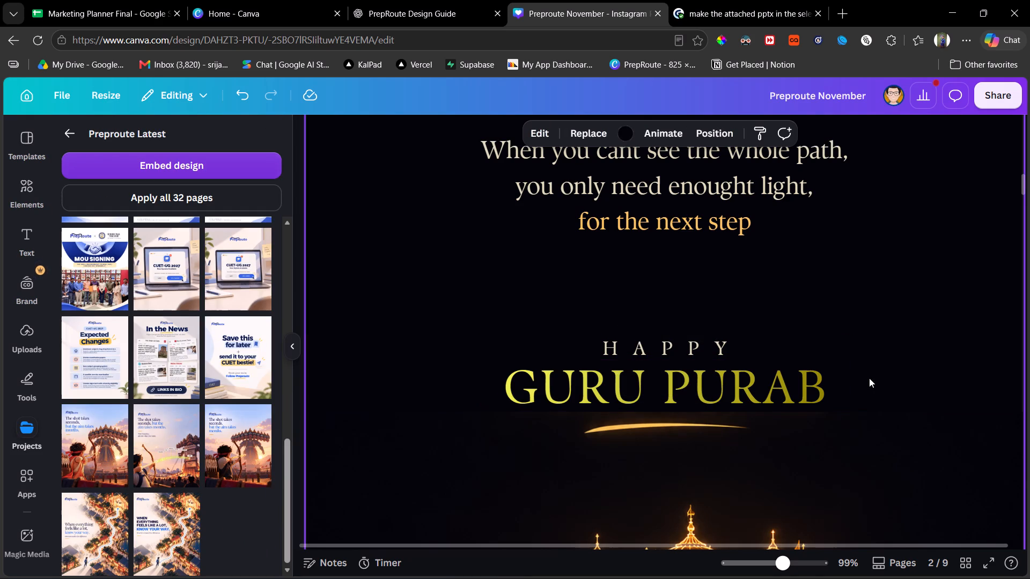
# Extend the temple image's upper crop edge to just below the quote, bringing back its Khanda emblem and HAPPY GURU PURAB lettering.
pyautogui.scroll(-5, 869, 378)
pyautogui.scroll(1, 869, 378)
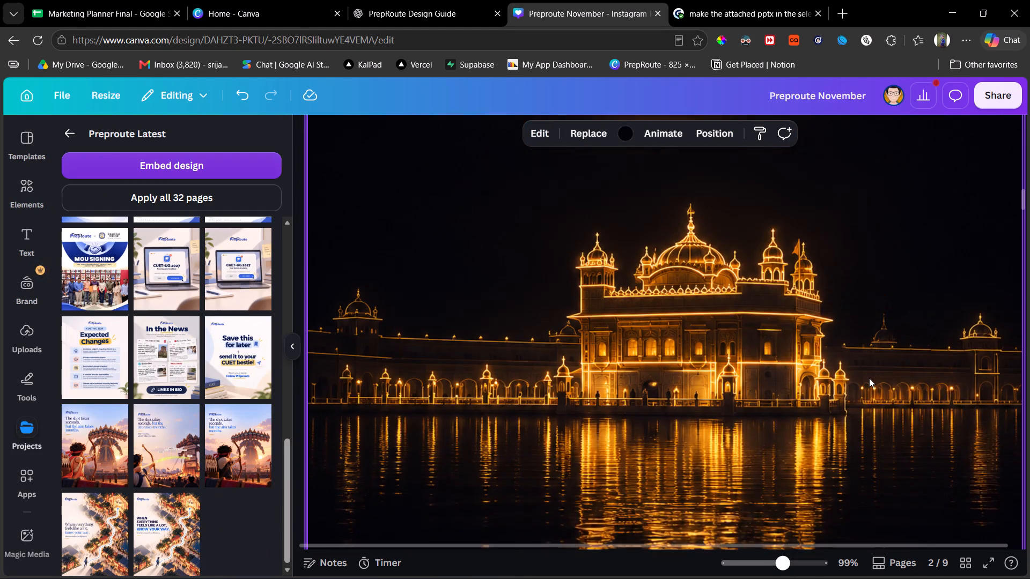
pyautogui.scroll(6, 869, 378)
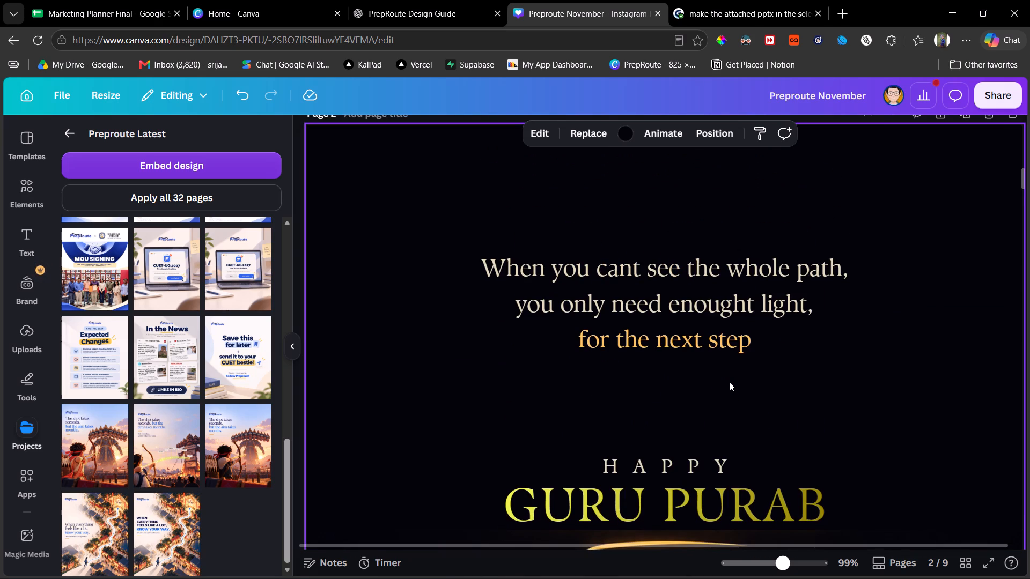
pyautogui.scroll(-1, 729, 382)
pyautogui.click(764, 443)
pyautogui.moveTo(668, 375); pyautogui.dragTo(681, 329)
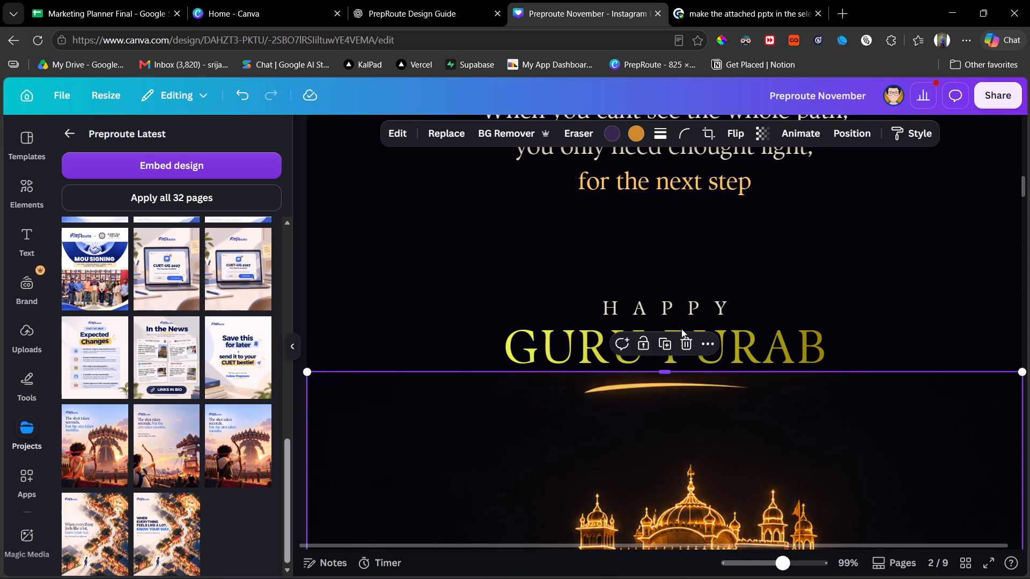
pyautogui.moveTo(681, 329); pyautogui.dragTo(699, 208)
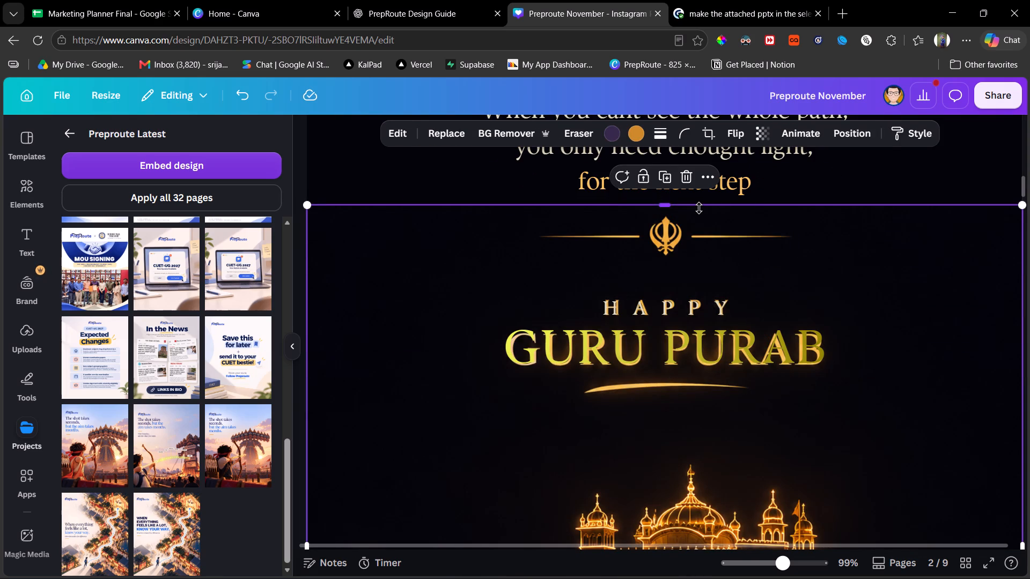
# Duplicate the temple image and place the copy flush with the page's sides and bottom edge.
pyautogui.hotkey('ctrl', 'd')
pyautogui.moveTo(708, 278); pyautogui.dragTo(698, 270)
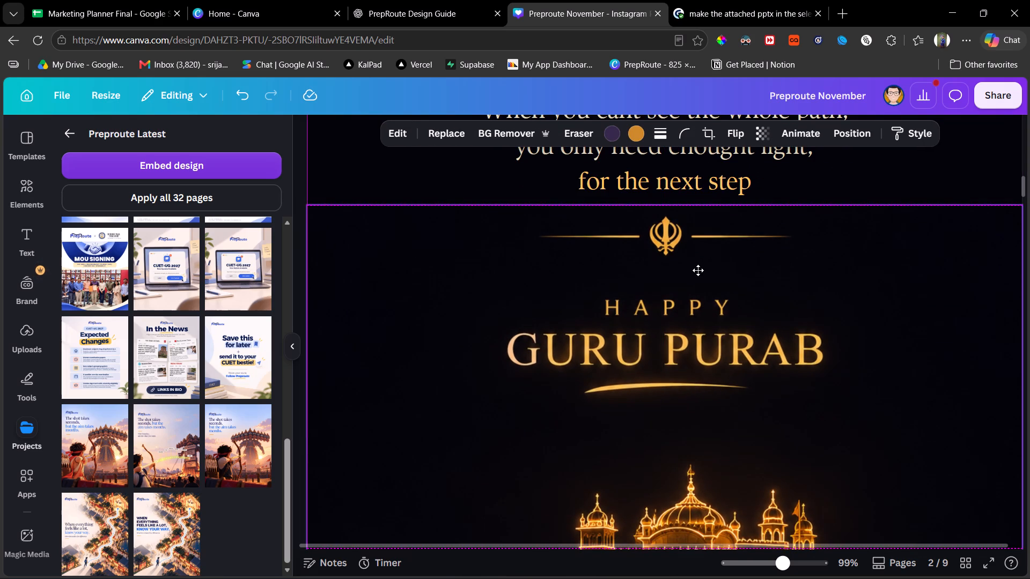
pyautogui.moveTo(698, 270); pyautogui.dragTo(698, 269)
pyautogui.scroll(-2, 698, 269)
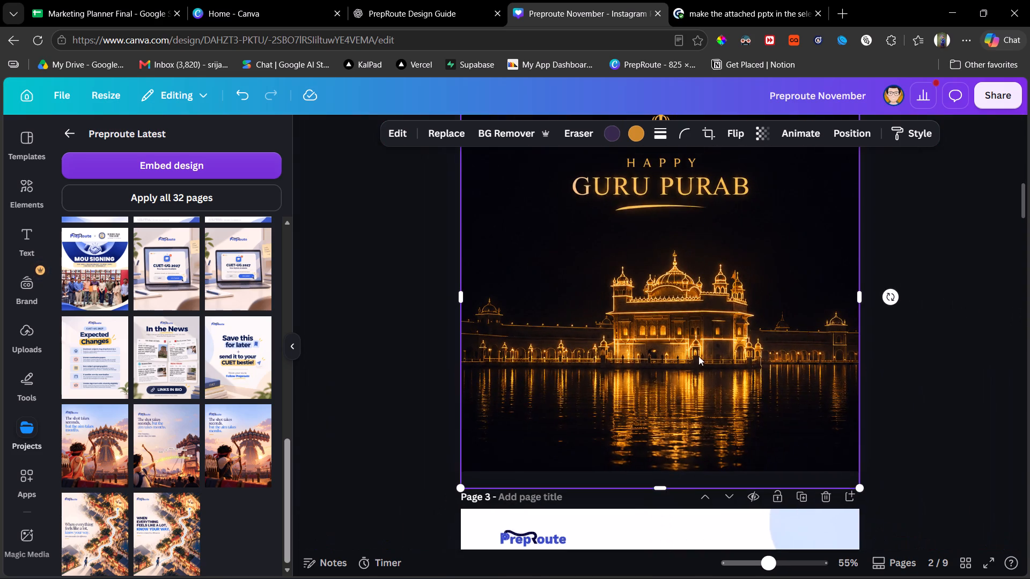
pyautogui.moveTo(698, 306); pyautogui.dragTo(702, 284)
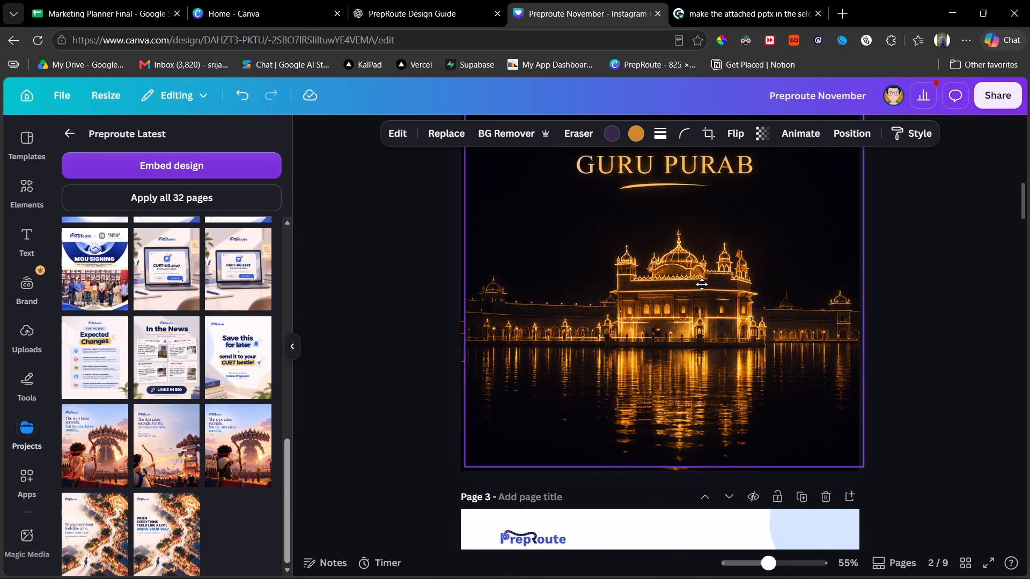
pyautogui.moveTo(702, 284); pyautogui.dragTo(696, 288)
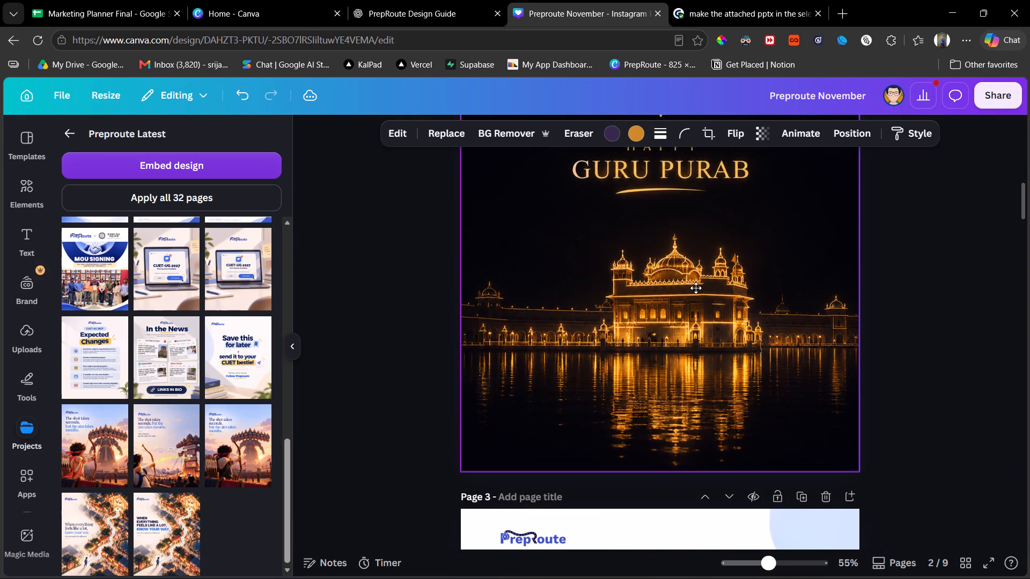
pyautogui.moveTo(696, 288); pyautogui.dragTo(696, 290)
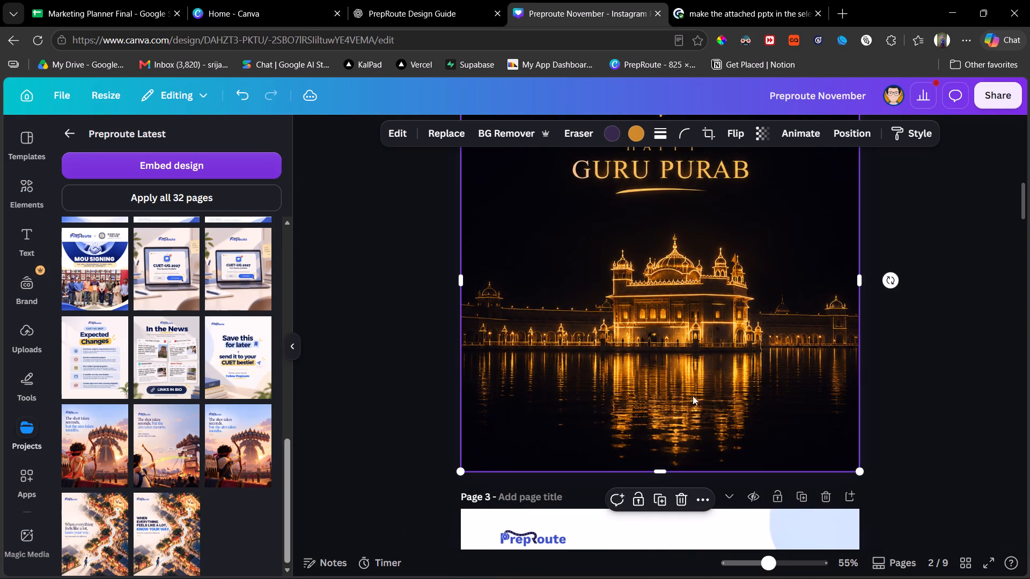
# Crop the duplicate temple image's bottom edge up to above the HAPPY lettering, keeping only its Khanda emblem strip.
pyautogui.moveTo(658, 471); pyautogui.dragTo(708, 137)
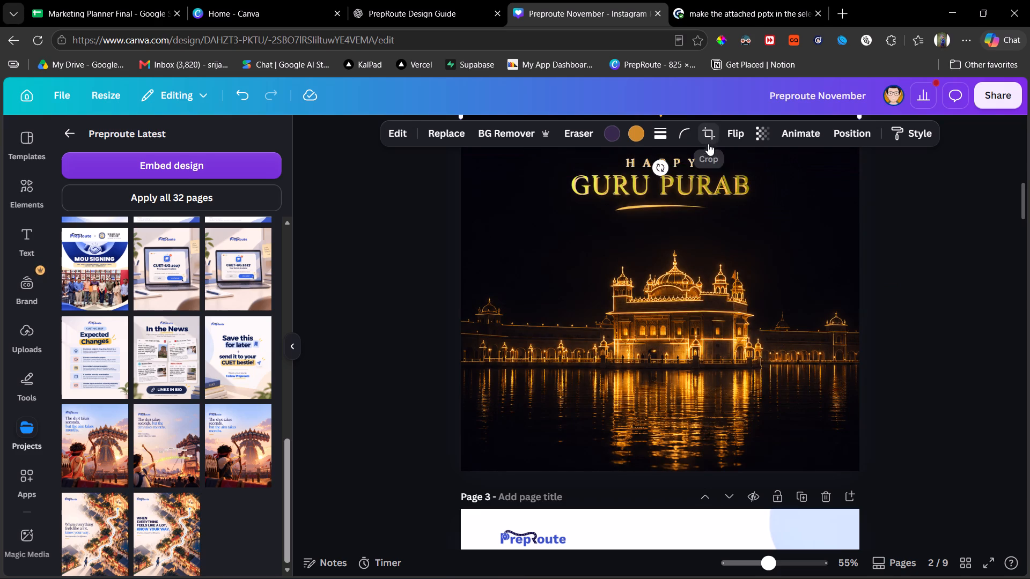
# Crop the main temple image's upper edge down to the base of the GURU PURAB text, hiding its built-in lettering.
pyautogui.scroll(2, 693, 292)
pyautogui.click(762, 325)
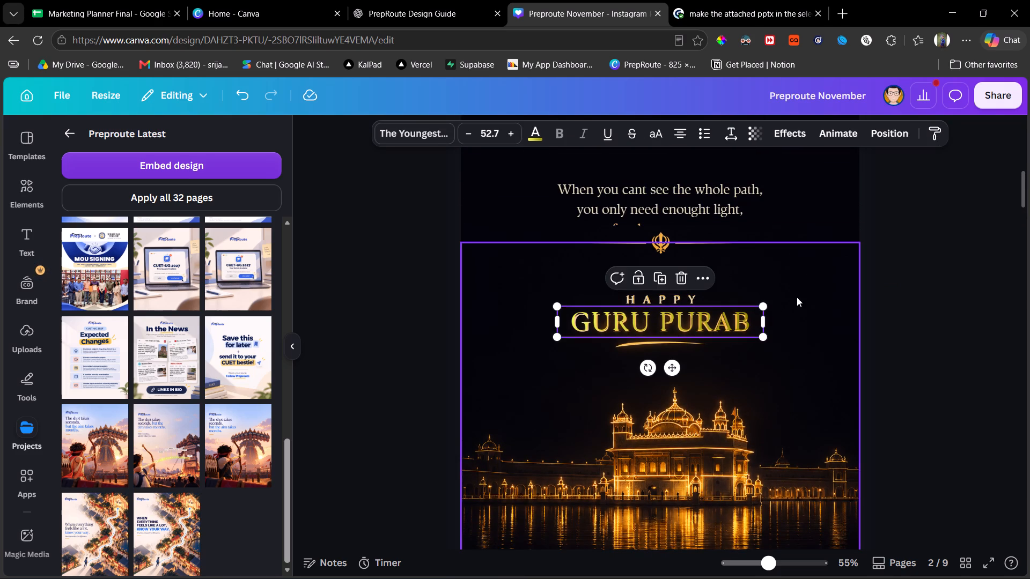
pyautogui.click(797, 297)
pyautogui.moveTo(665, 242); pyautogui.dragTo(702, 335)
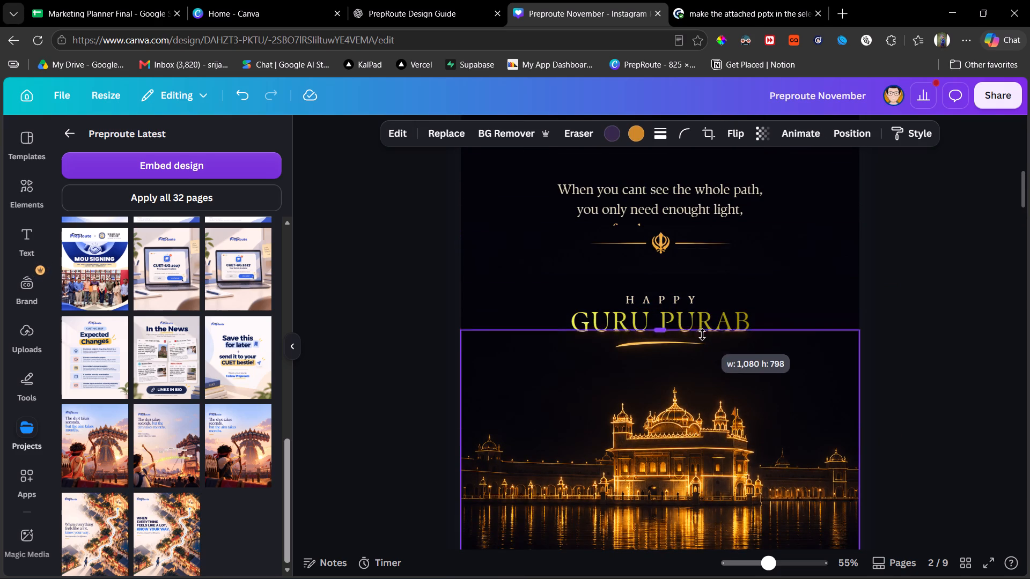
pyautogui.moveTo(702, 335); pyautogui.dragTo(703, 338)
# Trim the Khanda emblem strip's lower and upper edges close around the emblem, to about 57 px high.
pyautogui.click(779, 269)
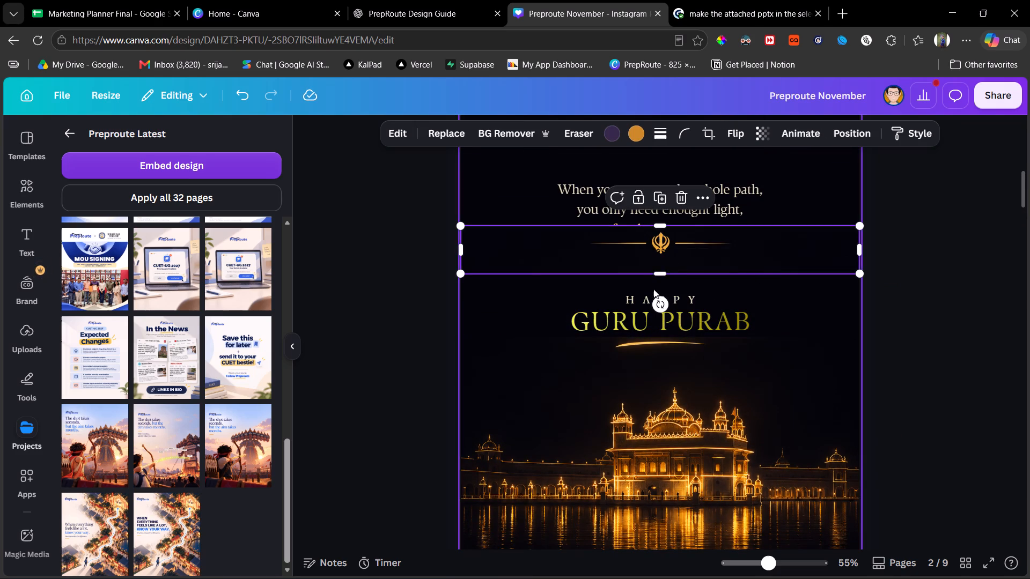
pyautogui.moveTo(668, 276); pyautogui.dragTo(691, 260)
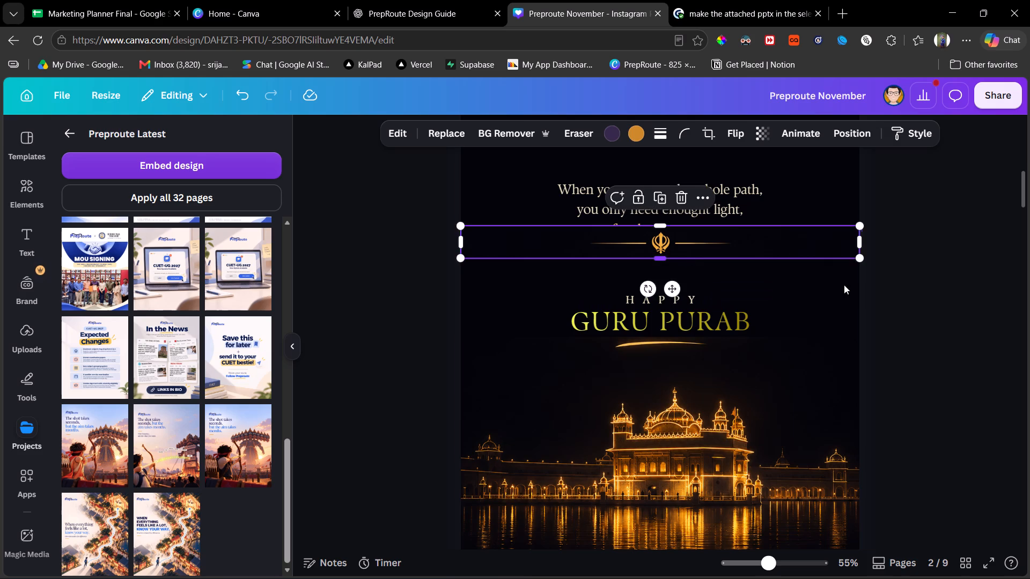
pyautogui.click(856, 289)
pyautogui.click(665, 237)
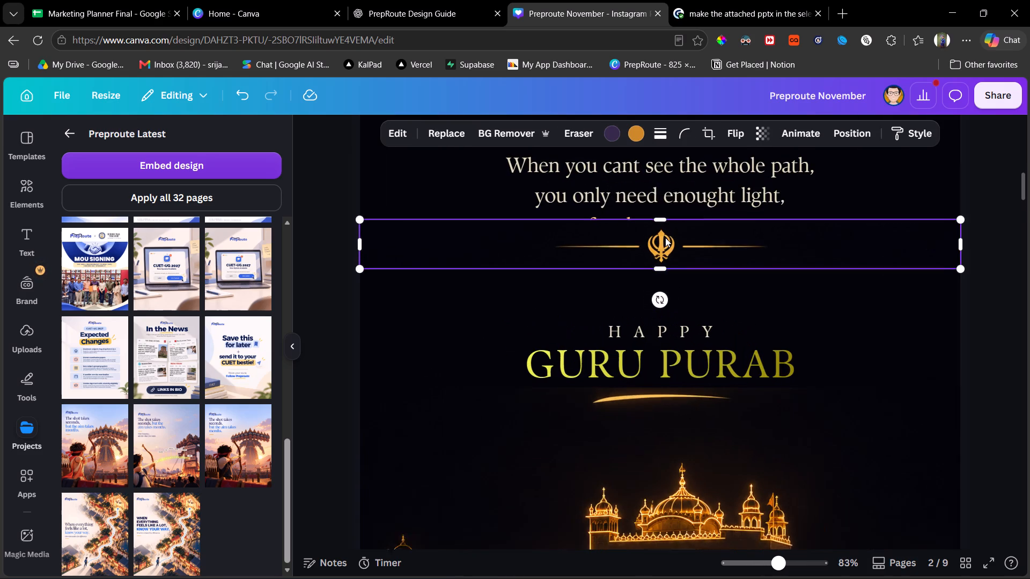
pyautogui.moveTo(665, 220); pyautogui.dragTo(686, 238)
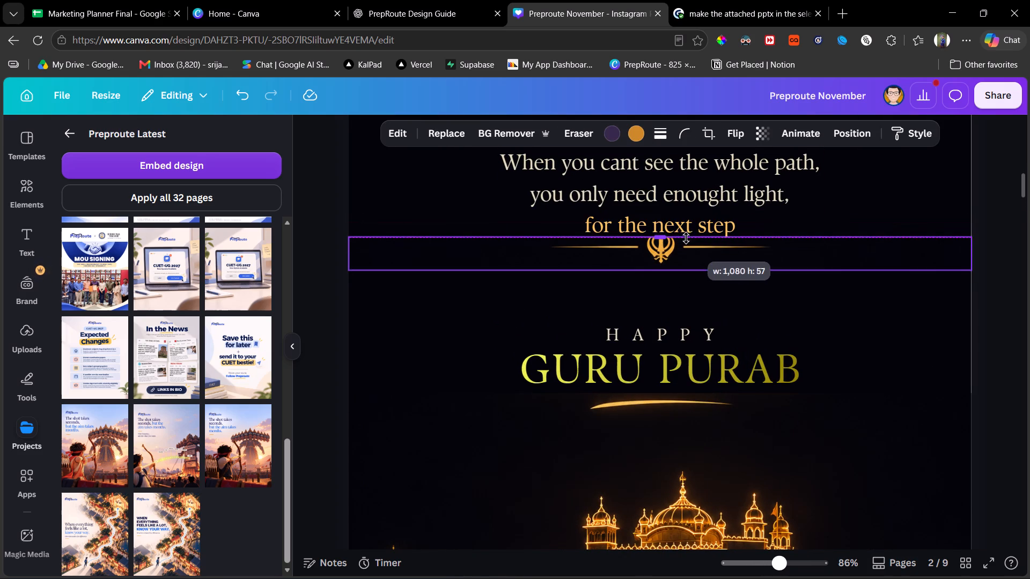
pyautogui.moveTo(686, 238); pyautogui.dragTo(687, 239)
# Remove the Khanda strip's background and extend its upper edge to about 74 px high, taking in the whole emblem.
pyautogui.click(519, 132)
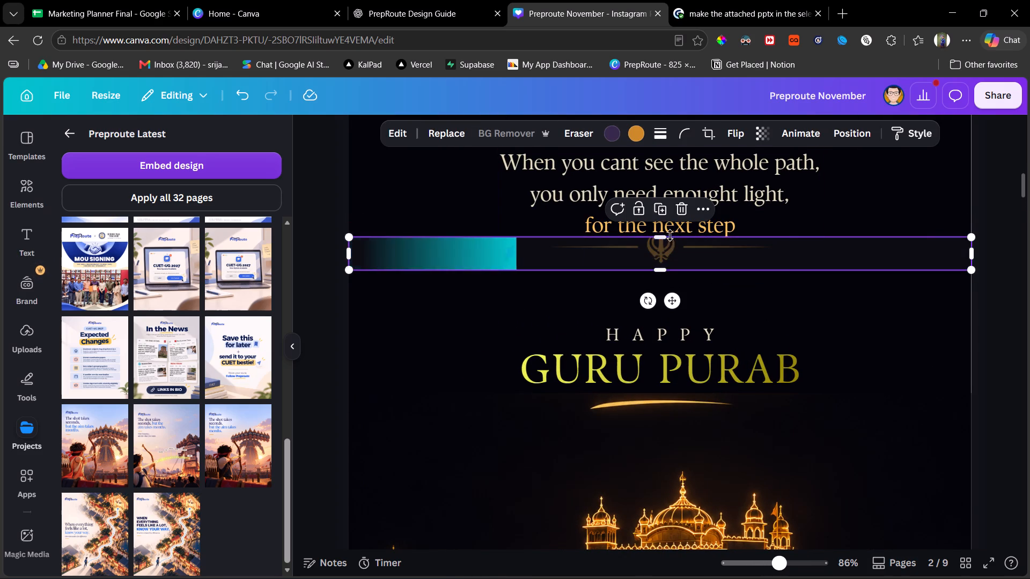
pyautogui.moveTo(667, 234); pyautogui.dragTo(678, 224)
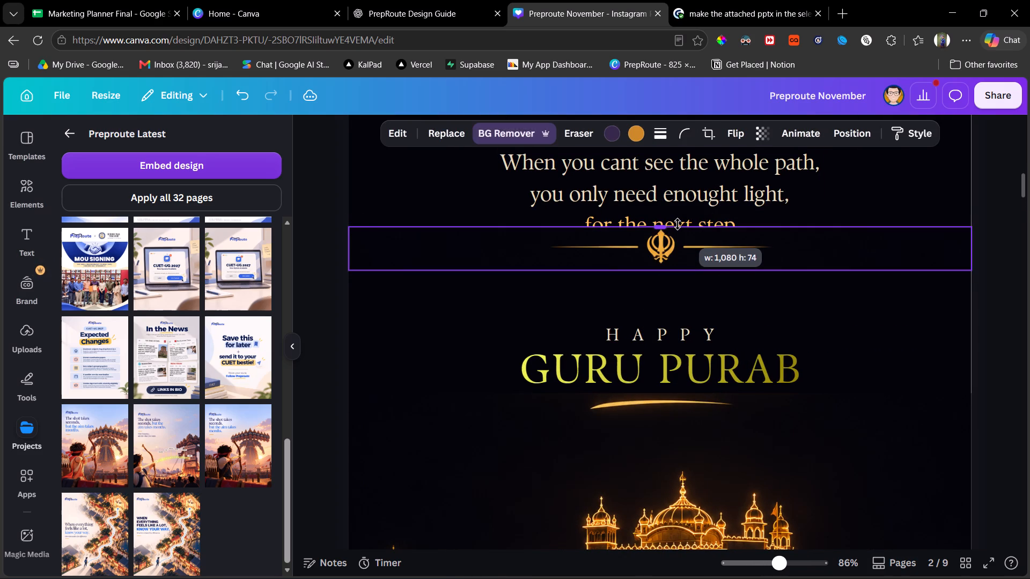
pyautogui.moveTo(678, 224); pyautogui.dragTo(678, 224)
pyautogui.click(850, 303)
# Nudge the Khanda strip down until the emblem sits midway between the quote and HAPPY, and deselect it.
pyautogui.click(700, 254)
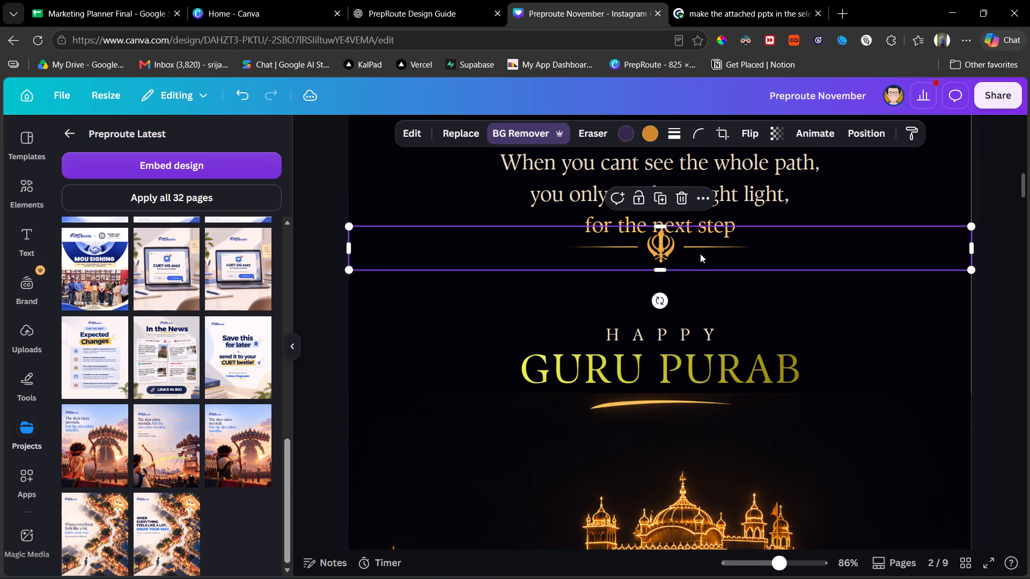
pyautogui.press('Down')
pyautogui.press('Down')
pyautogui.press('Down')
pyautogui.press('Down')
pyautogui.press('Down')
pyautogui.press('Down')
pyautogui.press('Down')
pyautogui.press('Down')
pyautogui.press('Down')
pyautogui.press('Down')
pyautogui.press('Down')
pyautogui.press('Down')
pyautogui.press('Down')
pyautogui.press('Down')
pyautogui.press('Down')
pyautogui.press('Down')
pyautogui.press('Down')
pyautogui.press('Down')
pyautogui.press('Down')
pyautogui.press('Down')
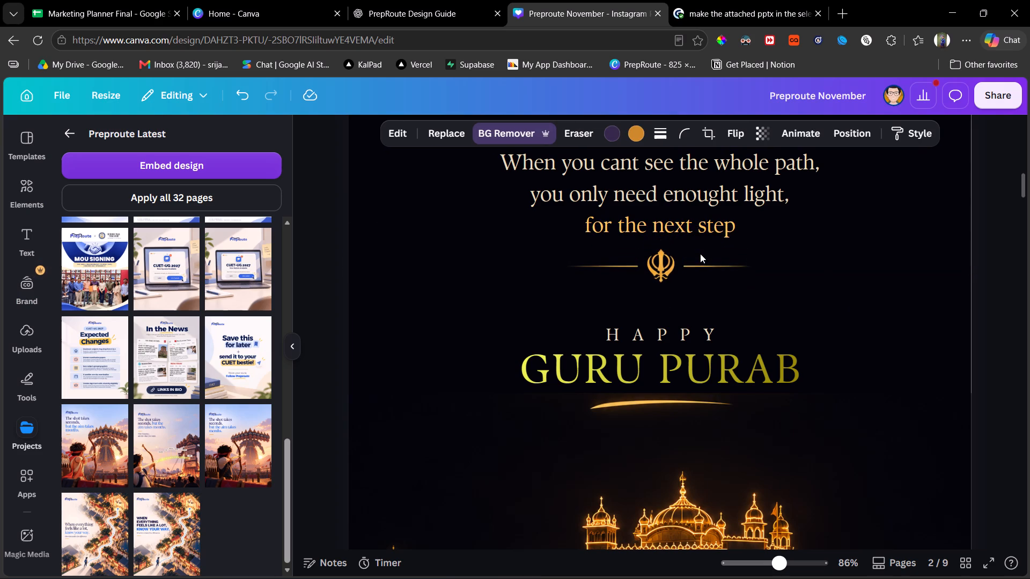
pyautogui.press('Down')
pyautogui.press('Up')
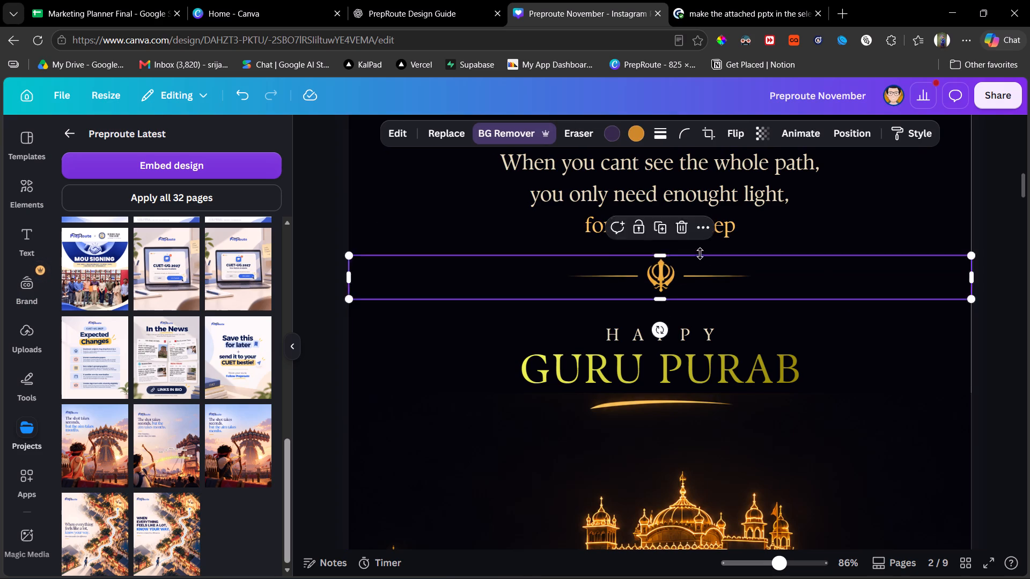
pyautogui.press('Up')
pyautogui.press('Down')
pyautogui.press('Down')
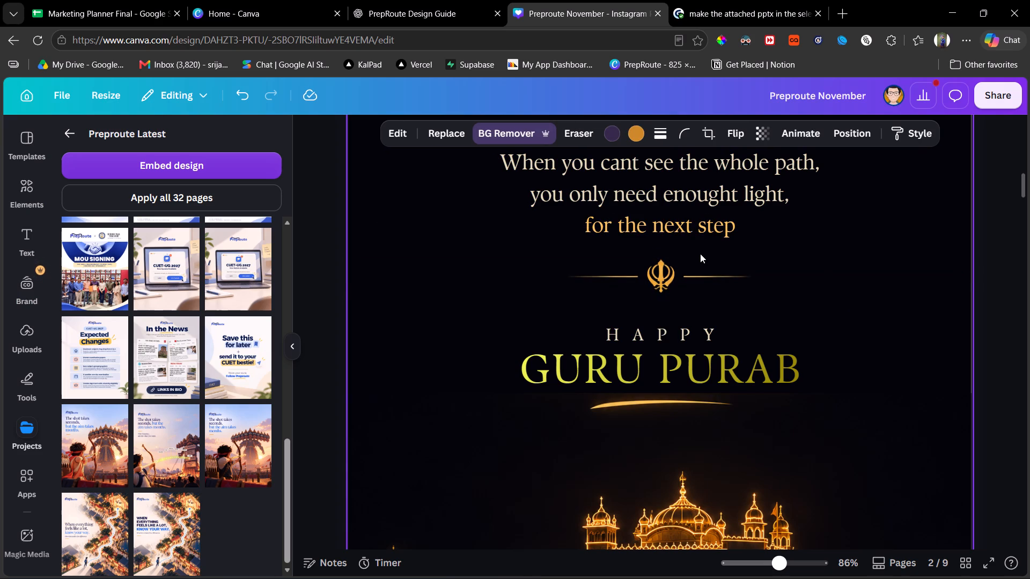
pyautogui.click(933, 364)
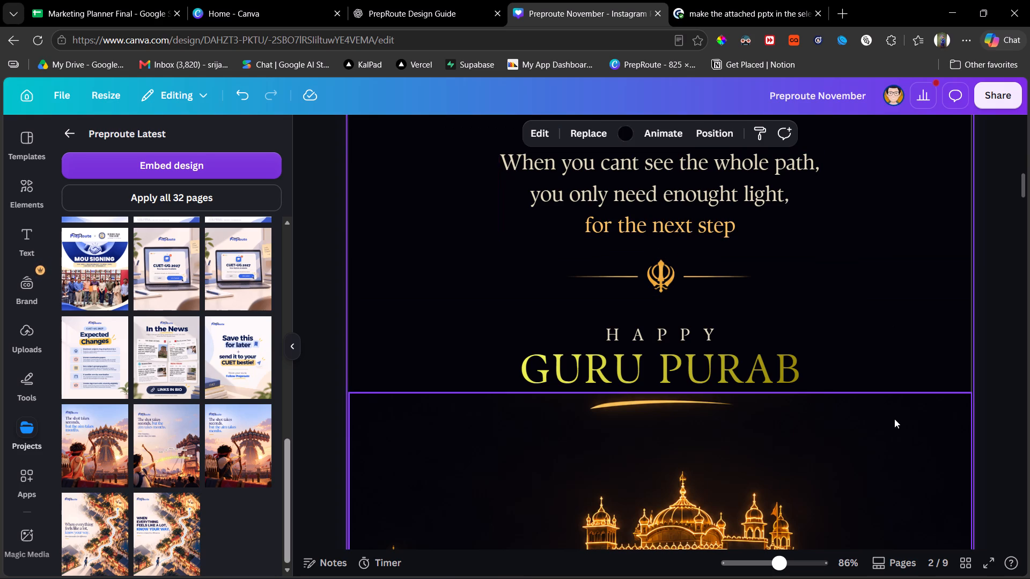
# Copy the PrepRoute logo from page 1 onto page 2 and centre it above the quote.
pyautogui.scroll(1, 893, 419)
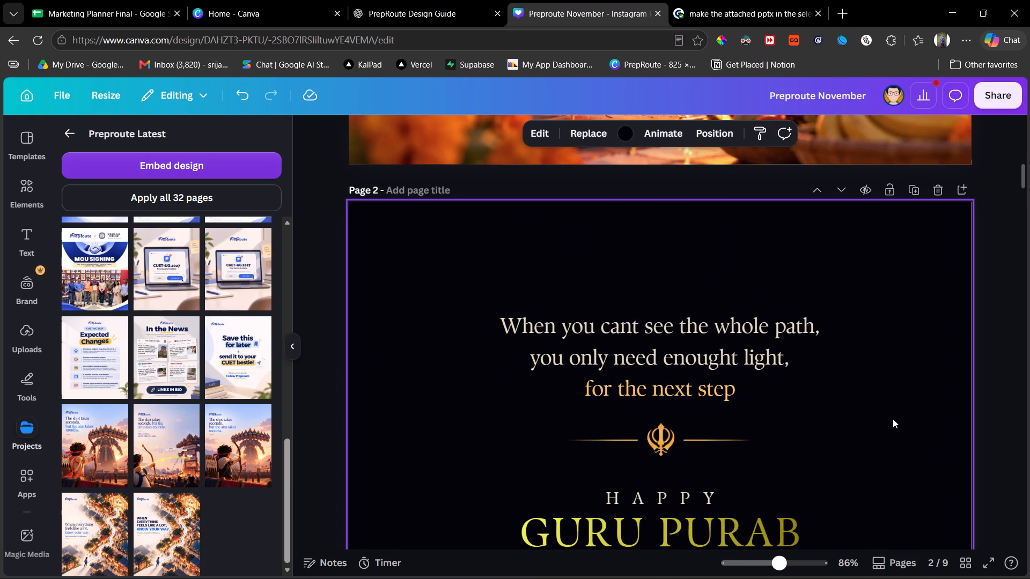
pyautogui.scroll(4, 711, 334)
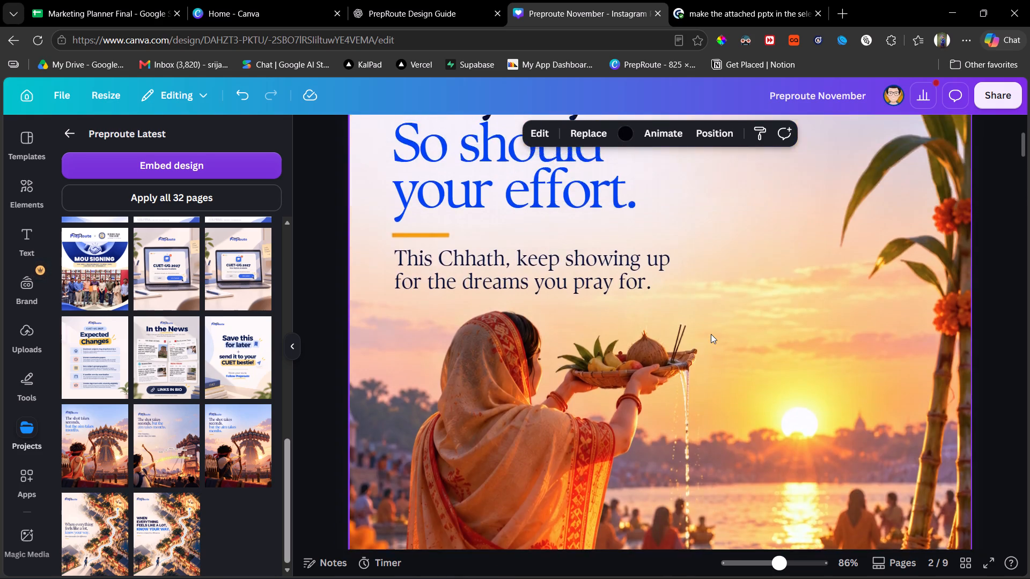
pyautogui.scroll(2, 711, 334)
pyautogui.click(483, 224)
pyautogui.hotkey('ctrl', 'c')
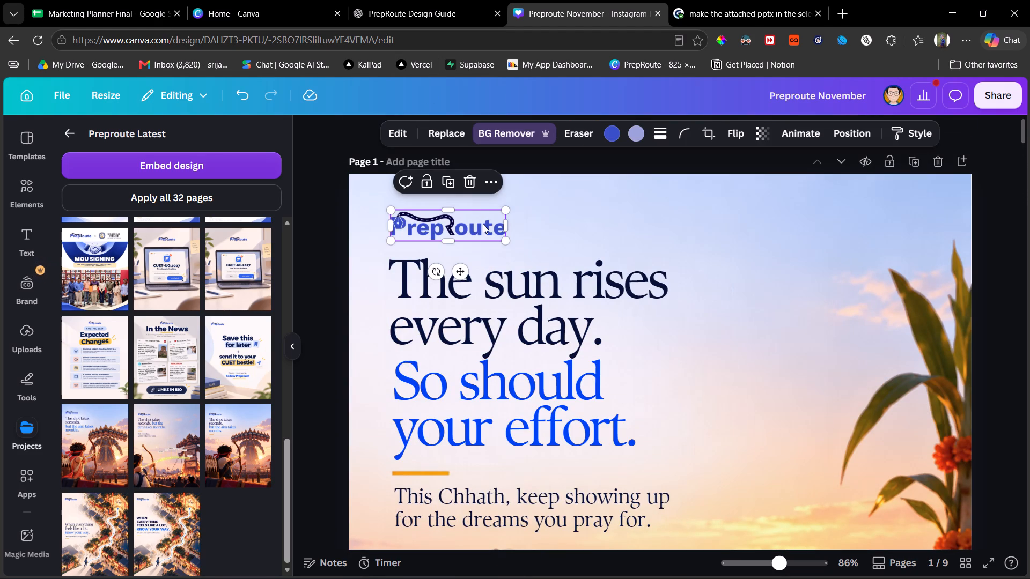
pyautogui.scroll(-7, 483, 224)
pyautogui.click(573, 251)
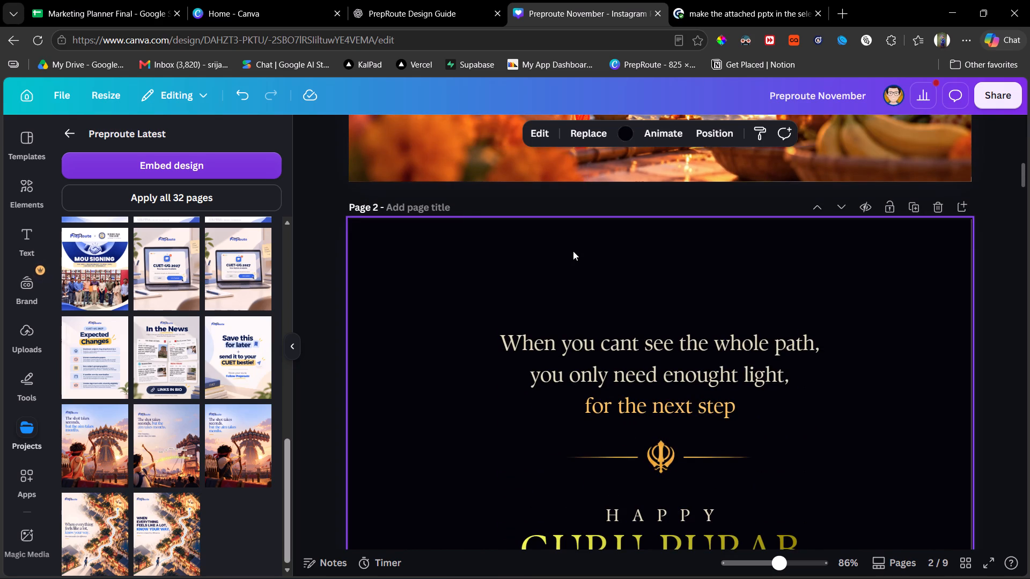
pyautogui.hotkey('ctrl', 'v')
pyautogui.moveTo(468, 276); pyautogui.dragTo(694, 282)
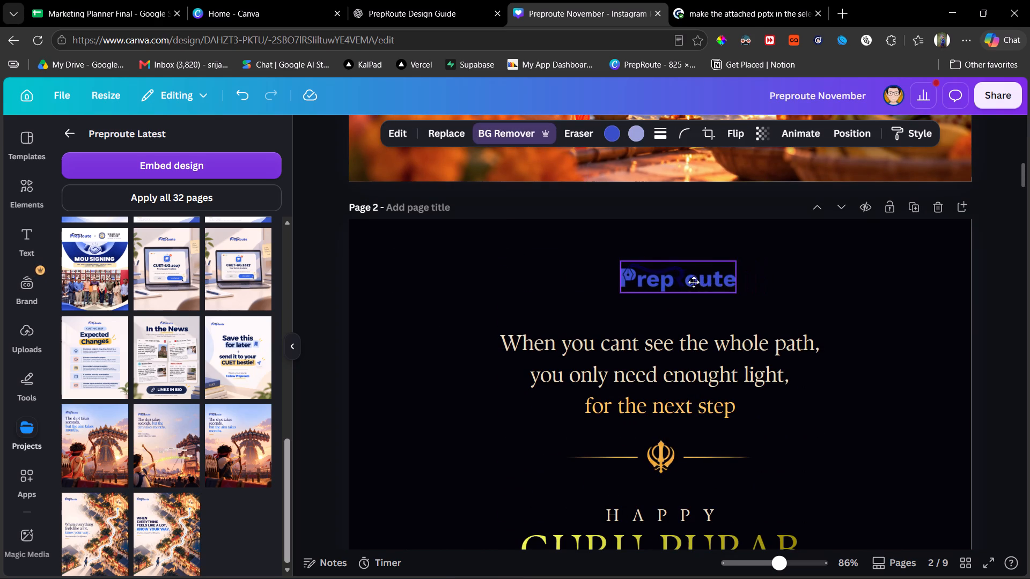
pyautogui.moveTo(694, 282); pyautogui.dragTo(677, 279)
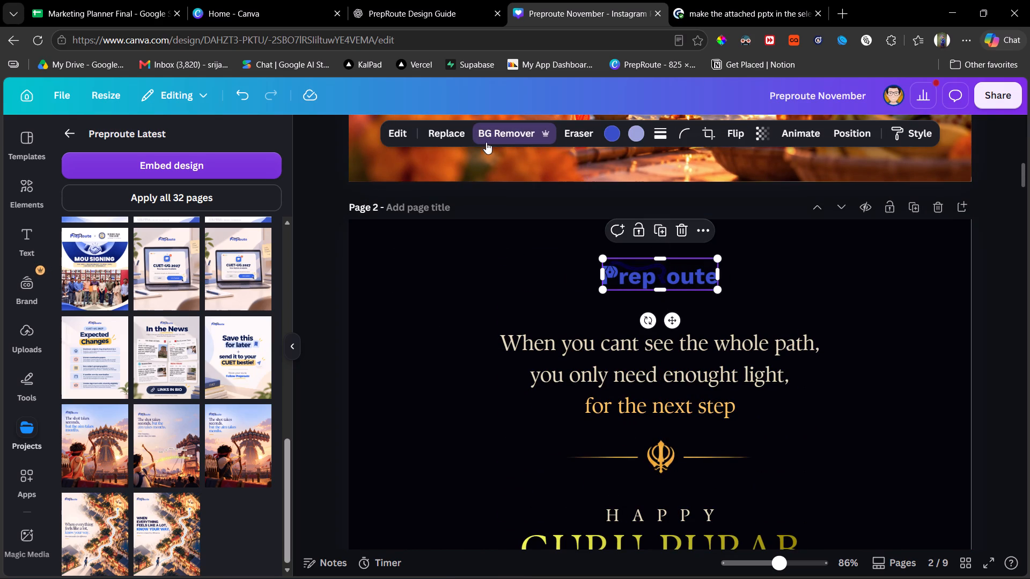
# Look through the image editing options for a way to recolour the pasted PrepRoute logo.
pyautogui.click(404, 136)
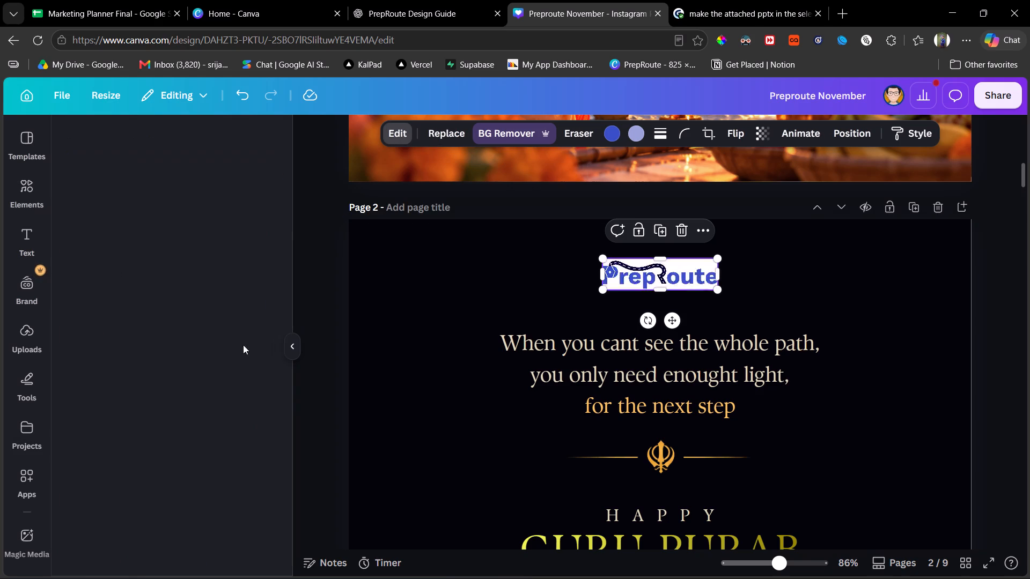
pyautogui.scroll(-6, 209, 415)
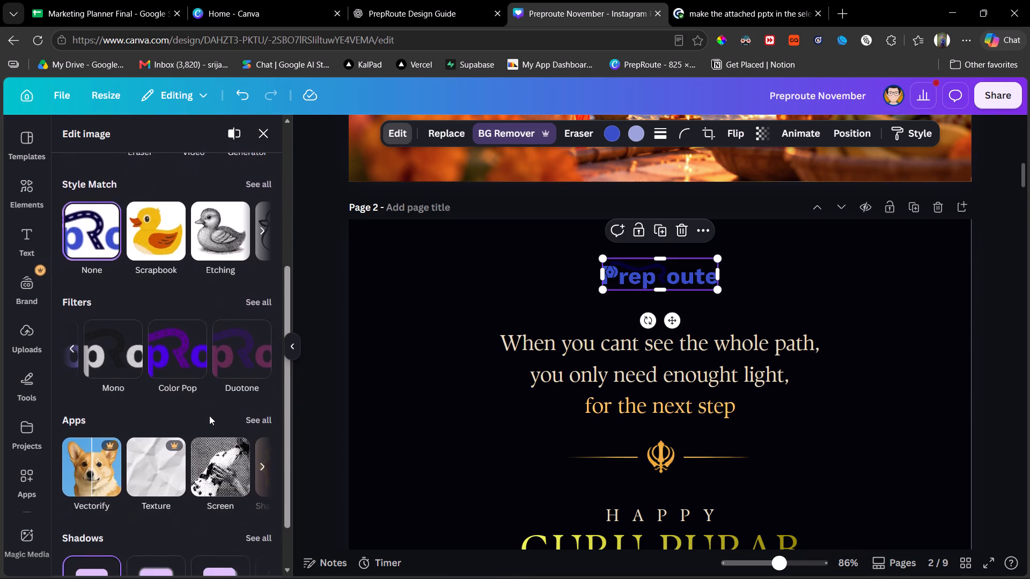
pyautogui.scroll(-2, 209, 415)
pyautogui.scroll(2, 212, 385)
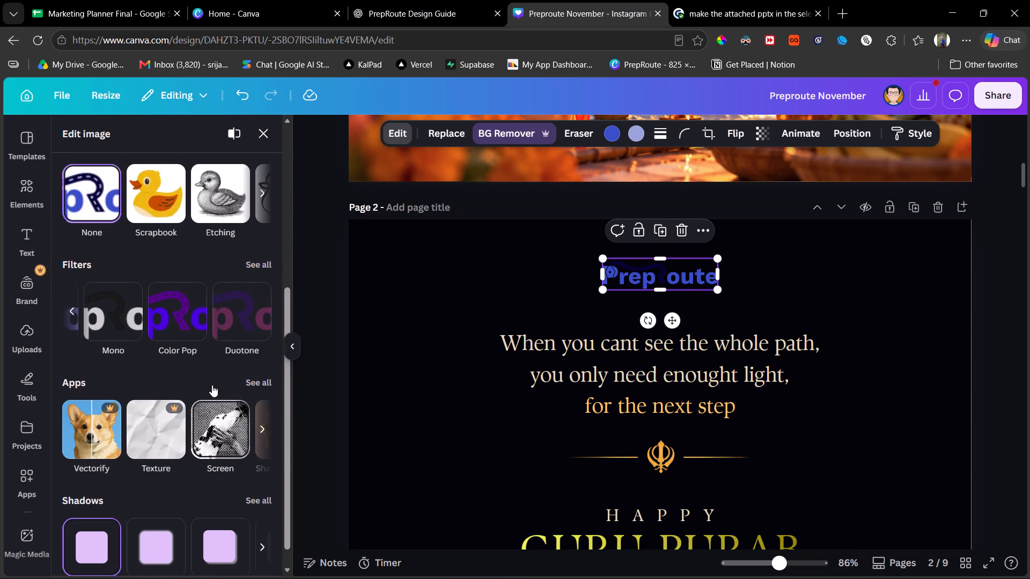
pyautogui.scroll(4, 212, 385)
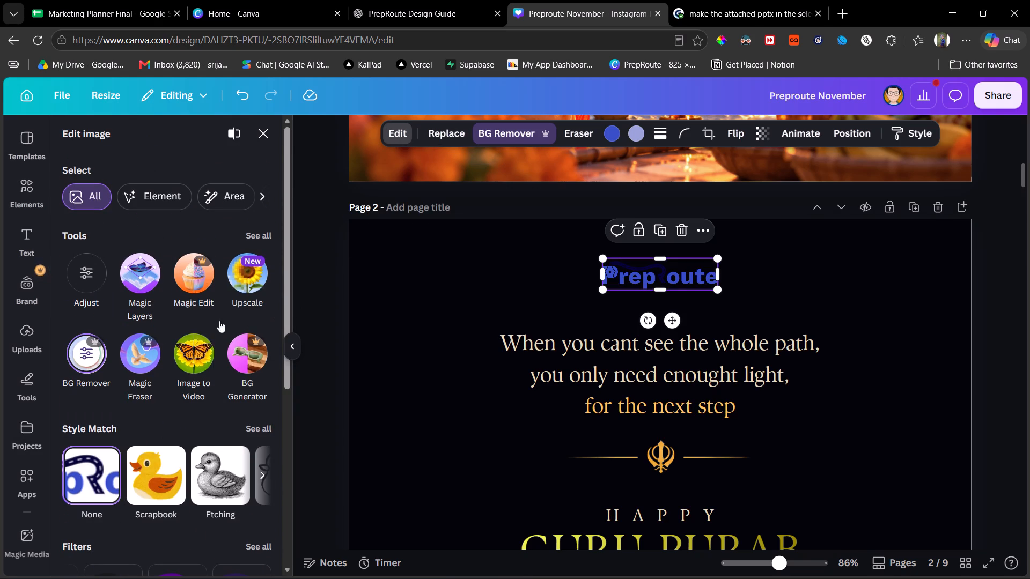
pyautogui.scroll(-7, 192, 343)
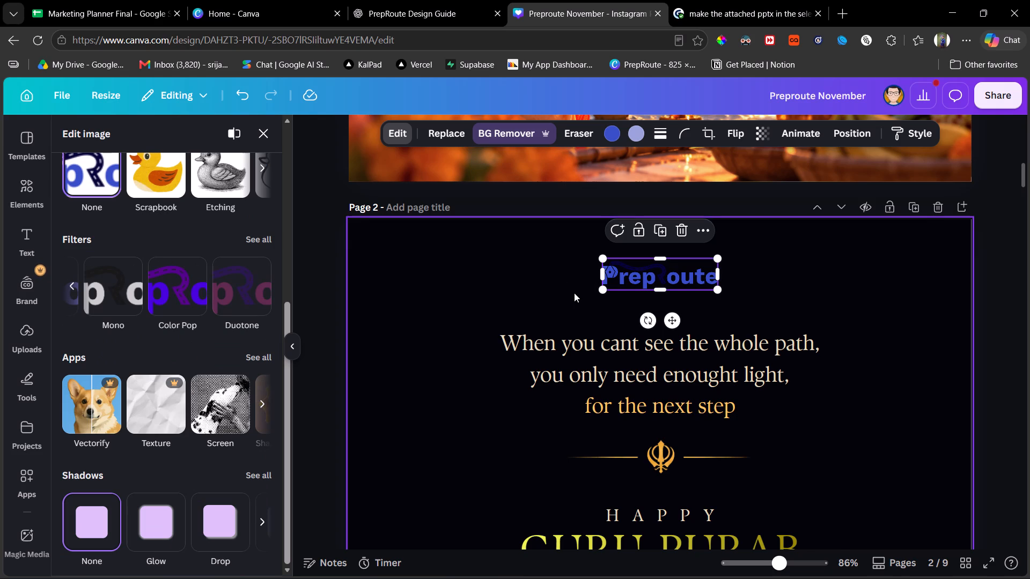
# Extend the Khanda strip's upper edge to just above the page, about 474 px high, bringing back its gold PrepRoute logo.
pyautogui.click(485, 448)
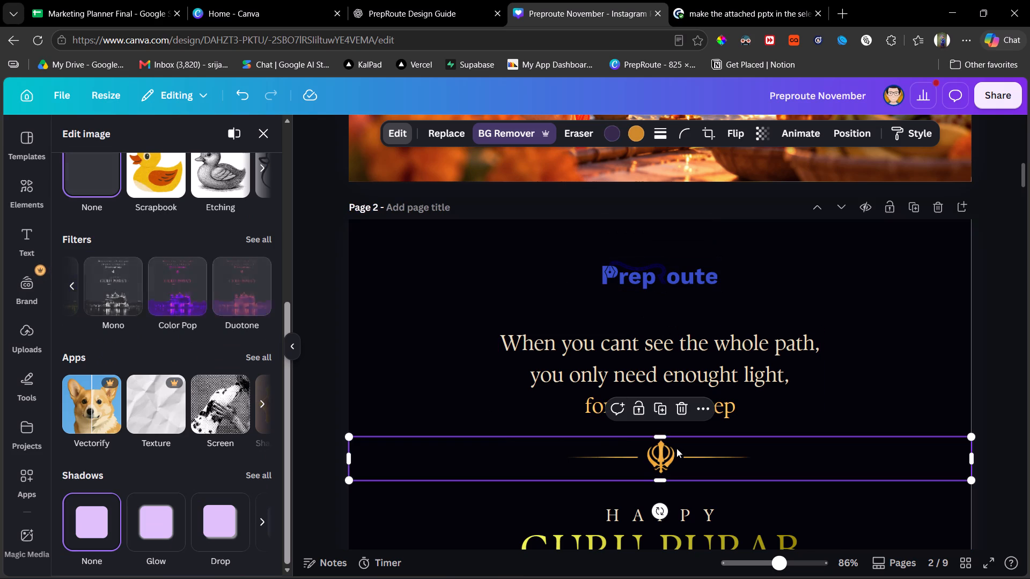
pyautogui.moveTo(656, 438); pyautogui.dragTo(673, 209)
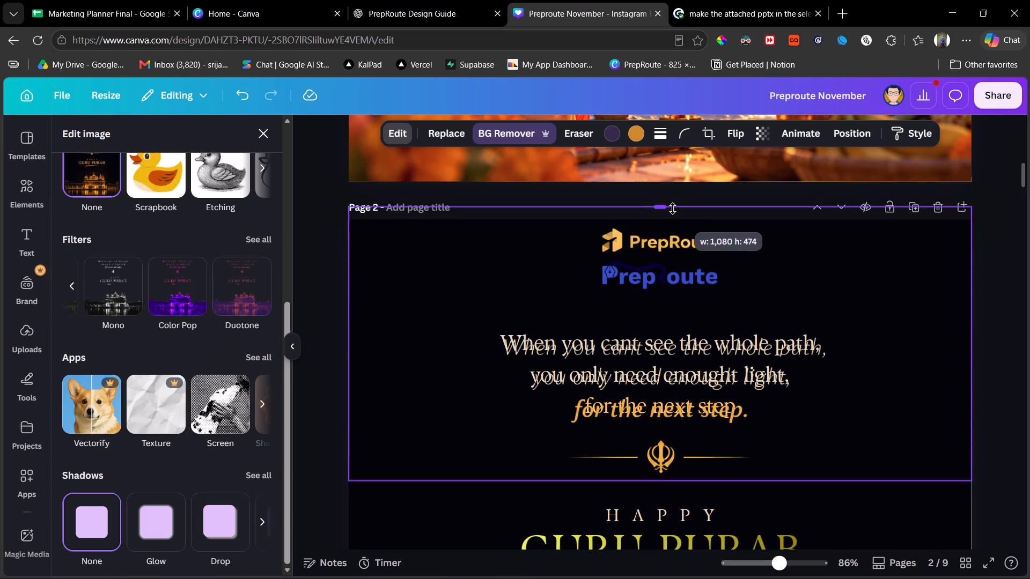
# Apply the Duotone filter to the pasted PrepRoute logo.
pyautogui.click(685, 270)
pyautogui.scroll(-1, 249, 383)
pyautogui.hscroll(-1, 215, 347)
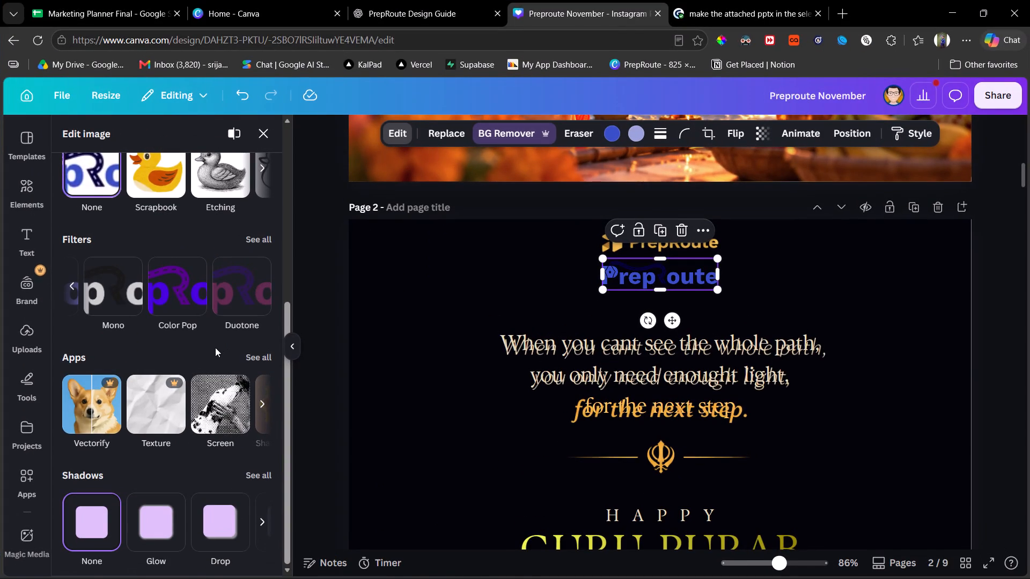
pyautogui.hscroll(-1, 215, 347)
pyautogui.hscroll(-8, 215, 420)
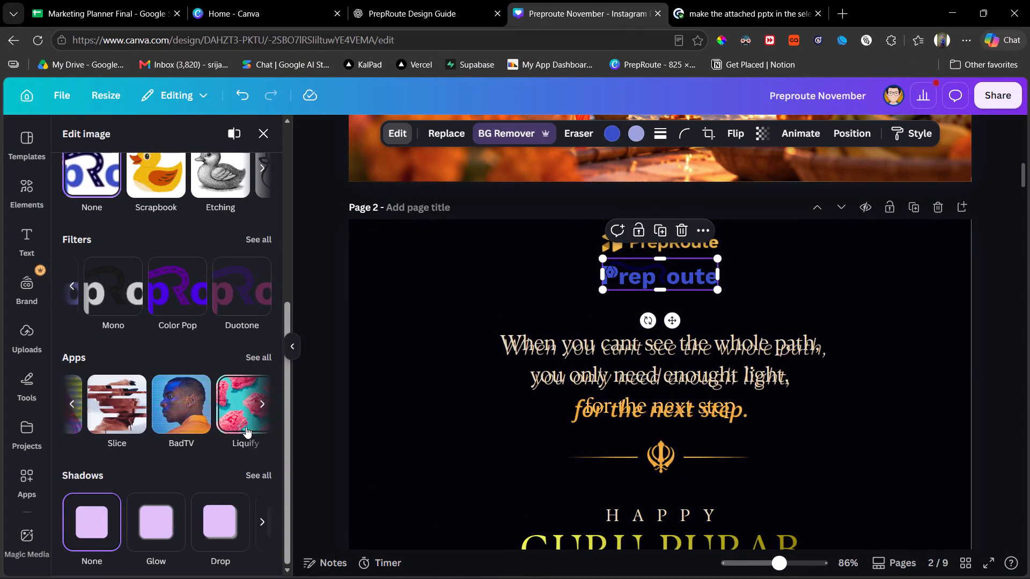
pyautogui.hscroll(-3, 246, 427)
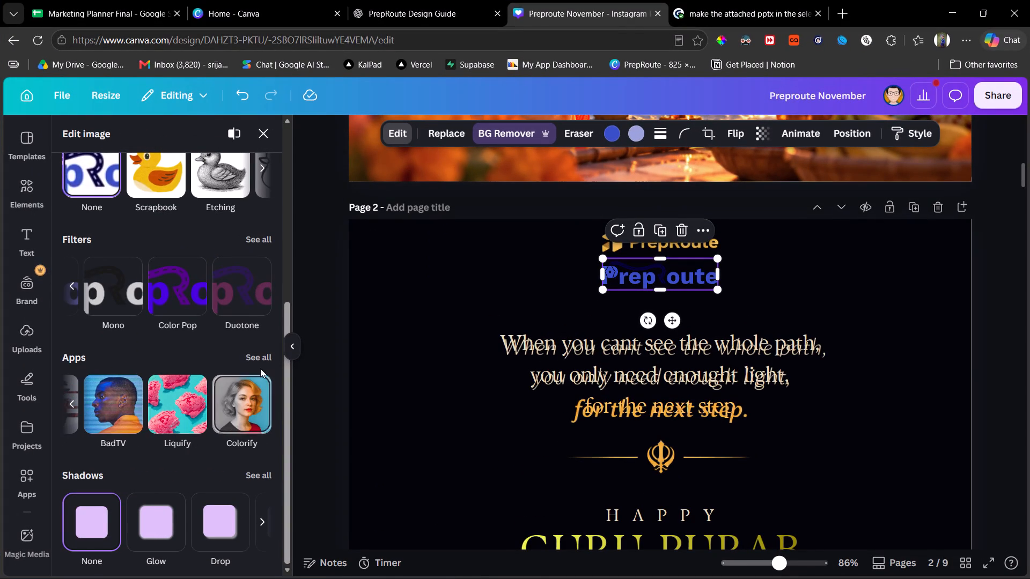
pyautogui.scroll(3, 242, 329)
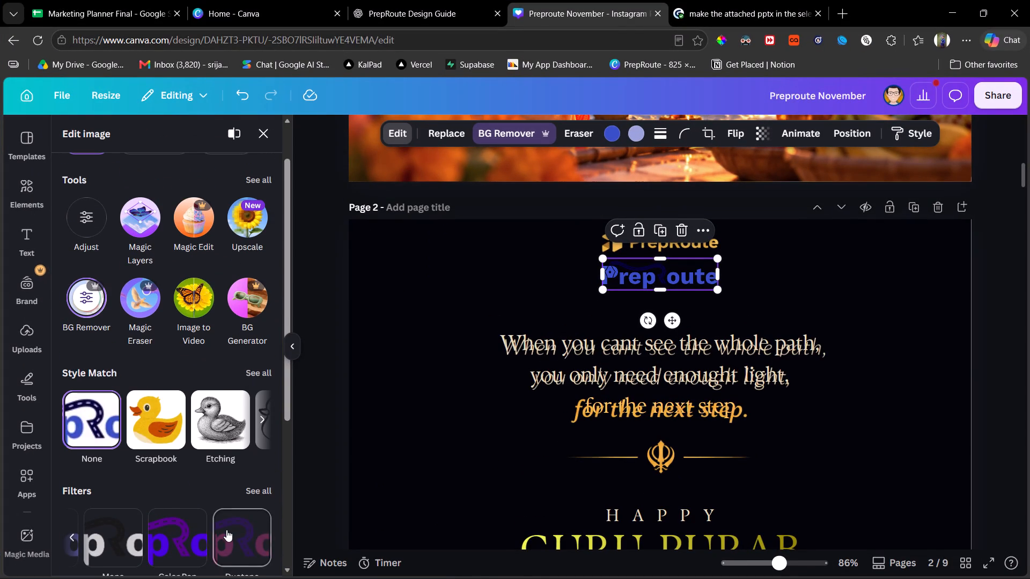
pyautogui.scroll(-1, 226, 530)
pyautogui.hscroll(-1, 226, 530)
pyautogui.click(250, 500)
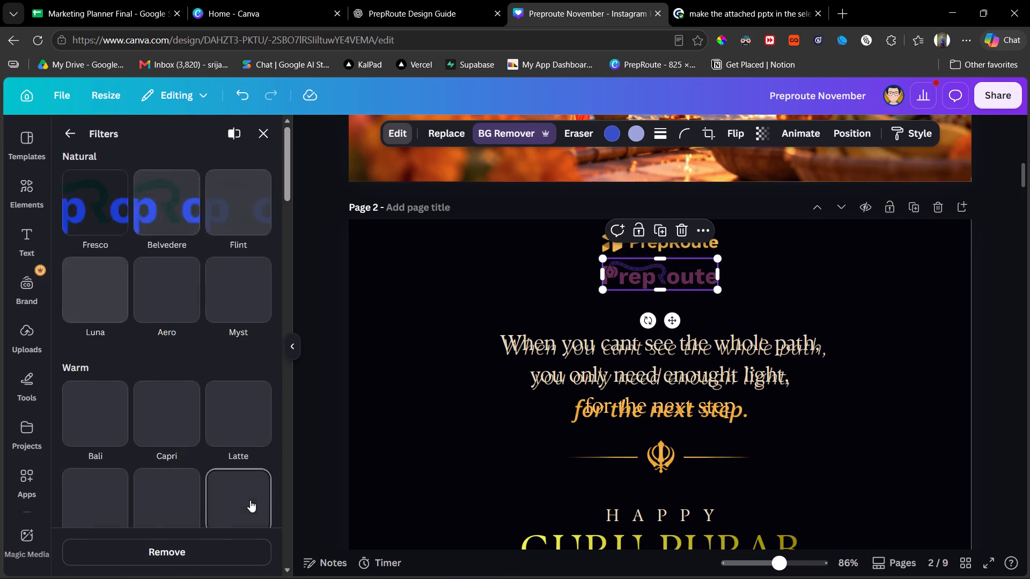
# Recolour the pasted PrepRoute logo's Cherry duotone highlights and shadows with gold sampled from the reference logo above, using #F9BE53 for the shadows.
pyautogui.click(253, 295)
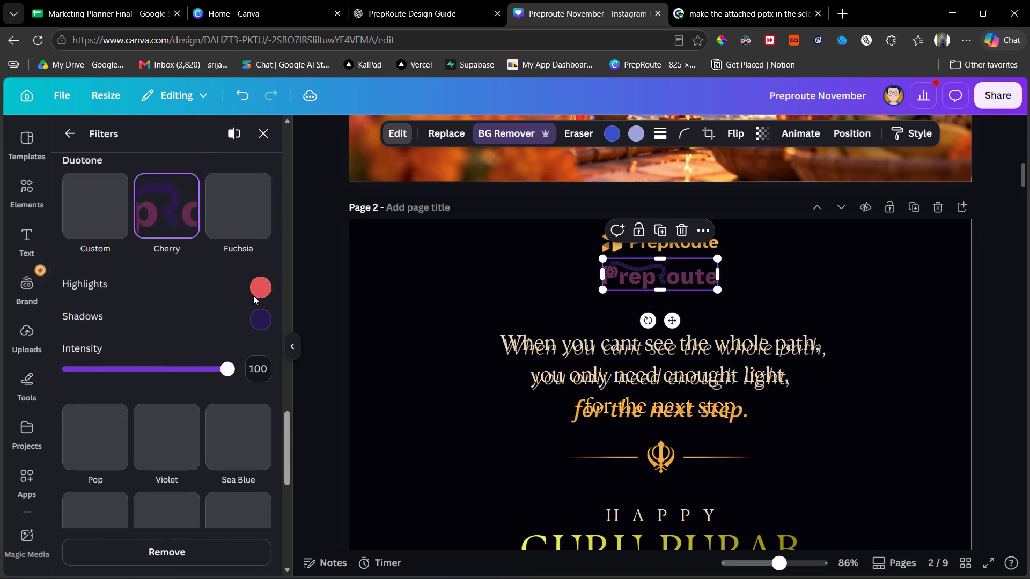
pyautogui.click(254, 293)
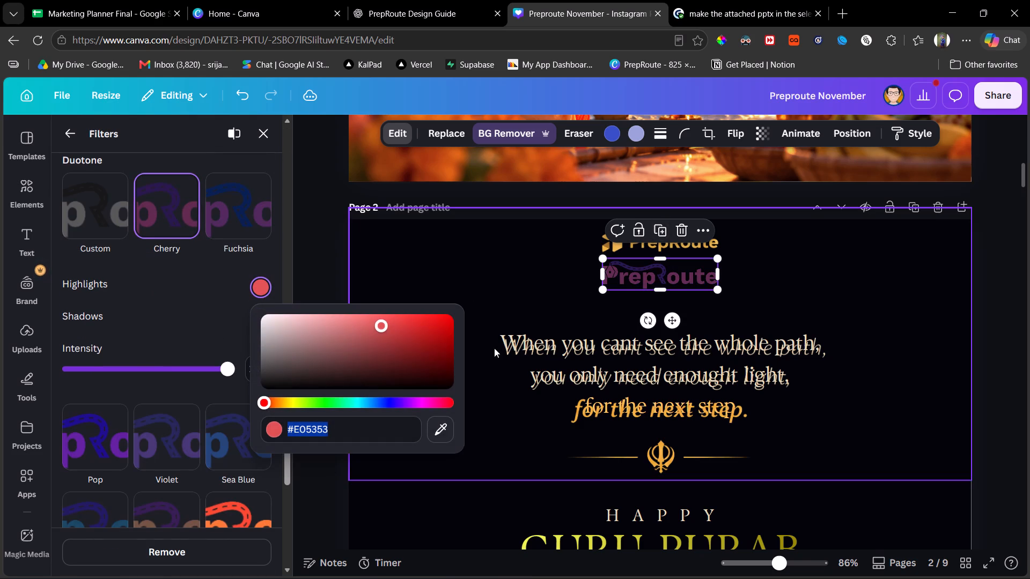
pyautogui.scroll(1, 713, 289)
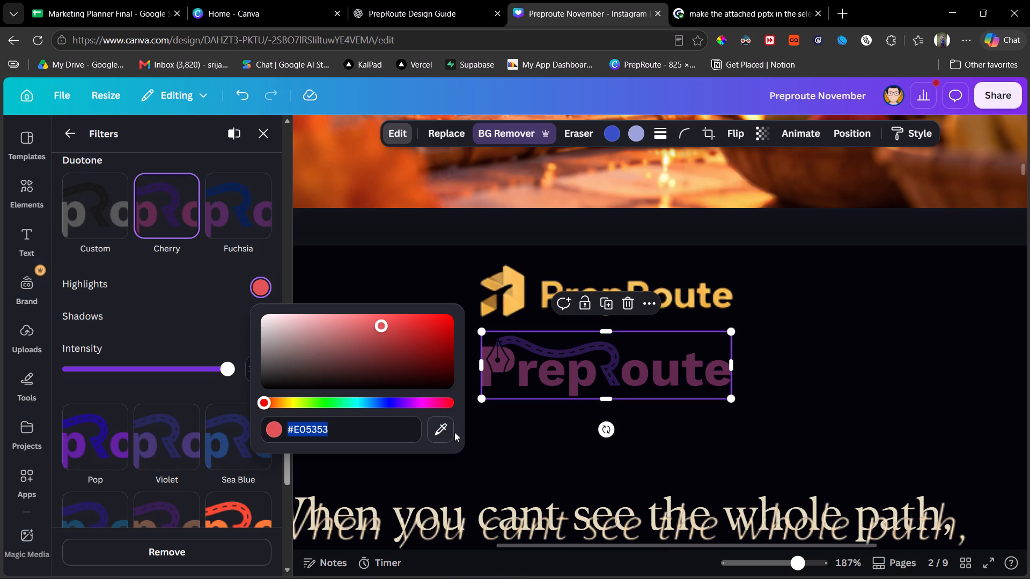
pyautogui.click(438, 429)
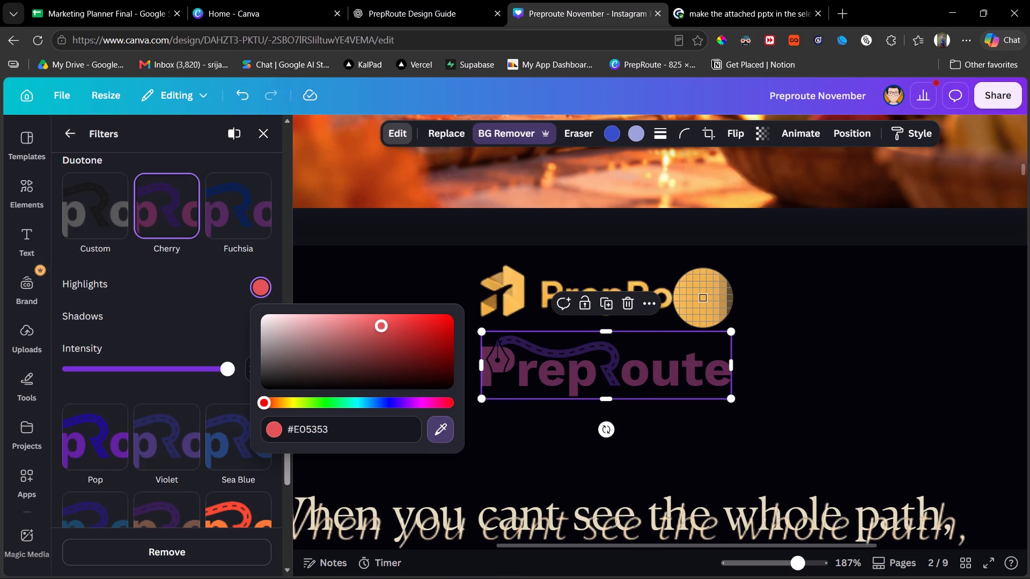
pyautogui.click(703, 298)
pyautogui.click(199, 333)
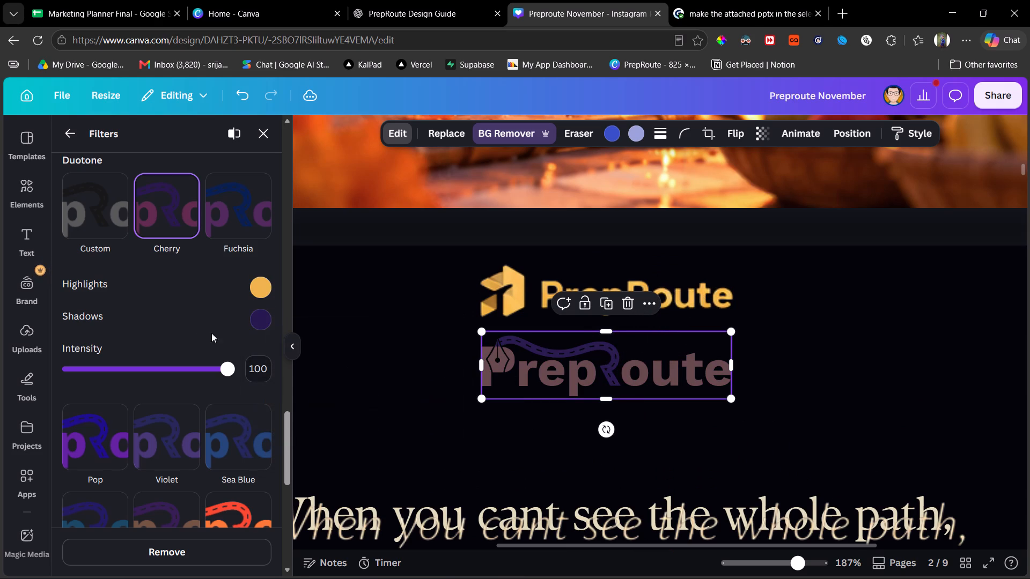
pyautogui.click(256, 318)
pyautogui.click(439, 463)
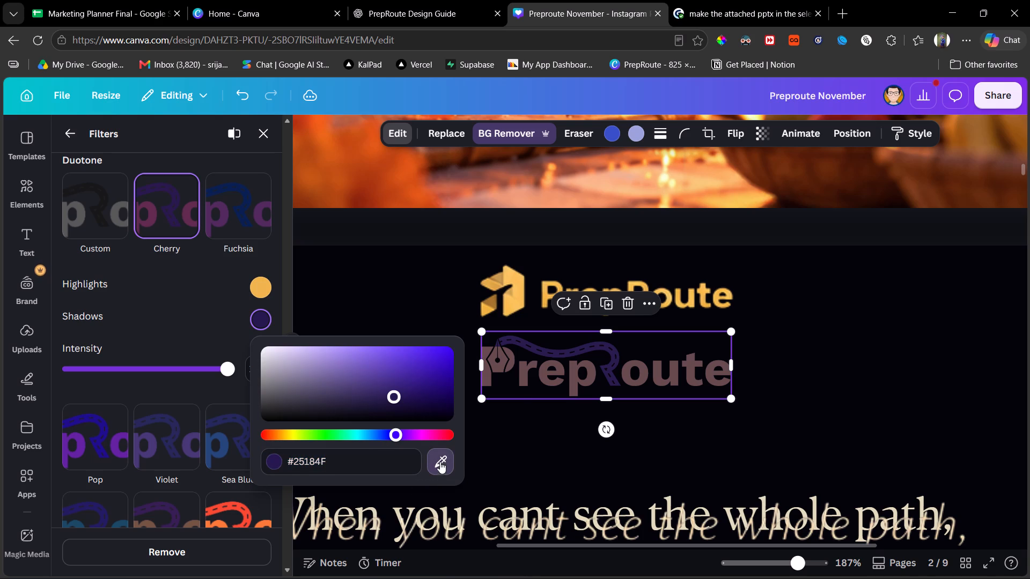
pyautogui.click(520, 292)
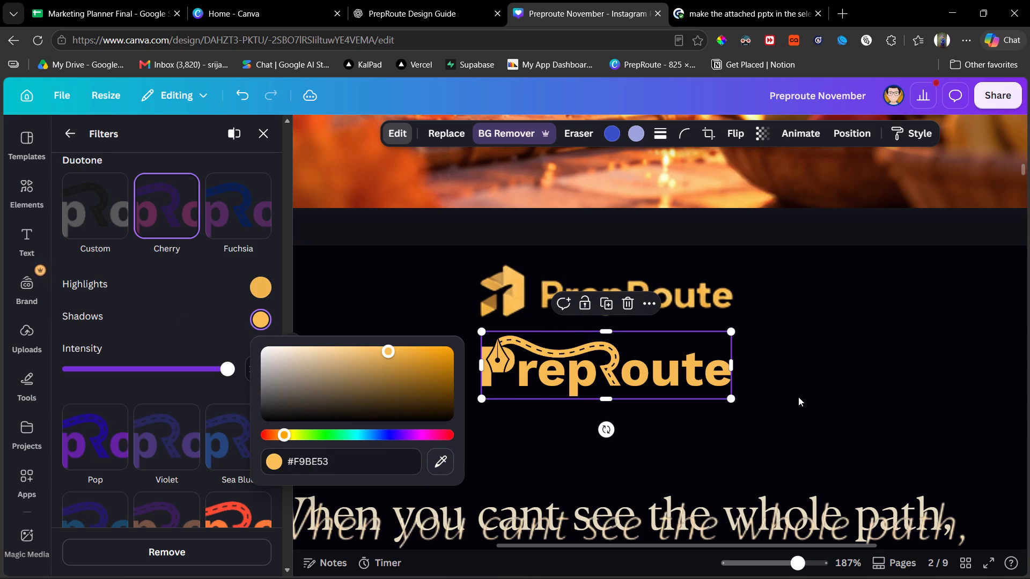
pyautogui.click(811, 398)
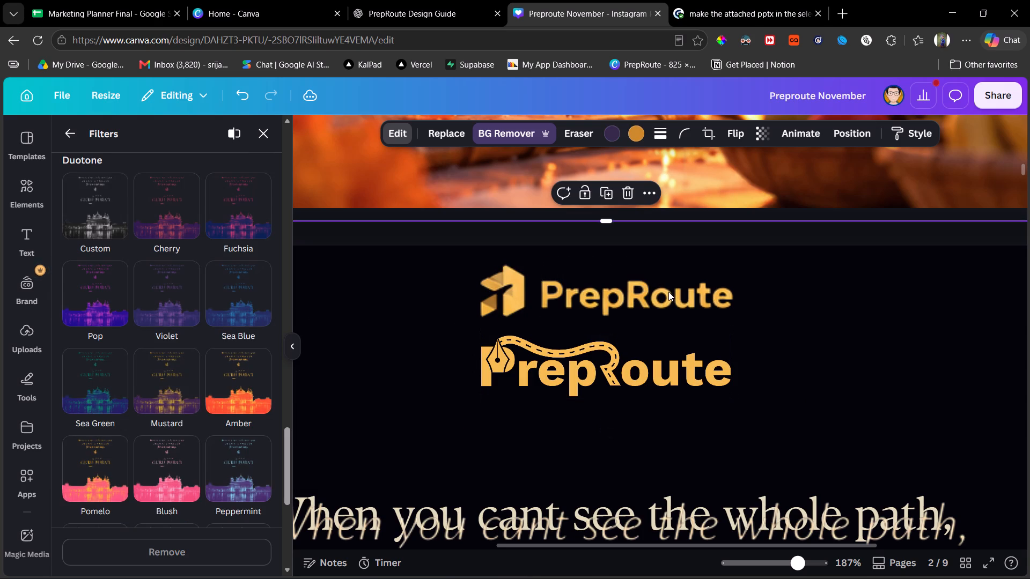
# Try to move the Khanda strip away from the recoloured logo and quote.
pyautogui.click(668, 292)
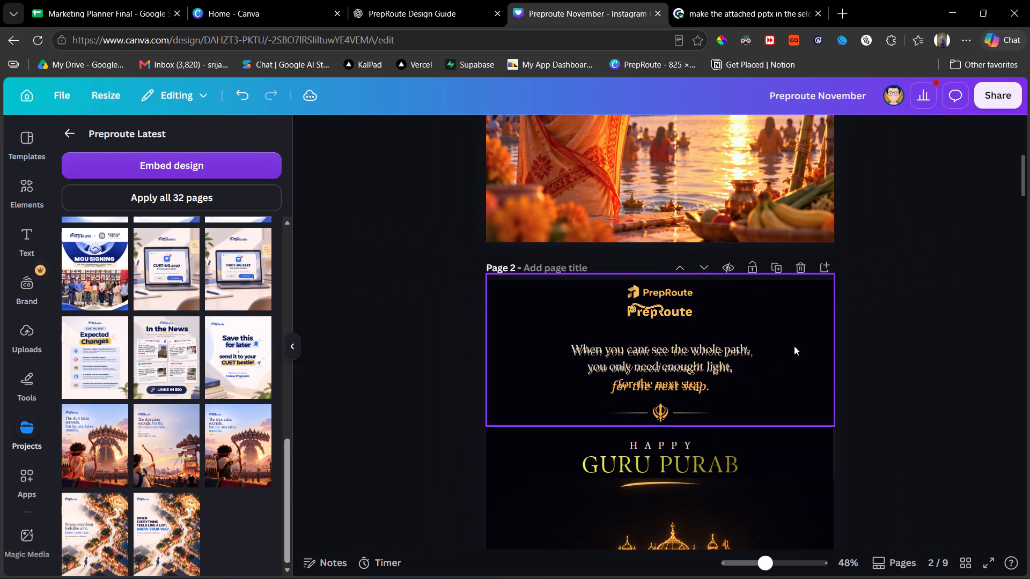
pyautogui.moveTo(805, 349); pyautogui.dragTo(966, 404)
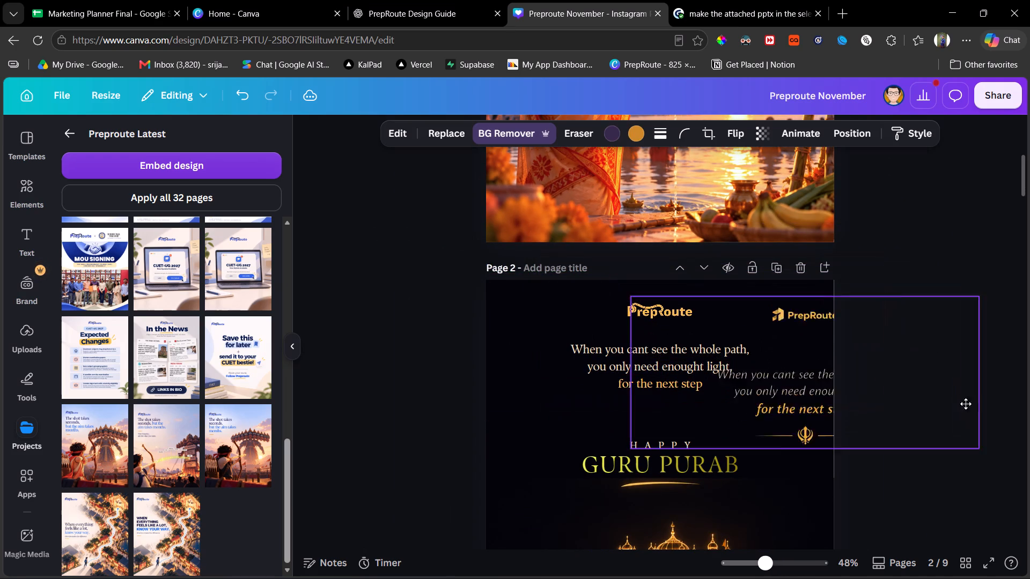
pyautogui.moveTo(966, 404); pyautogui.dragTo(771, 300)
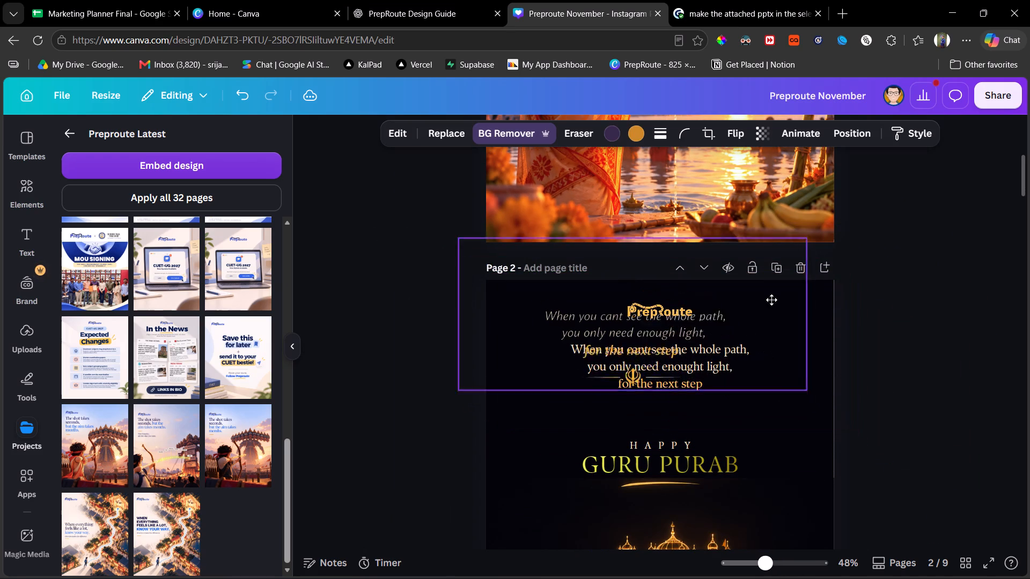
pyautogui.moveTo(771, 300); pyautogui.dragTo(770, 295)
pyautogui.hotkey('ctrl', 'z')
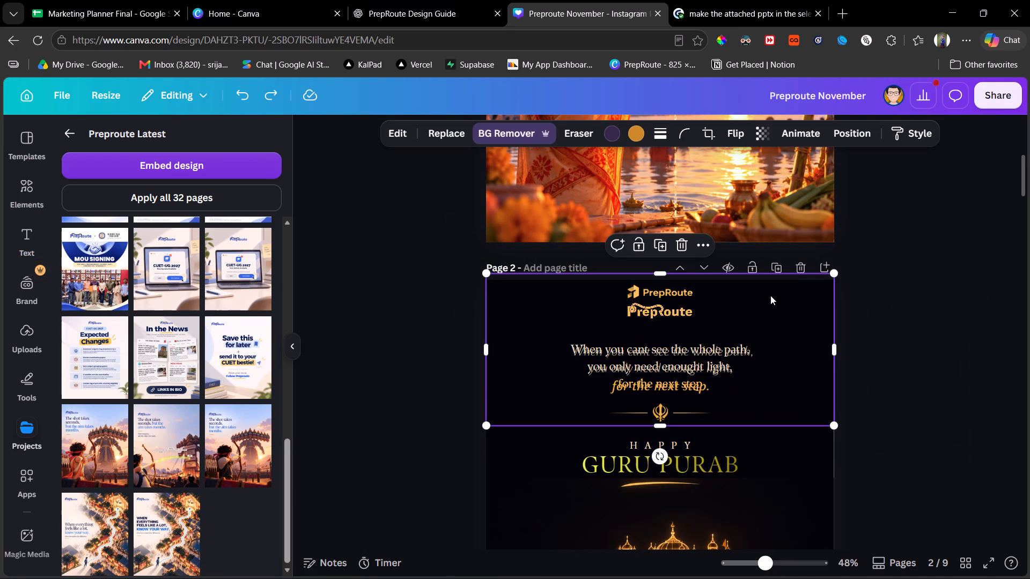
# Crop the Khanda strip's upper edge down to just above the emblem, leaving it about 76 px high.
pyautogui.moveTo(659, 271); pyautogui.dragTo(704, 369)
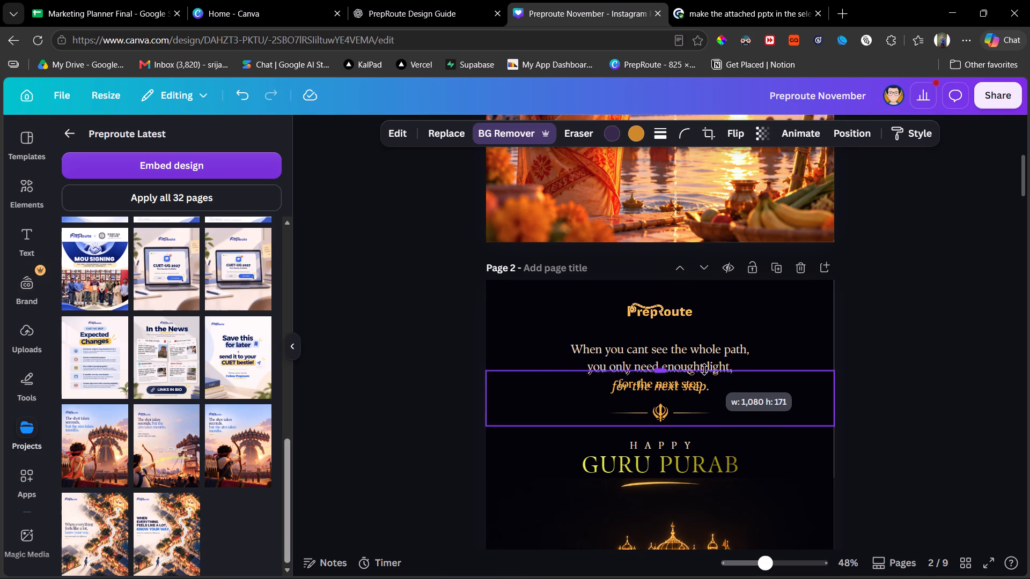
pyautogui.moveTo(704, 369); pyautogui.dragTo(705, 399)
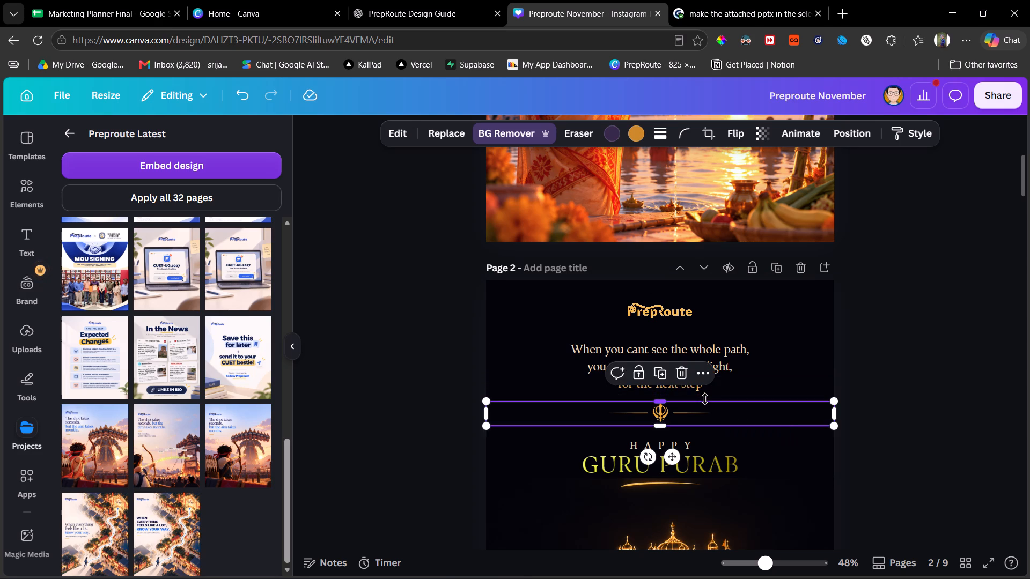
pyautogui.click(908, 353)
# Shrink the gold PrepRoute logo to about 173 px wide and centre it above the quote.
pyautogui.click(681, 310)
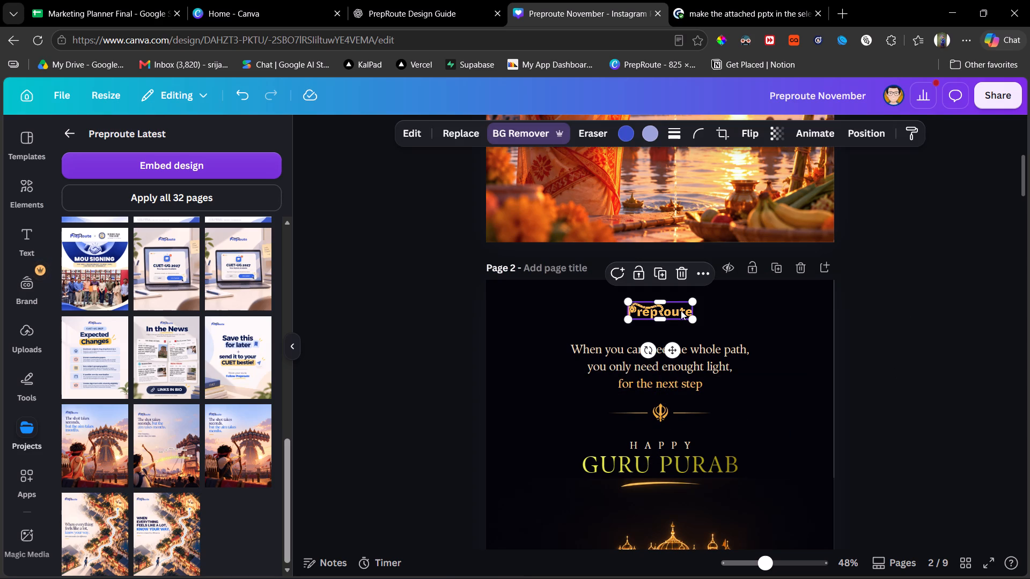
pyautogui.moveTo(689, 315); pyautogui.dragTo(682, 311)
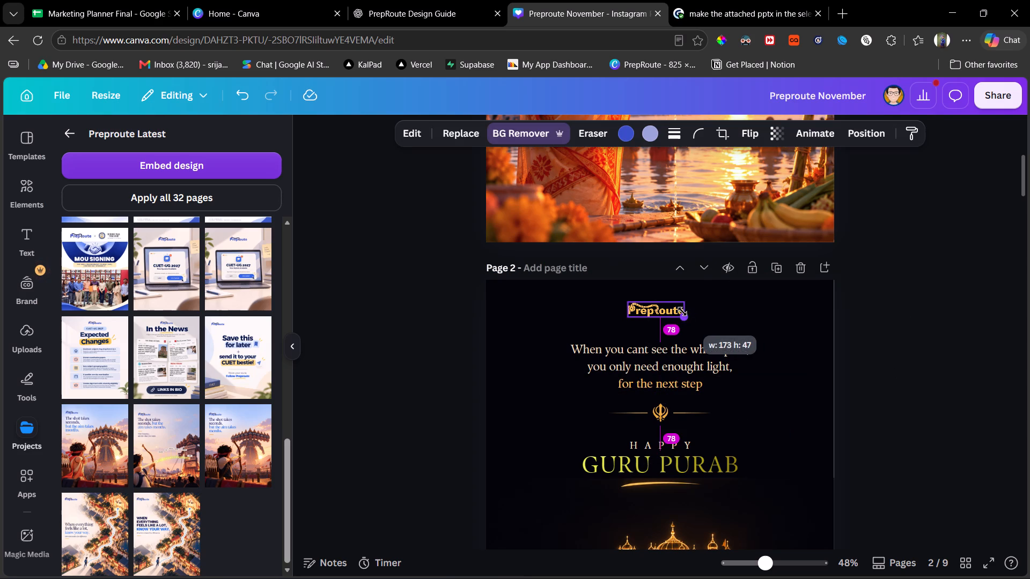
pyautogui.moveTo(682, 311); pyautogui.dragTo(681, 311)
pyautogui.moveTo(667, 349); pyautogui.dragTo(673, 348)
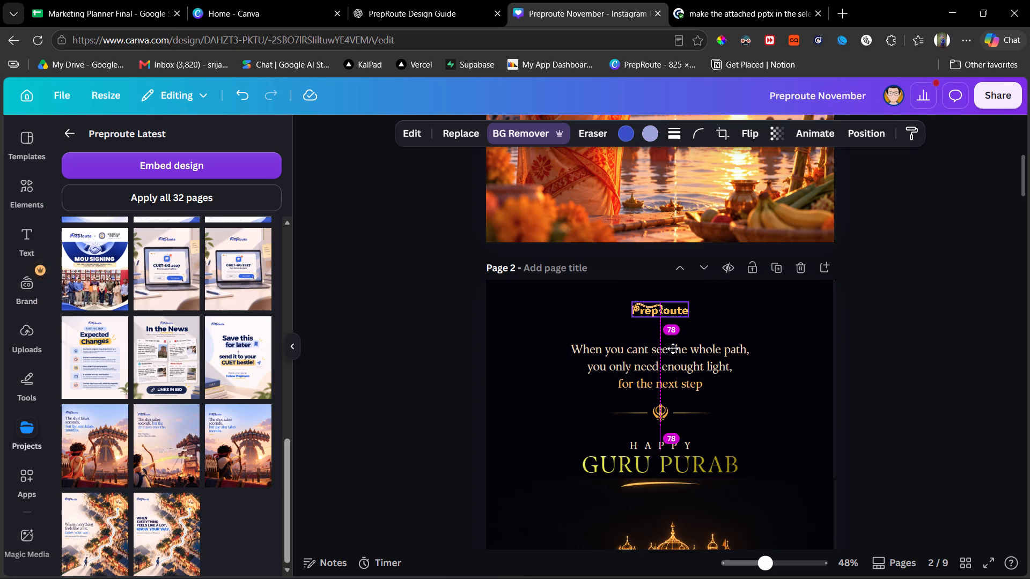
pyautogui.moveTo(673, 348); pyautogui.dragTo(675, 348)
pyautogui.click(846, 396)
# Examine the Guru Purab page from the logo and quote down to the temple's reflection and the page's lower edge.
pyautogui.scroll(-1, 865, 399)
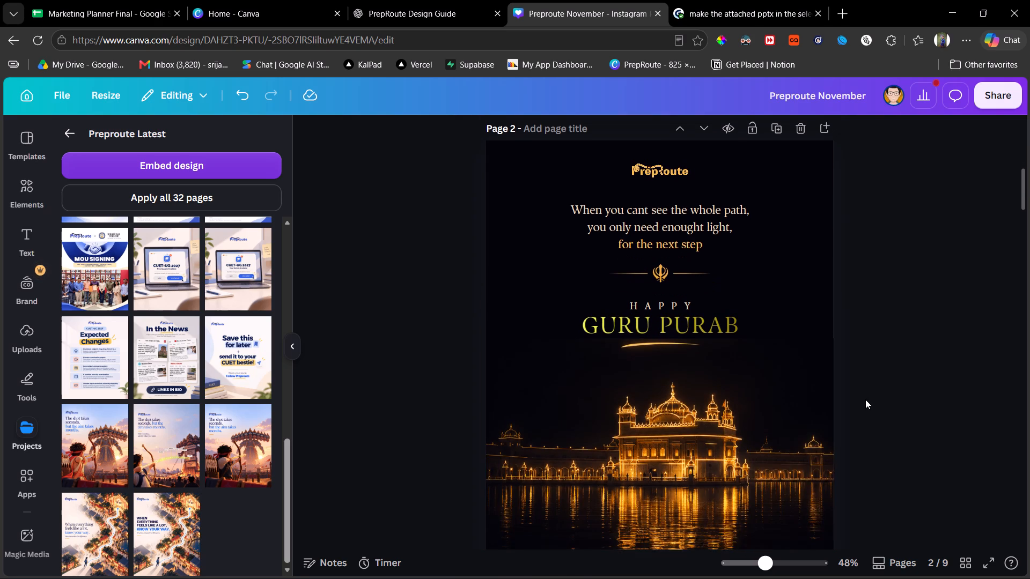
pyautogui.scroll(-1, 865, 399)
pyautogui.click(807, 290)
pyautogui.click(931, 475)
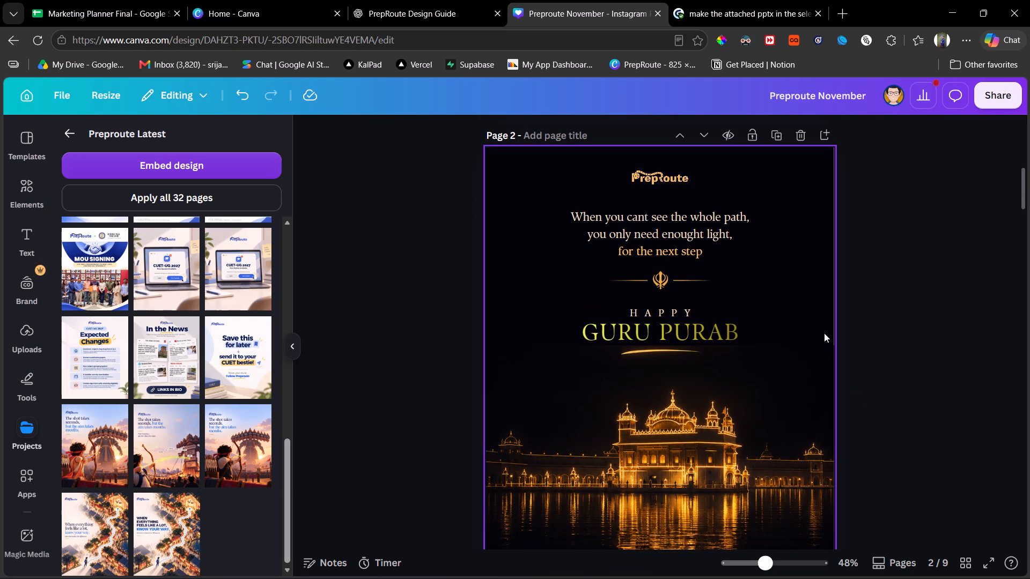
pyautogui.moveTo(808, 313); pyautogui.dragTo(735, 317)
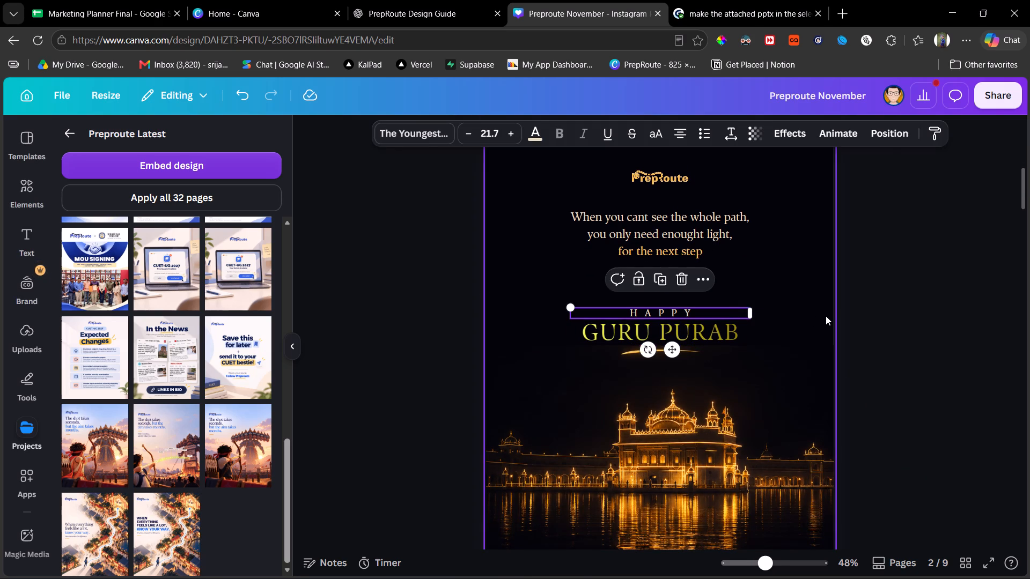
pyautogui.click(1029, 383)
pyautogui.click(985, 382)
pyautogui.scroll(-2, 985, 382)
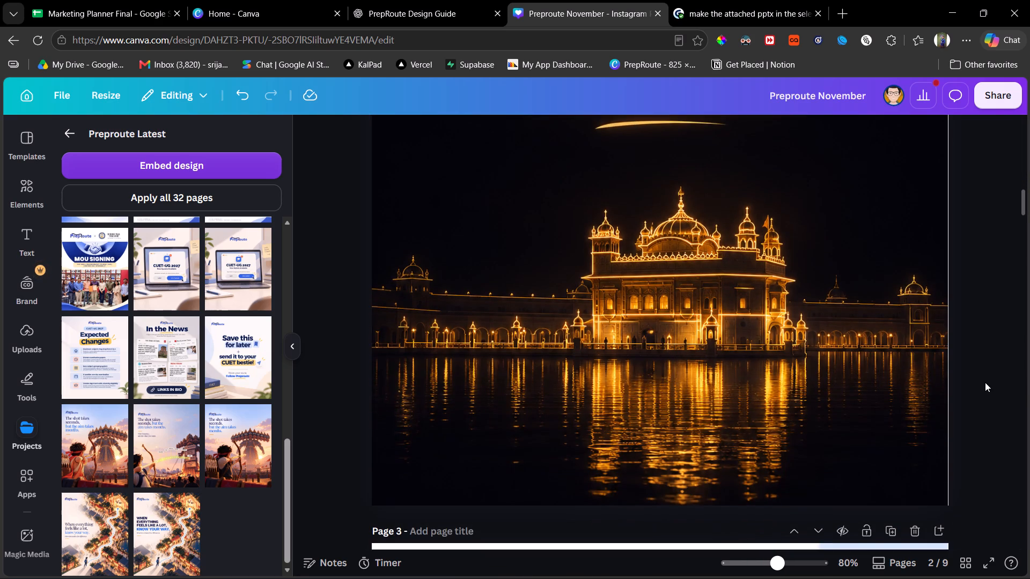
pyautogui.scroll(-1, 985, 382)
pyautogui.hscroll(-3, 719, 410)
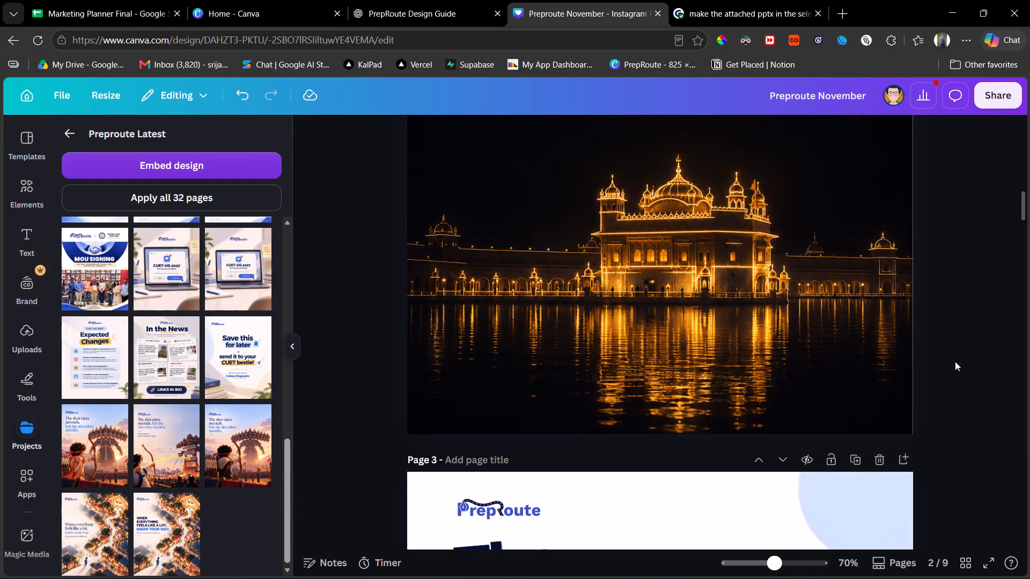
pyautogui.click(954, 362)
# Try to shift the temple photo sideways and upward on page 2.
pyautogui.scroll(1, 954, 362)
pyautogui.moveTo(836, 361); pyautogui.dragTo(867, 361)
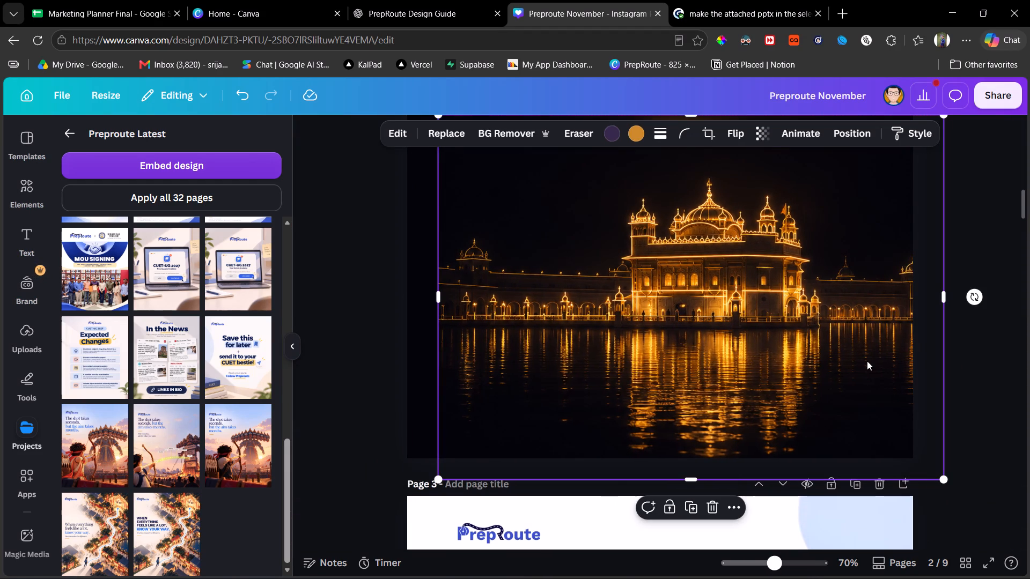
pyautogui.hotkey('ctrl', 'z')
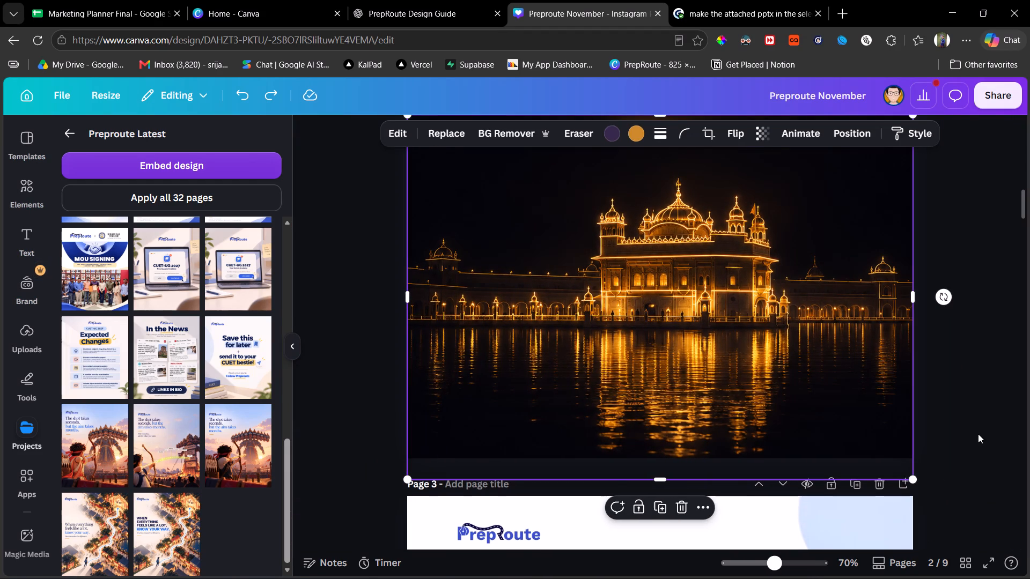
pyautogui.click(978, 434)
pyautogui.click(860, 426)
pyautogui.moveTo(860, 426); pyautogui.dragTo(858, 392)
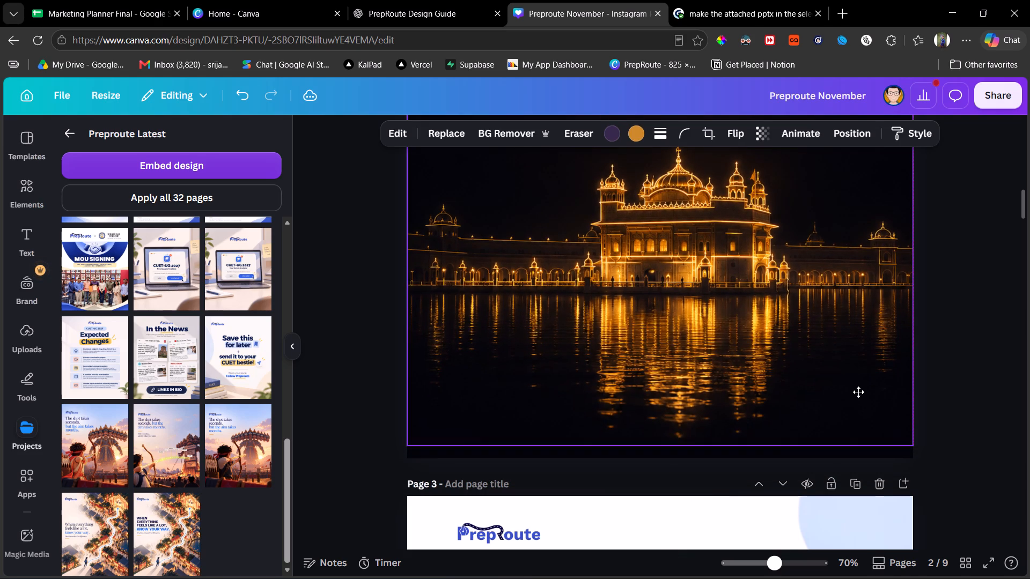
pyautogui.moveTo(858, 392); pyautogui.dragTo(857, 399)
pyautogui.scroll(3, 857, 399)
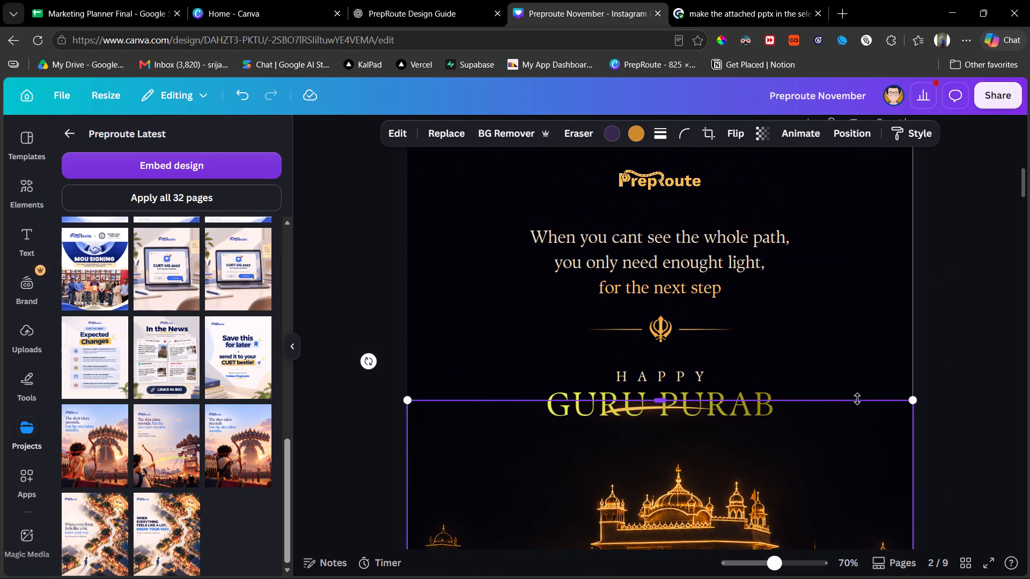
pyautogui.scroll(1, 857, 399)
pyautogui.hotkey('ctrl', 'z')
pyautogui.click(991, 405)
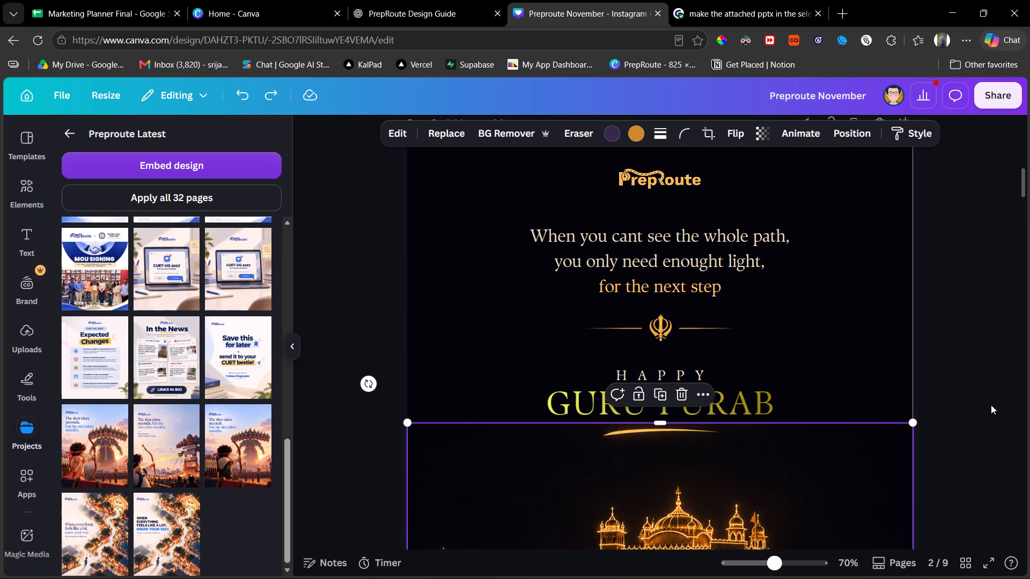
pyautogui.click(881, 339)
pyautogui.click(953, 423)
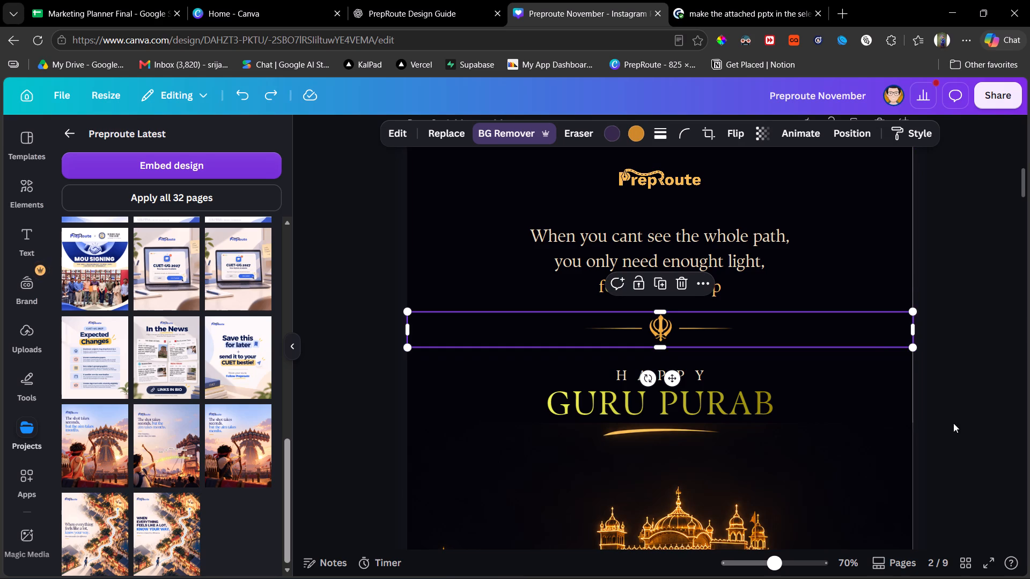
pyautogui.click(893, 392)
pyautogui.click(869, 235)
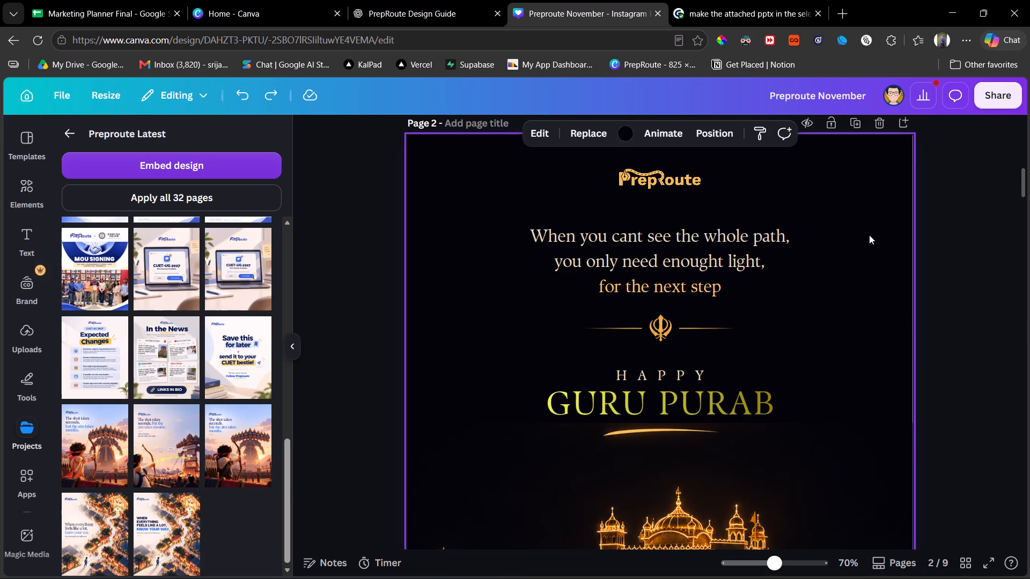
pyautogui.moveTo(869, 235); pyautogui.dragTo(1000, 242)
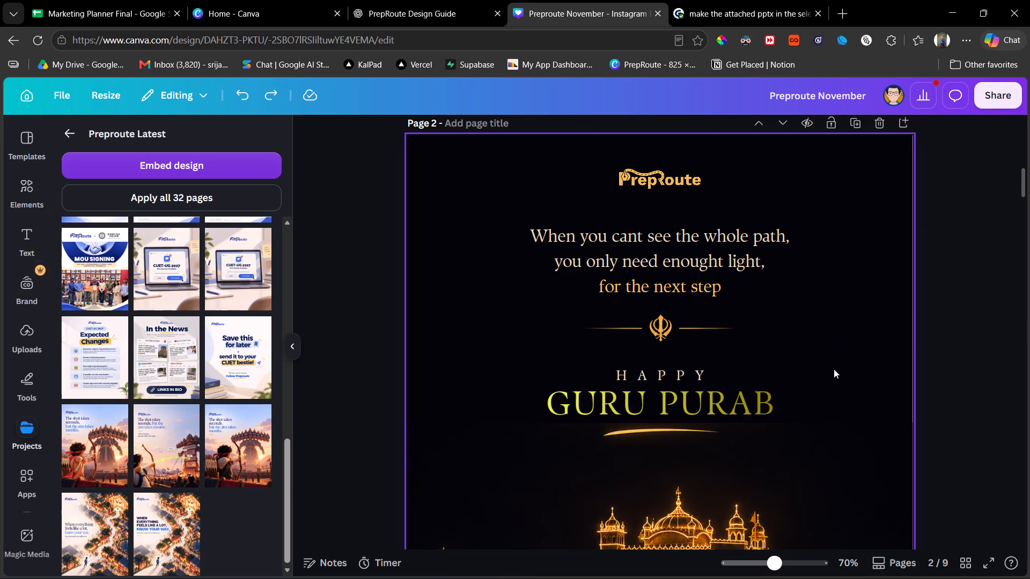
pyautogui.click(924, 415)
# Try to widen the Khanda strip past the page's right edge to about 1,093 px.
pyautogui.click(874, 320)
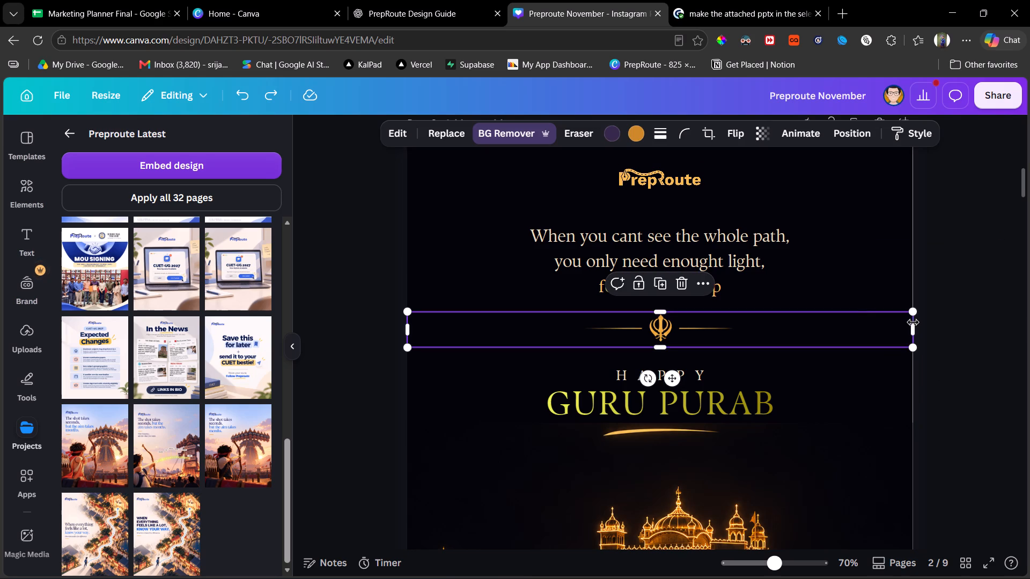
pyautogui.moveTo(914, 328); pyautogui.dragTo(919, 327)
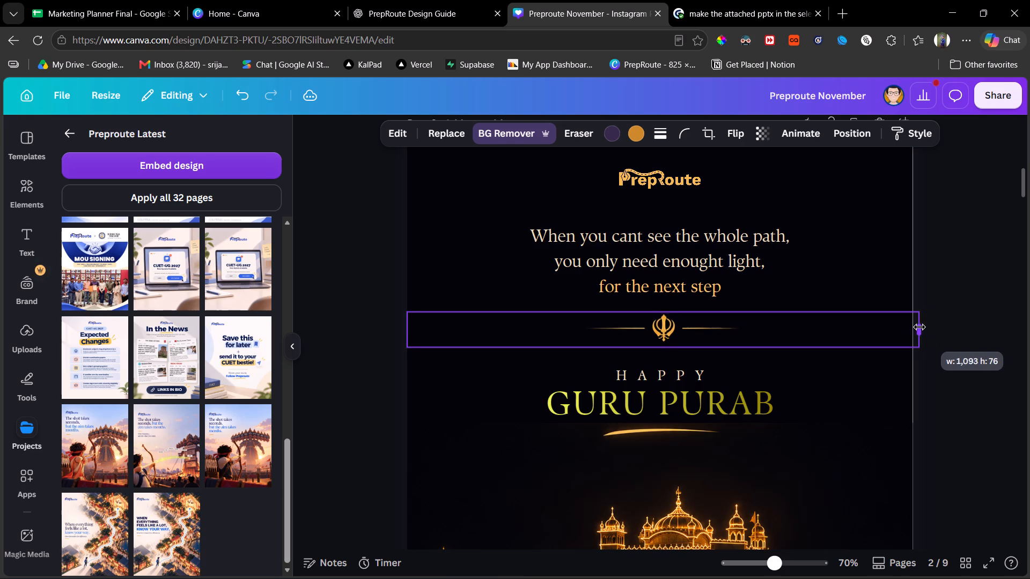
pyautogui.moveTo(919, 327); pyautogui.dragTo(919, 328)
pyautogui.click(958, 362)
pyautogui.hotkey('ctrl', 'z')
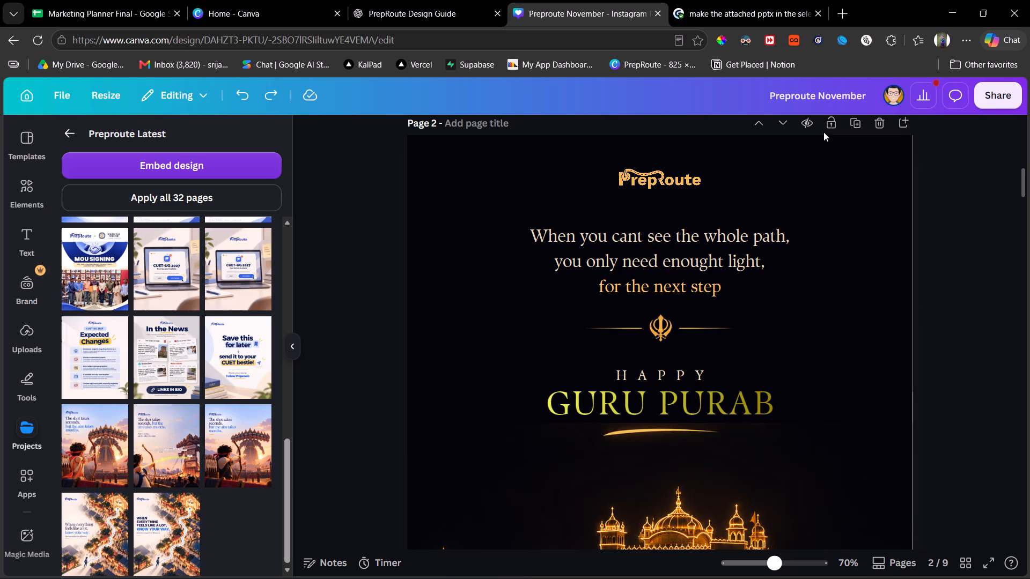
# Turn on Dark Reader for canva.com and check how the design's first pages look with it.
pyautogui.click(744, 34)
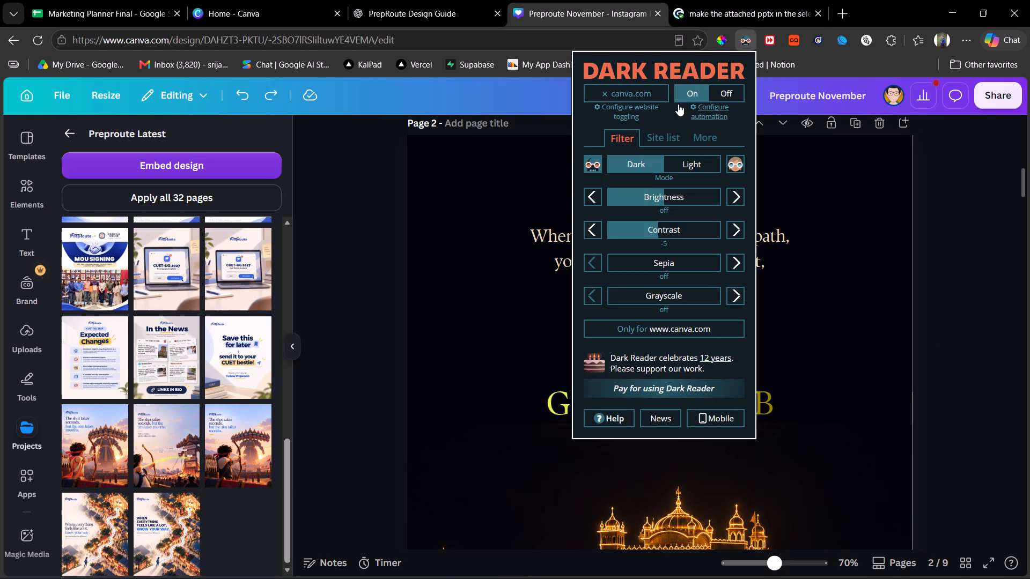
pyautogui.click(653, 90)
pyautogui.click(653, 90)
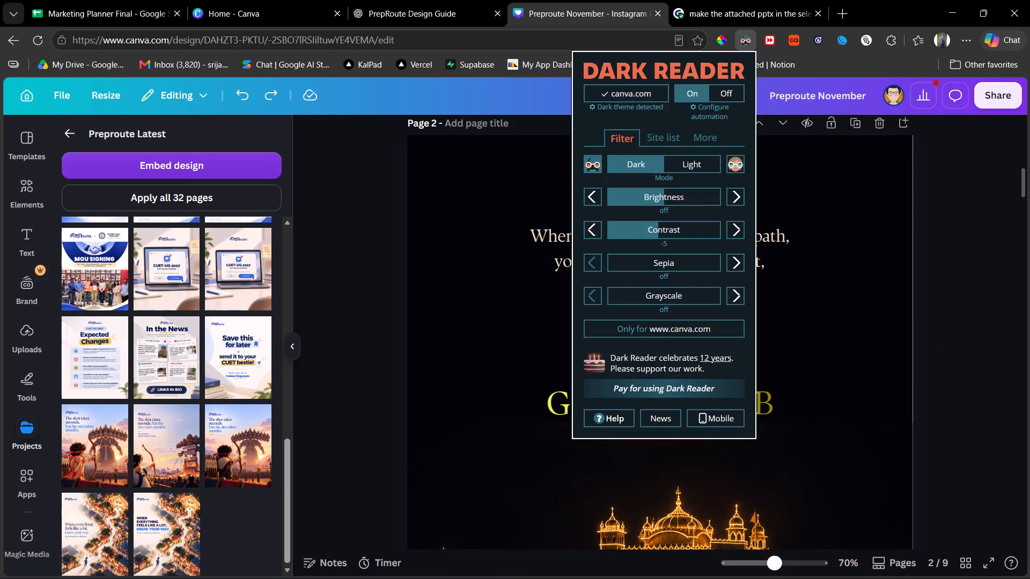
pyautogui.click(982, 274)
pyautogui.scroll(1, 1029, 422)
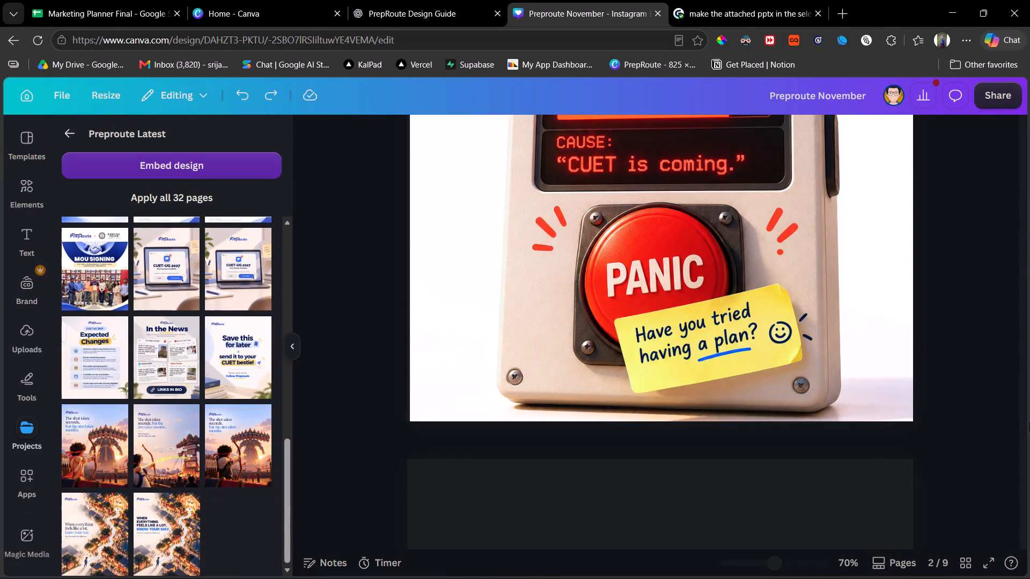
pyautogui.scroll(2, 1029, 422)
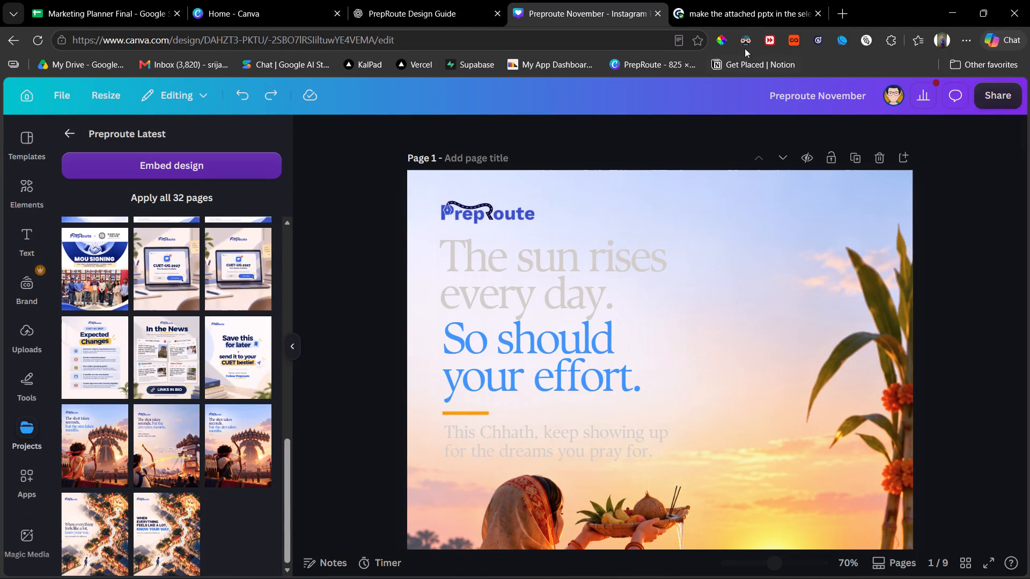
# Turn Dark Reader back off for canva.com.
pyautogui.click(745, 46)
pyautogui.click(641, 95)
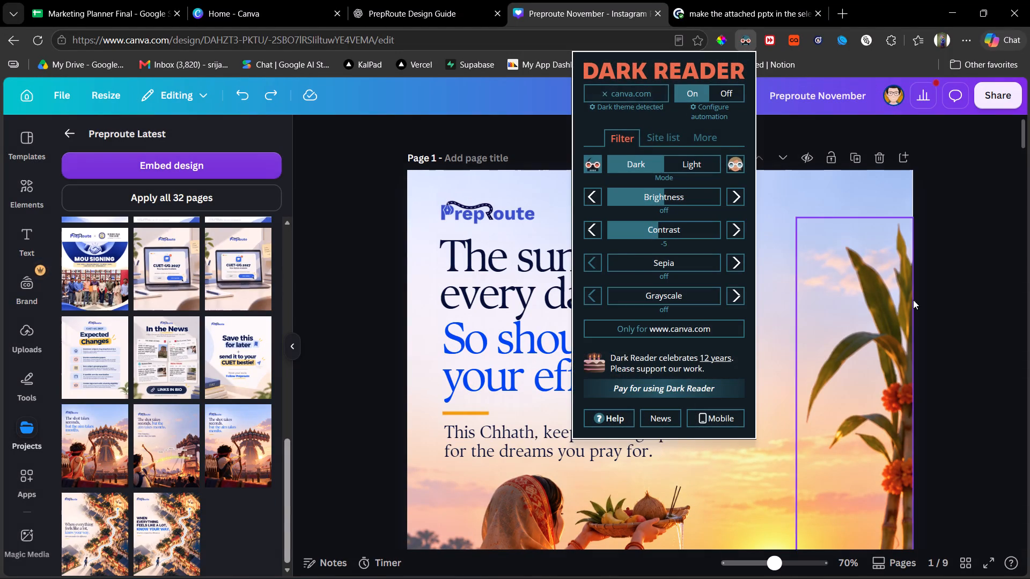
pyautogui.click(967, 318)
pyautogui.scroll(-6, 967, 318)
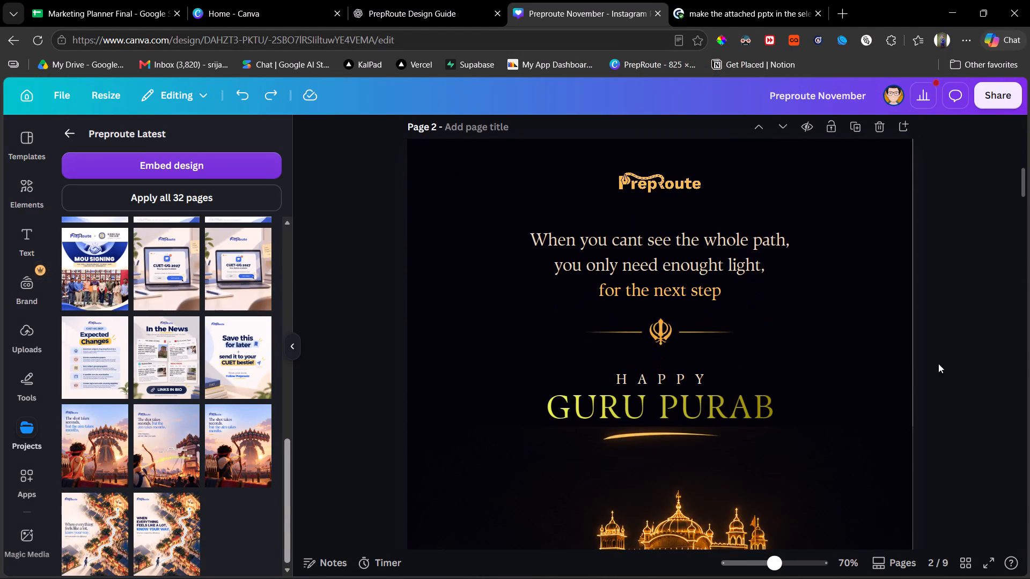
pyautogui.scroll(-4, 830, 294)
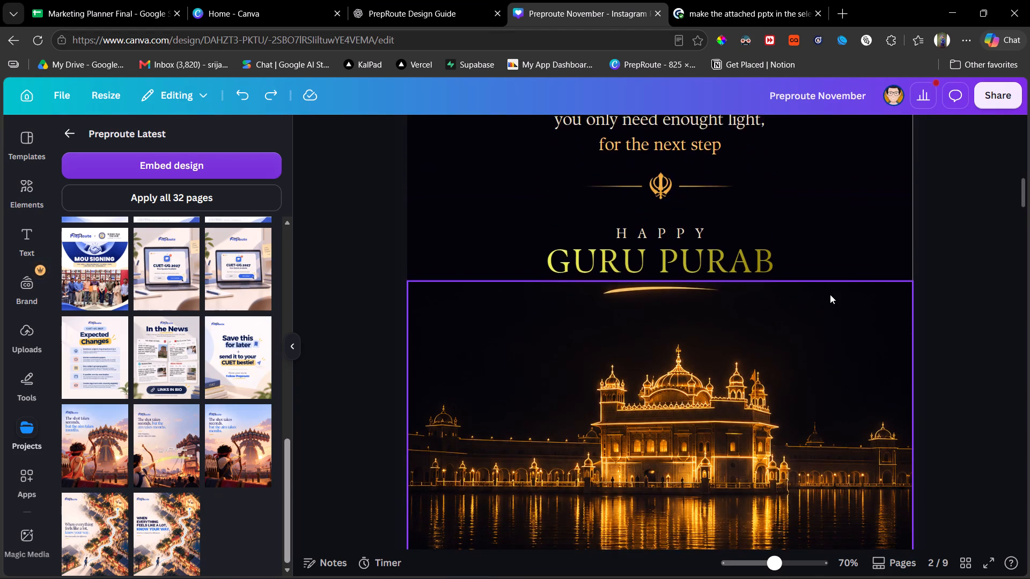
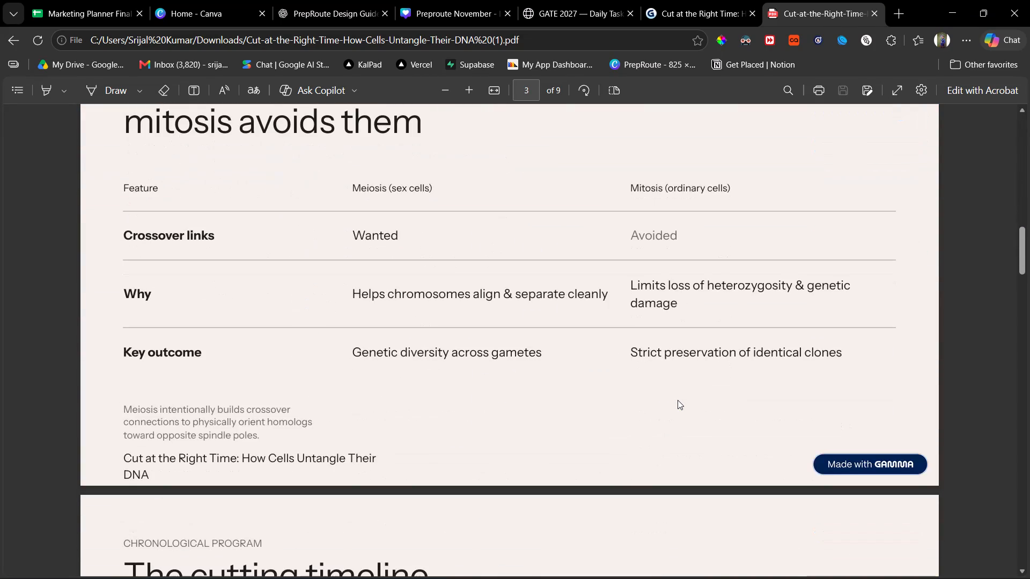
pyautogui.scroll(-1, 678, 400)
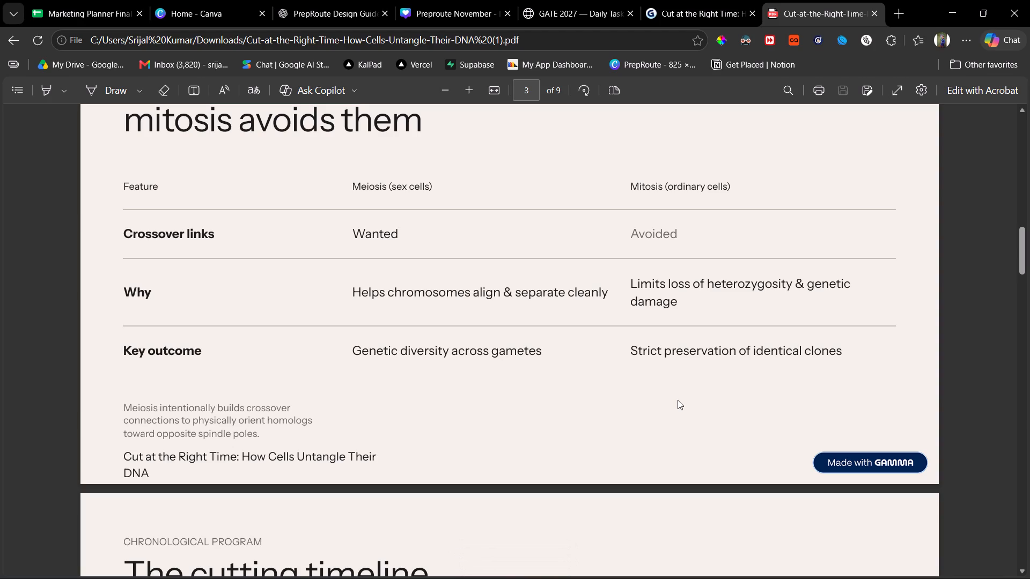
pyautogui.scroll(1, 678, 400)
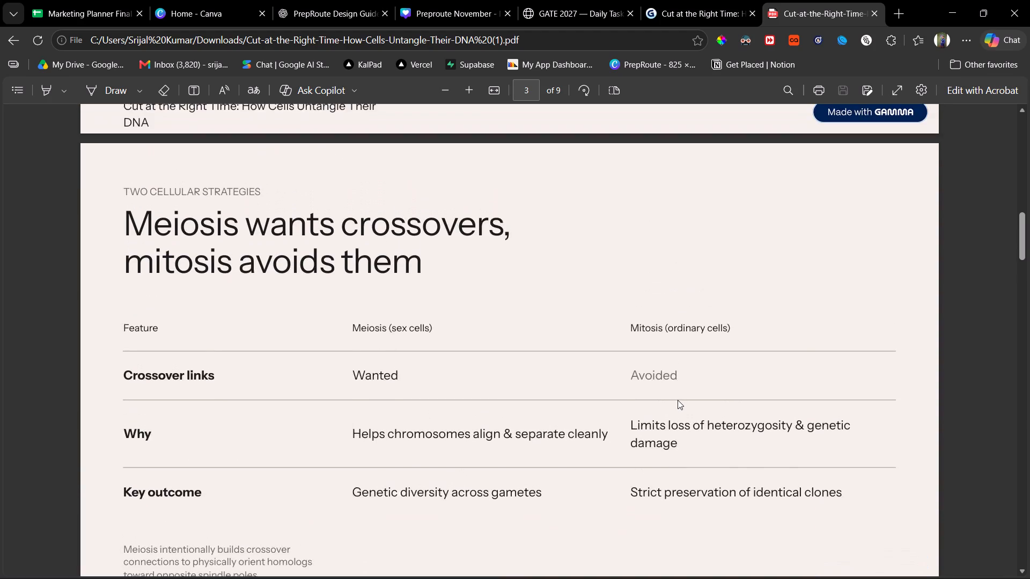
pyautogui.scroll(1, 678, 400)
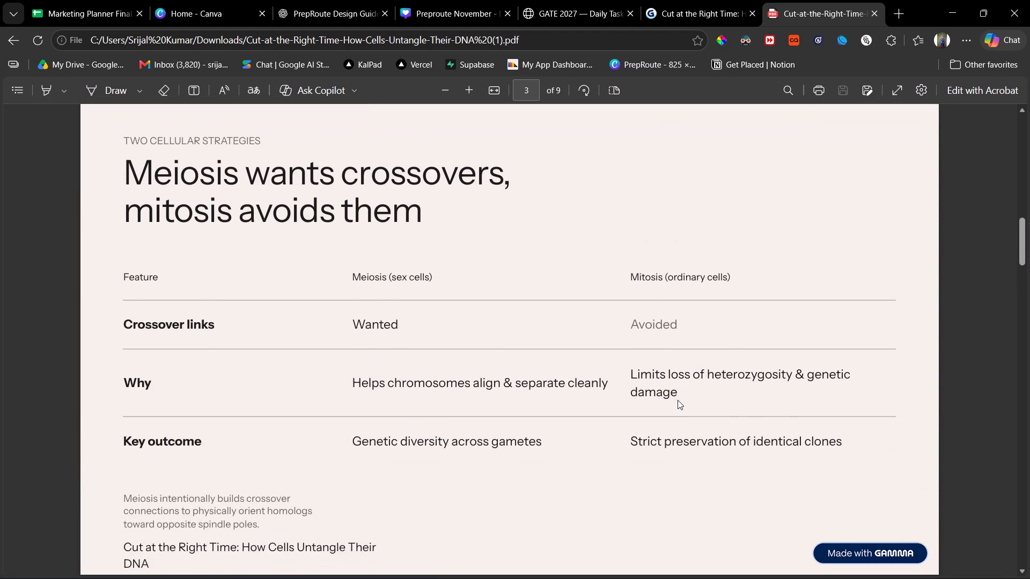
pyautogui.scroll(-3, 678, 400)
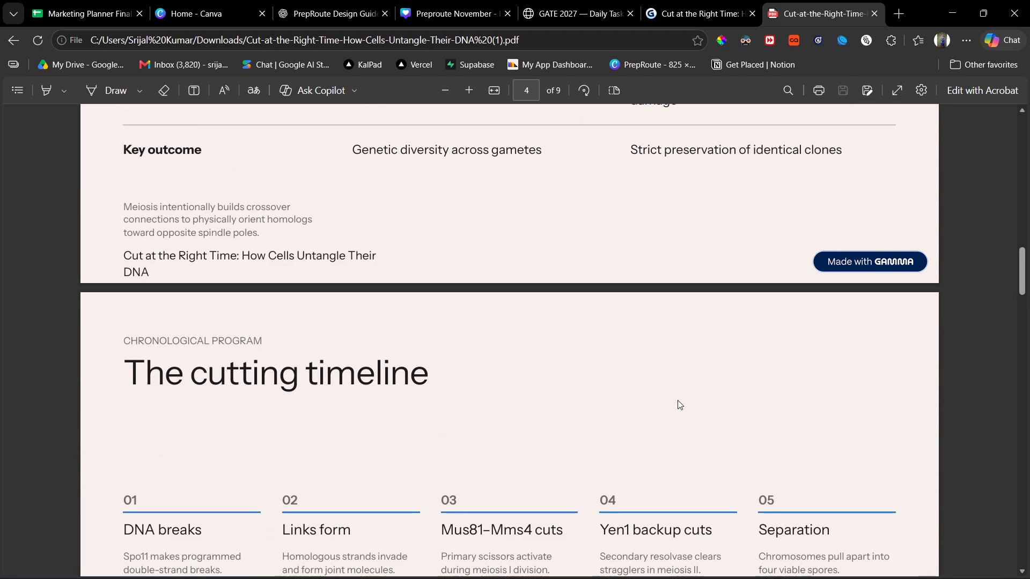
pyautogui.scroll(-4, 678, 400)
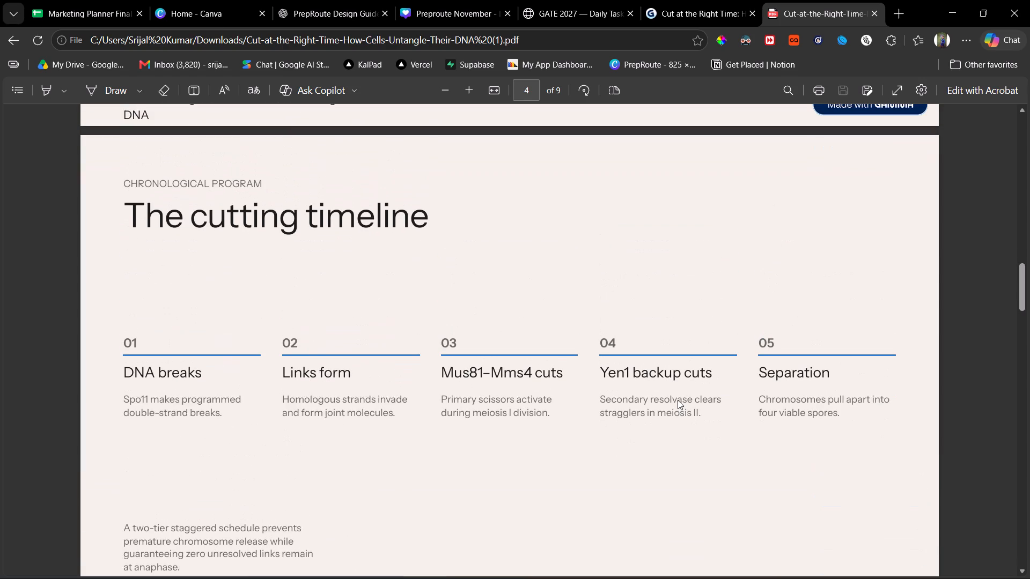
pyautogui.scroll(-2, 678, 400)
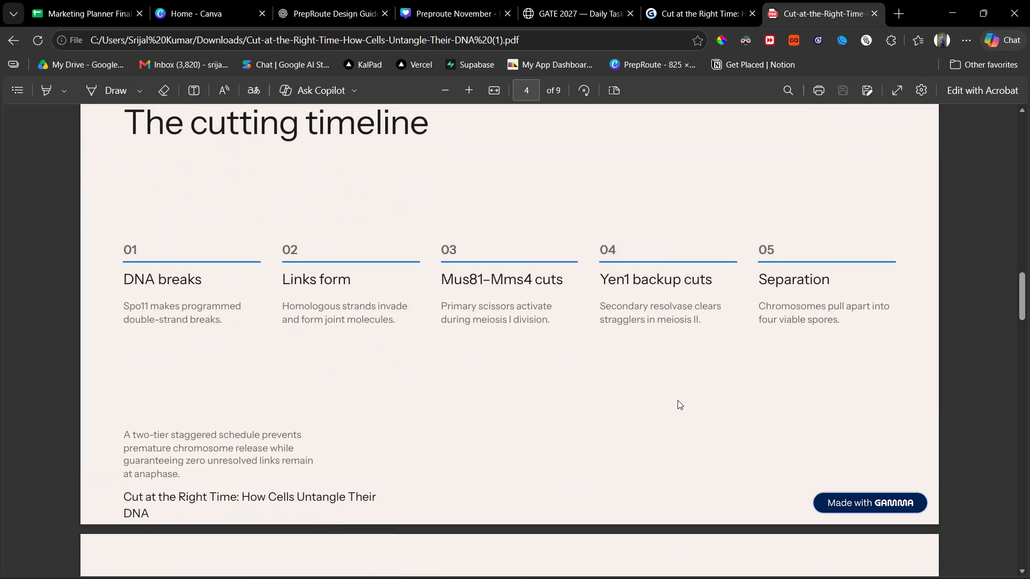
# Examine the 'Two scissors, two switches' table on PDF page 5, comparing it with the cutting timeline on page 4.
pyautogui.scroll(-3, 678, 400)
pyautogui.hscroll(1, 678, 400)
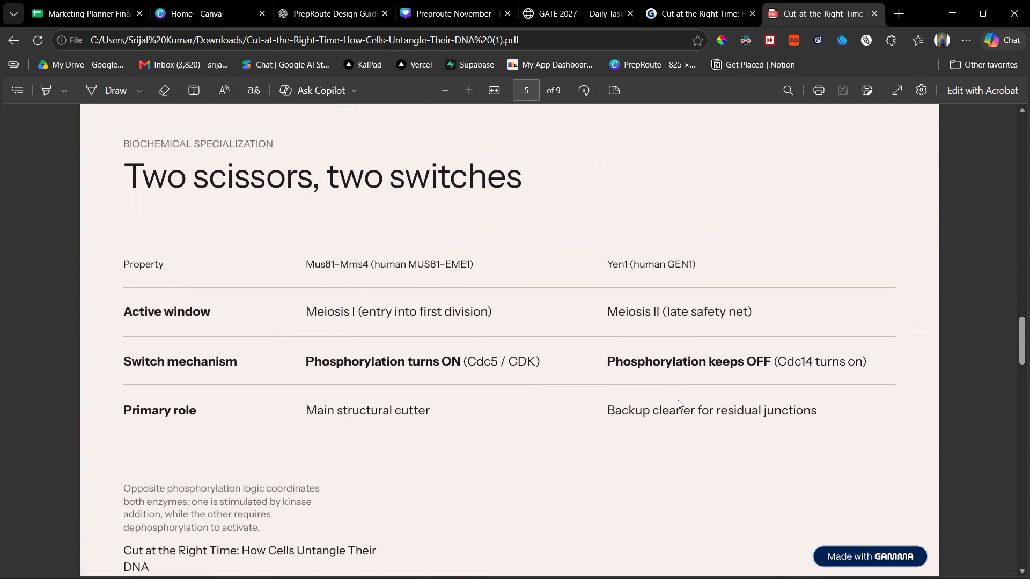
pyautogui.hscroll(1, 678, 400)
pyautogui.scroll(3, 678, 400)
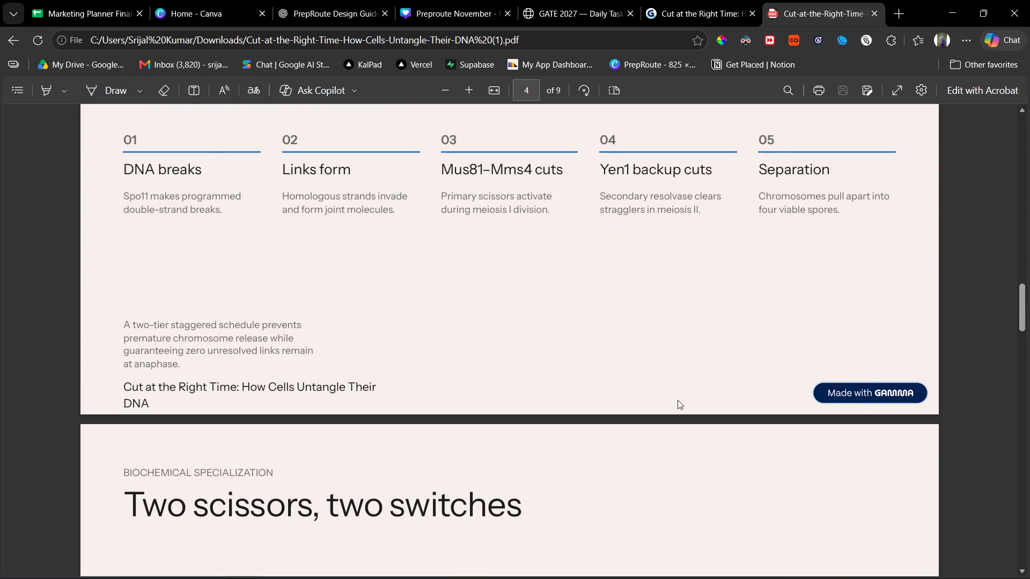
pyautogui.scroll(-4, 678, 400)
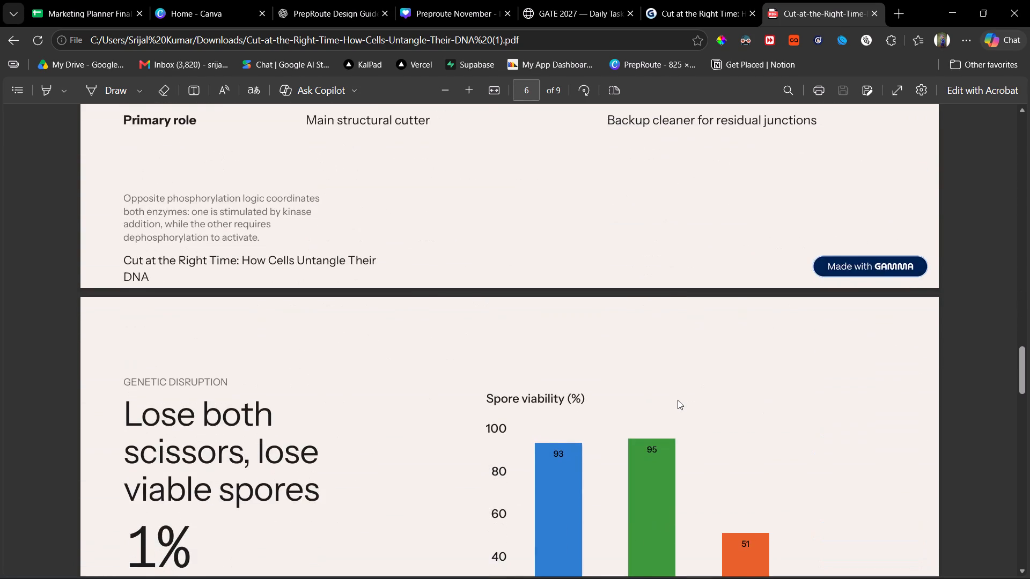
pyautogui.scroll(1, 678, 400)
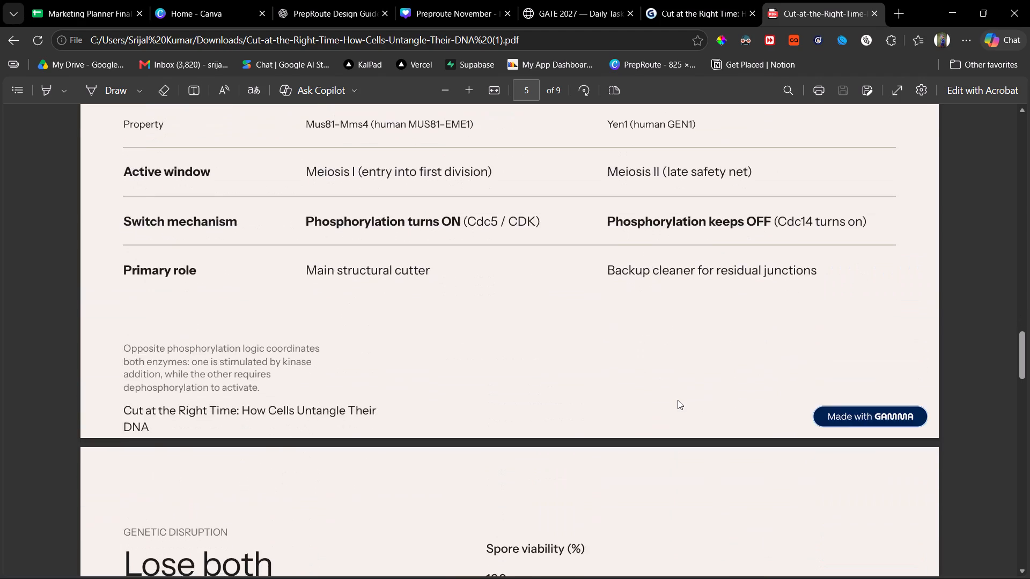
pyautogui.scroll(1, 678, 400)
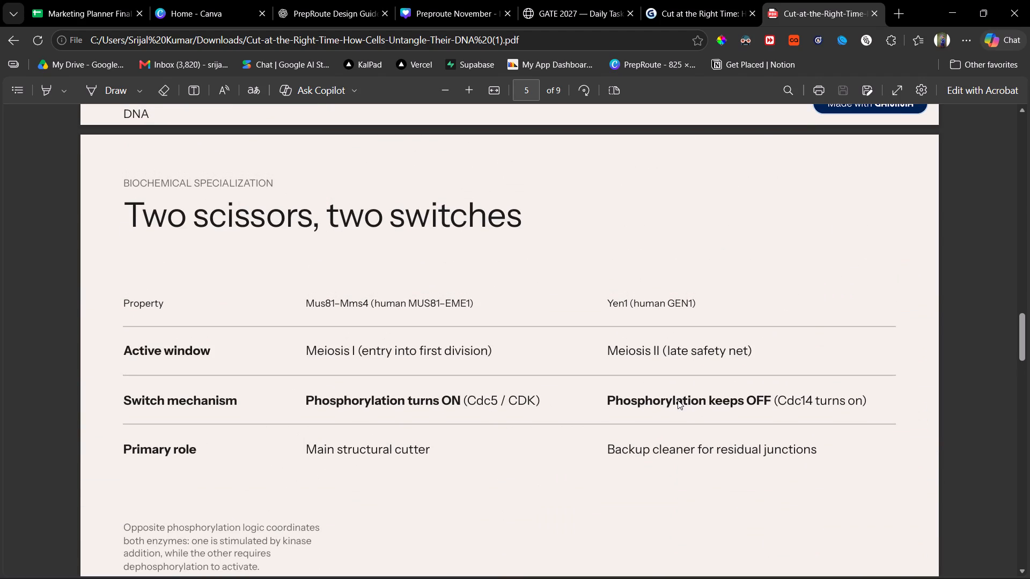
pyautogui.scroll(-2, 678, 400)
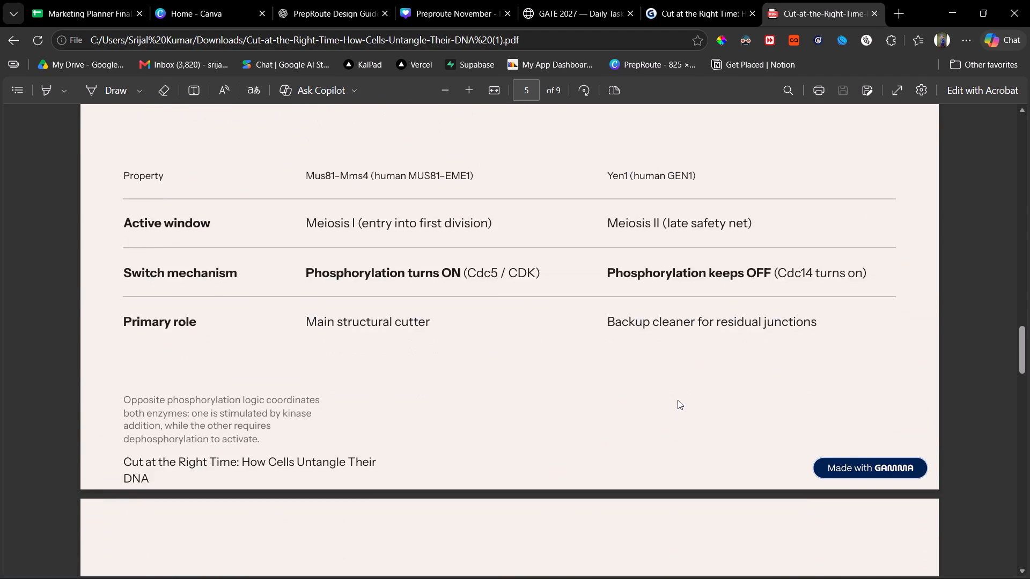
# Examine the spore viability chart on PDF page 6 and the Yen1 activity chart on page 7.
pyautogui.scroll(-5, 678, 400)
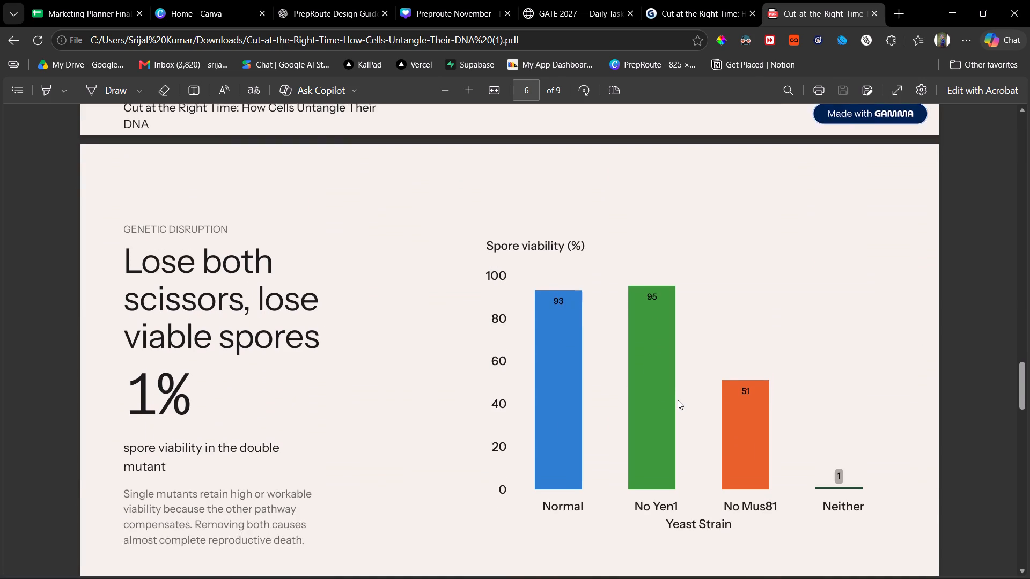
pyautogui.scroll(-4, 678, 400)
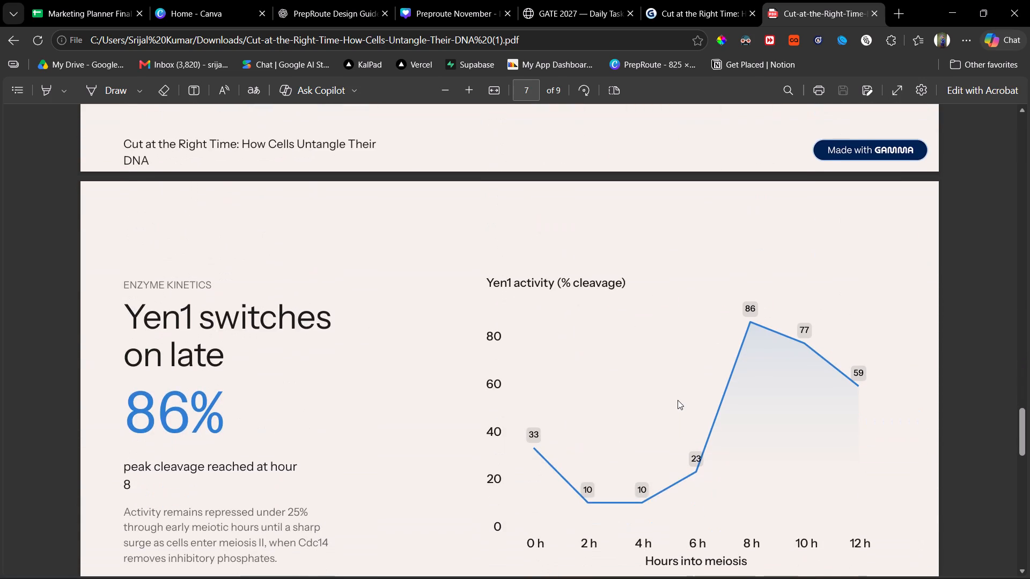
pyautogui.scroll(-4, 678, 400)
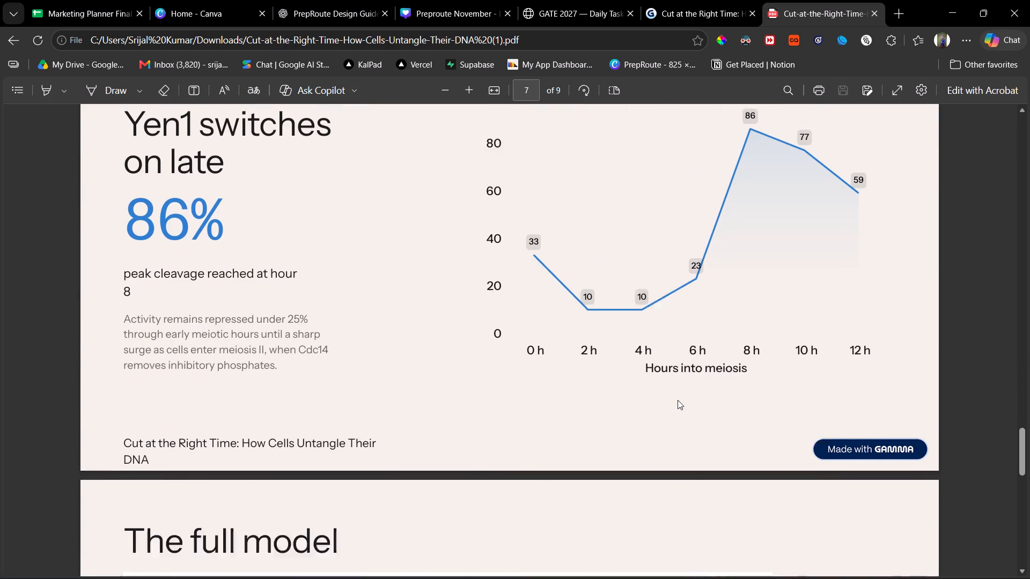
# Examine 'The full model' diagram on PDF page 8 and the closing 'Ordinary cells follow the same logic' page.
pyautogui.scroll(-4, 678, 400)
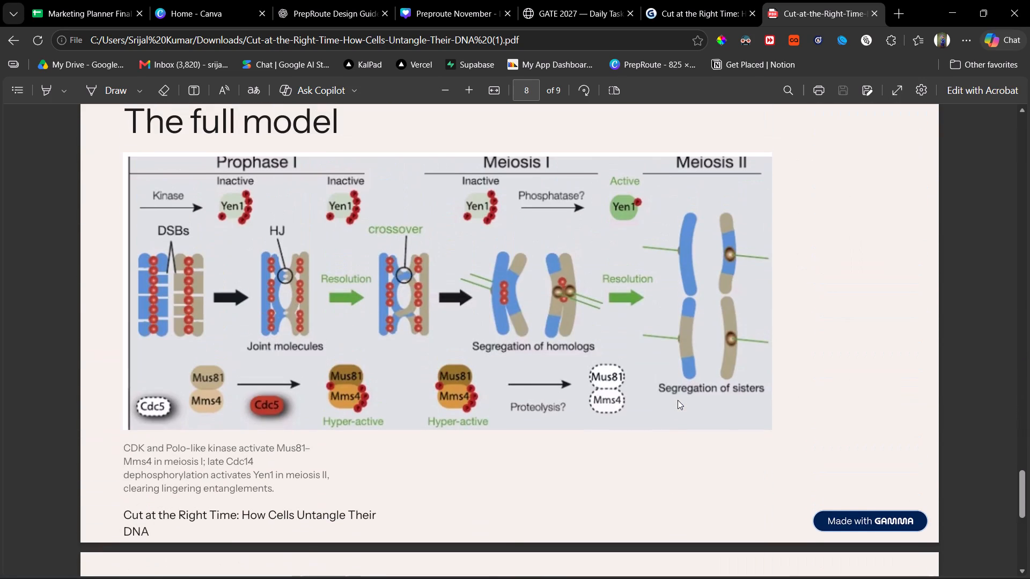
pyautogui.scroll(-4, 678, 400)
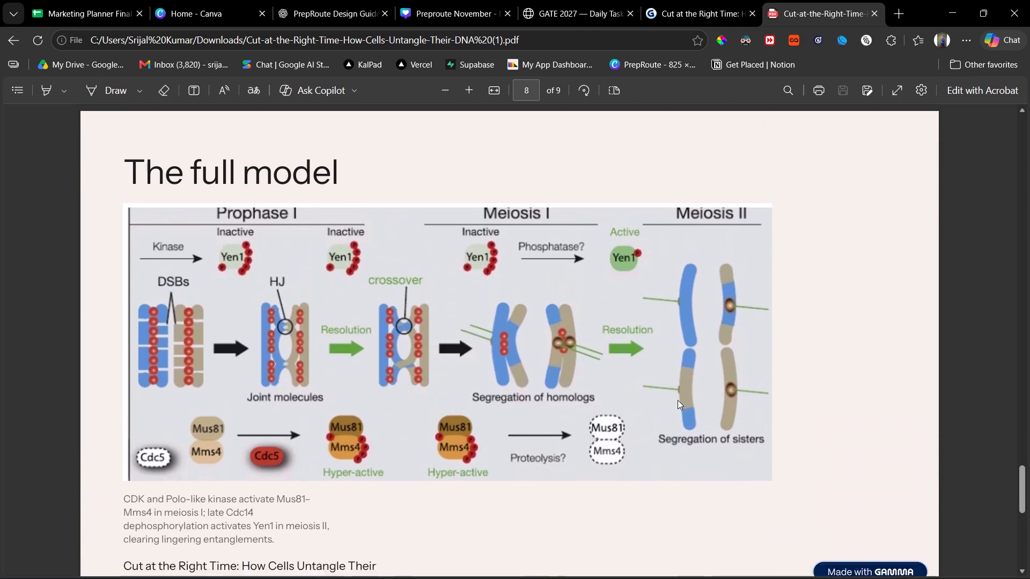
pyautogui.scroll(-1, 678, 400)
pyautogui.click(678, 400)
pyautogui.scroll(1, 678, 400)
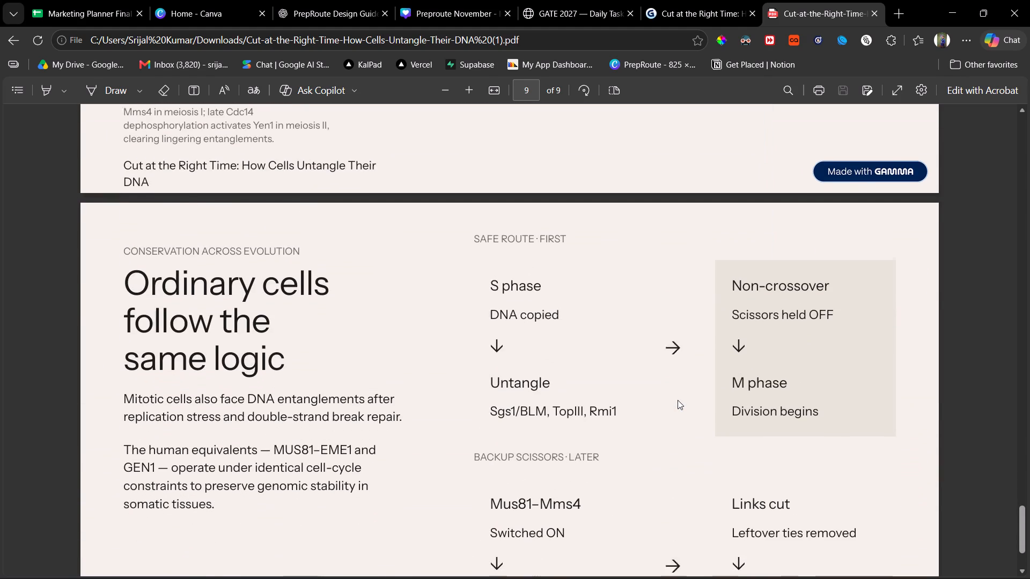
pyautogui.scroll(1, 678, 400)
pyautogui.scroll(-3, 678, 400)
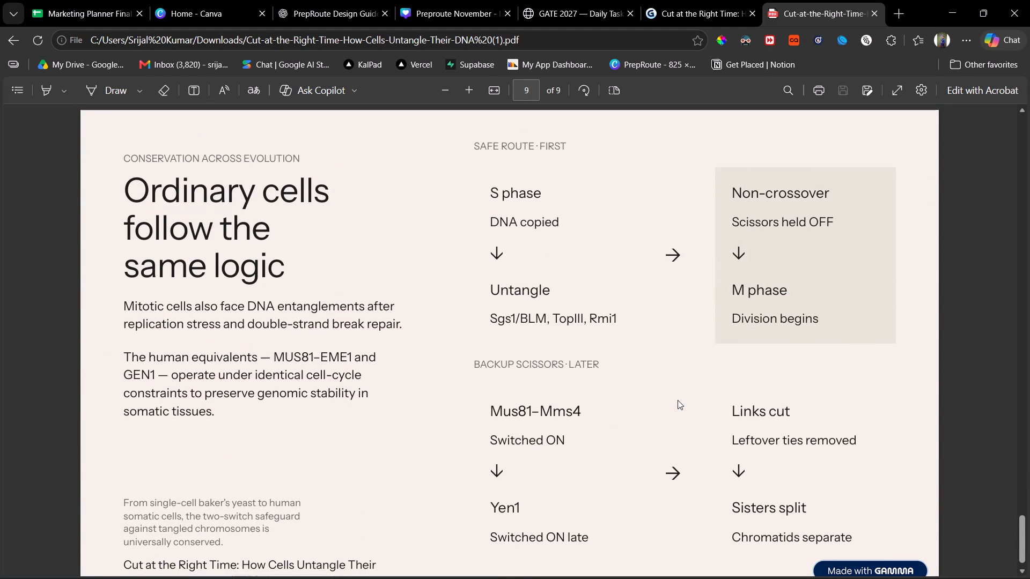
pyautogui.scroll(-3, 678, 400)
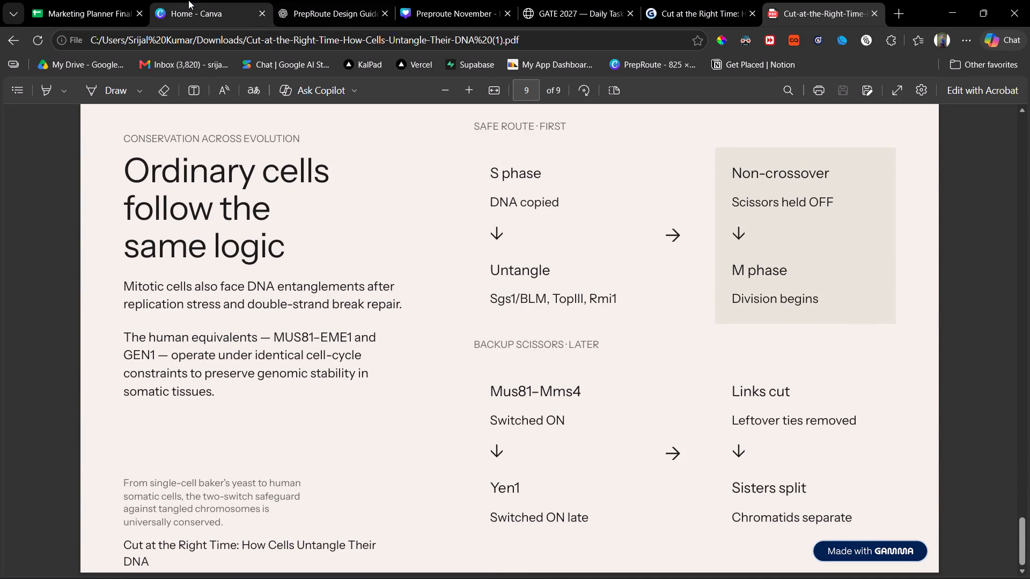
# Switch to the Marketing Planner Final spreadsheet and close the data validation rules.
pyautogui.click(106, 0)
pyautogui.scroll(1, 336, 248)
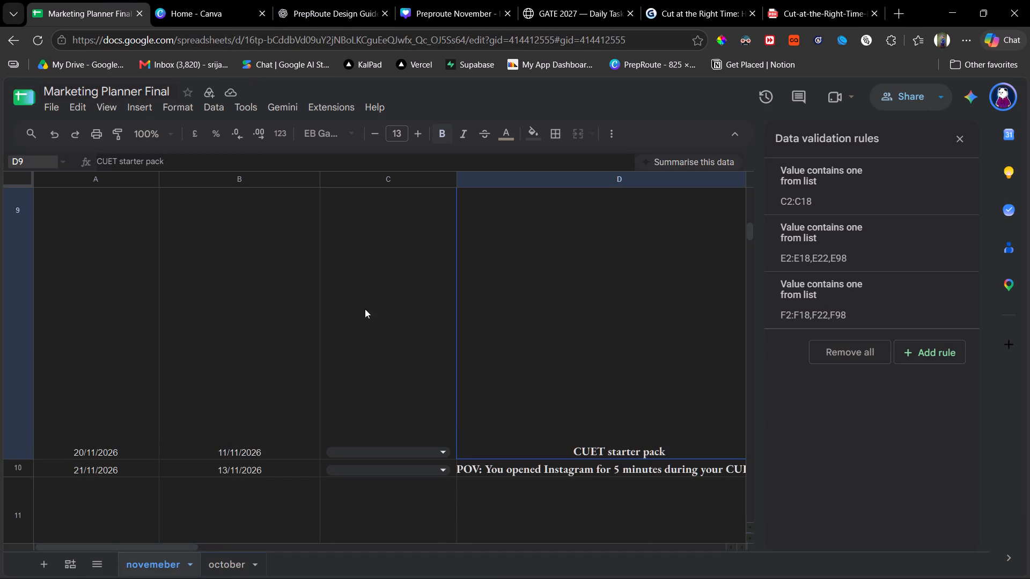
pyautogui.click(418, 468)
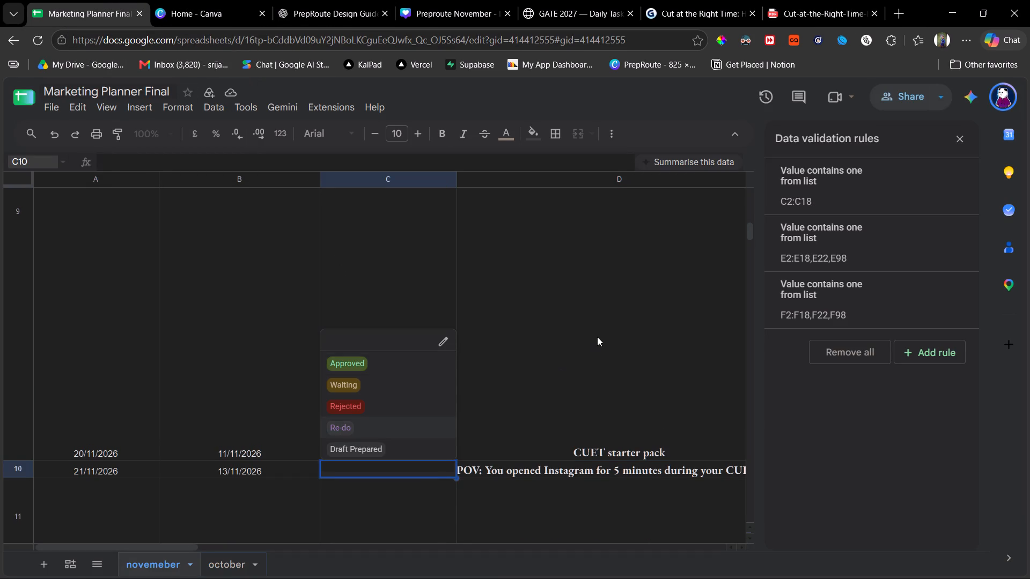
pyautogui.click(599, 337)
pyautogui.click(938, 140)
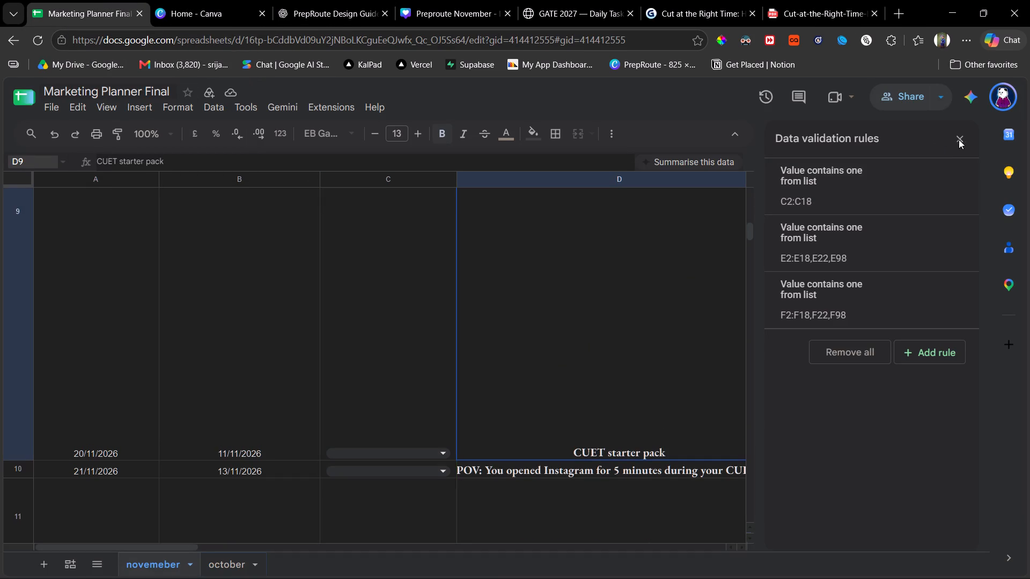
pyautogui.click(961, 138)
# Set the status of the 'Stop overcomplicating CUET PREP' and 'diwali post' entries to Draft Prepared in the November sheet.
pyautogui.scroll(19, 675, 298)
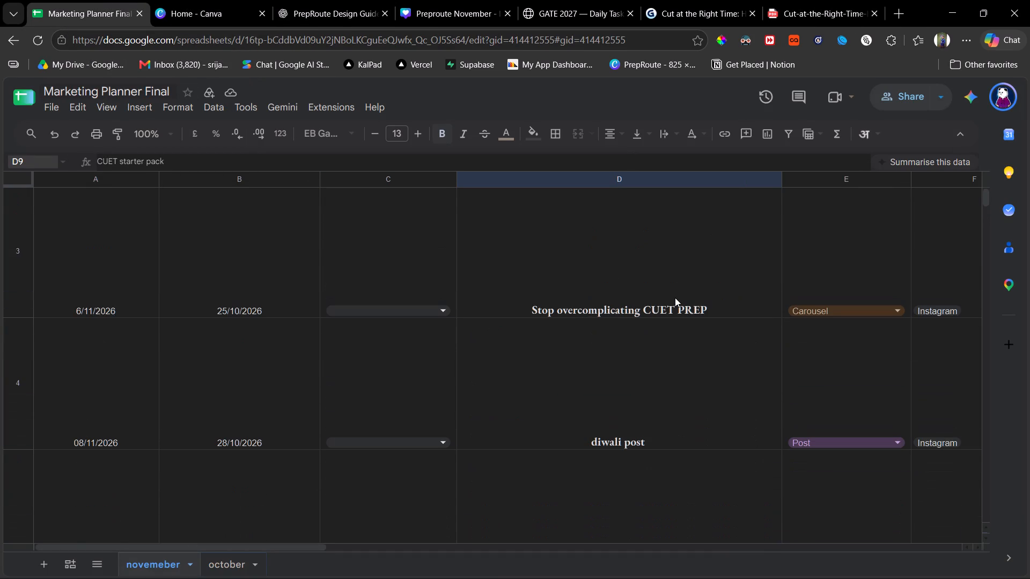
pyautogui.scroll(2, 675, 298)
pyautogui.click(403, 339)
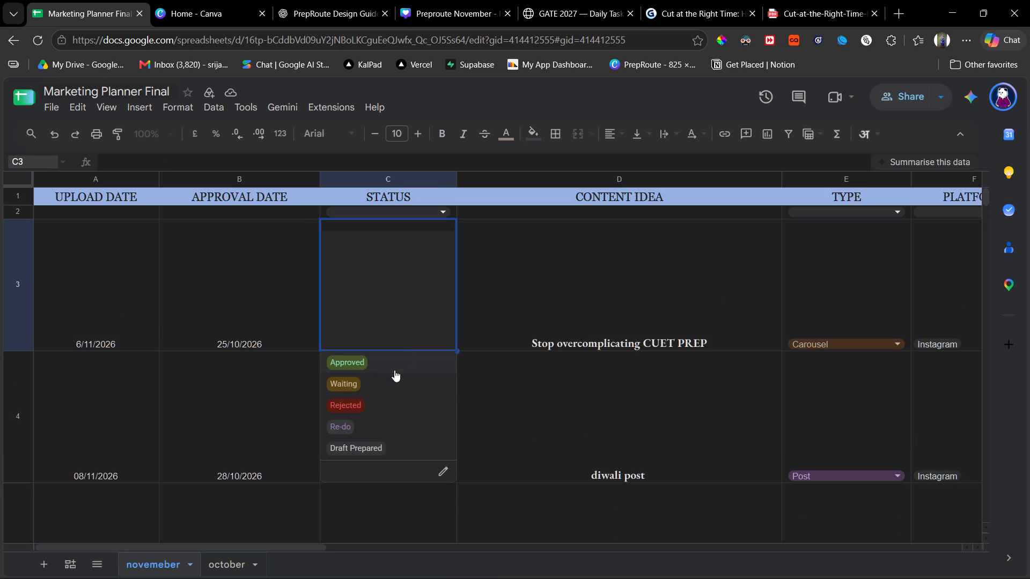
pyautogui.click(381, 448)
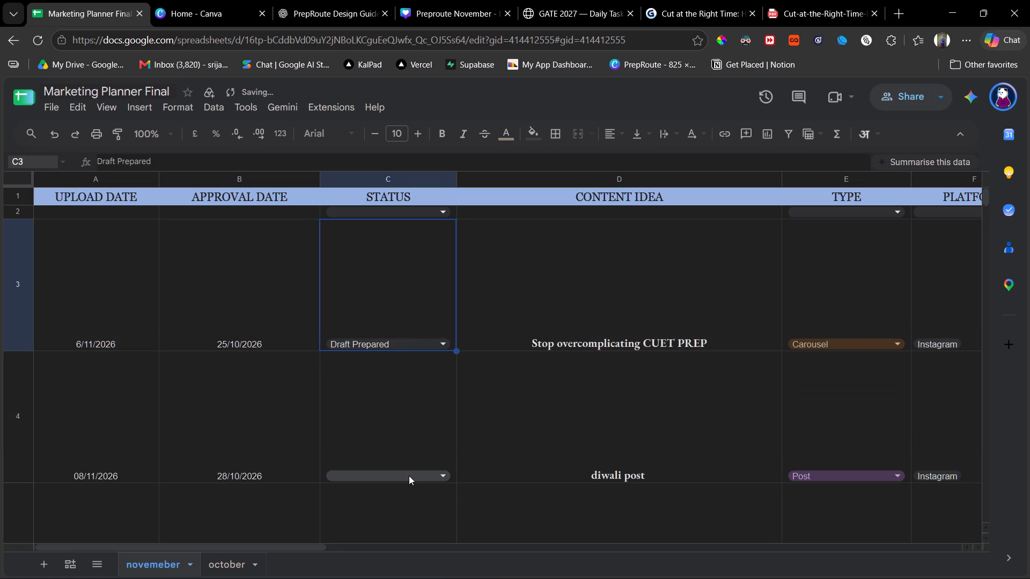
pyautogui.click(409, 476)
pyautogui.scroll(-1, 410, 514)
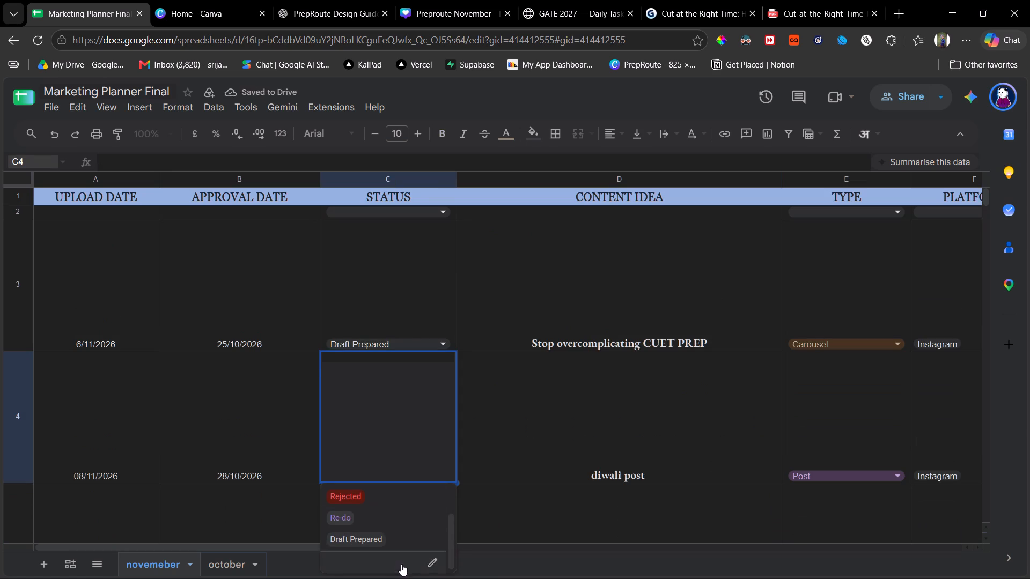
pyautogui.click(411, 540)
# Set the status of the 'What if CUET prep wasn't built around panic?' carousel to Draft Prepared in the November sheet.
pyautogui.scroll(-3, 420, 482)
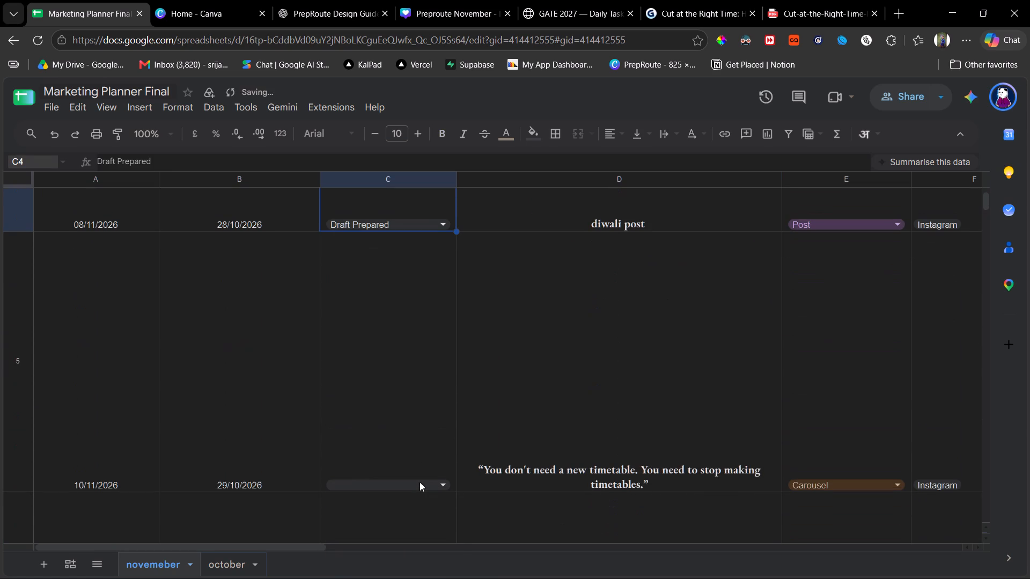
pyautogui.hscroll(-3, 625, 395)
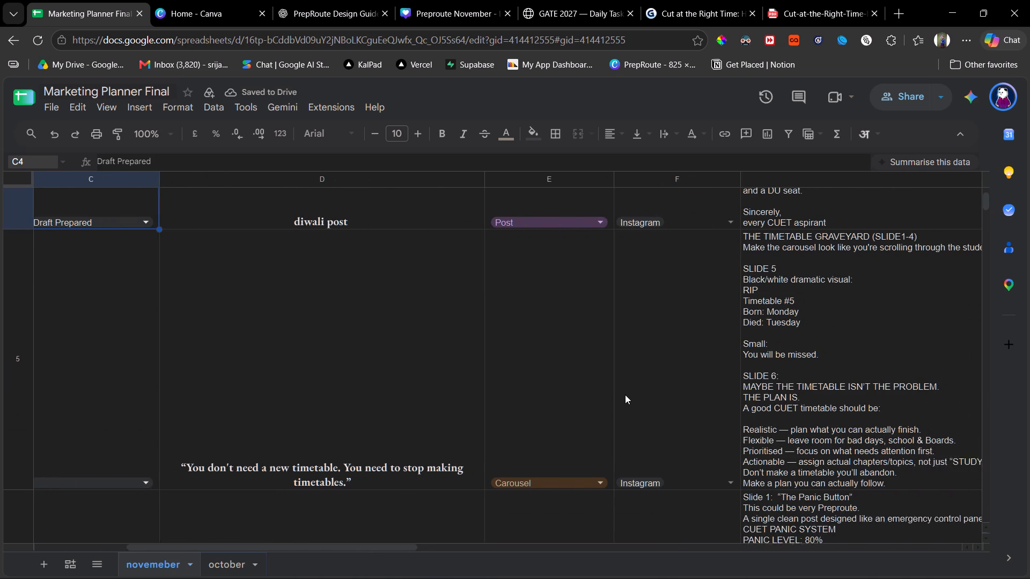
pyautogui.hscroll(-1, 625, 395)
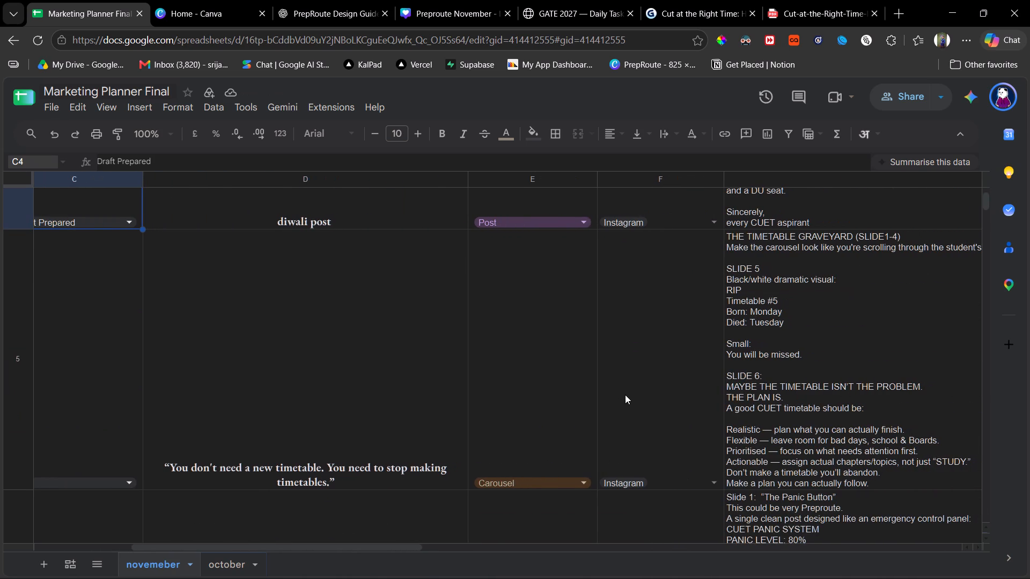
pyautogui.scroll(-3, 625, 395)
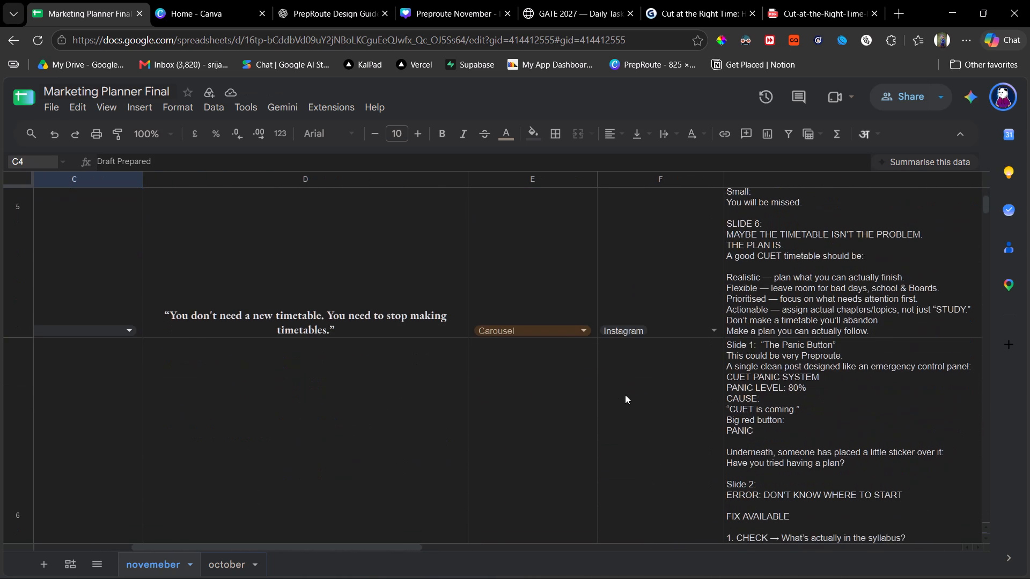
pyautogui.scroll(-2, 625, 395)
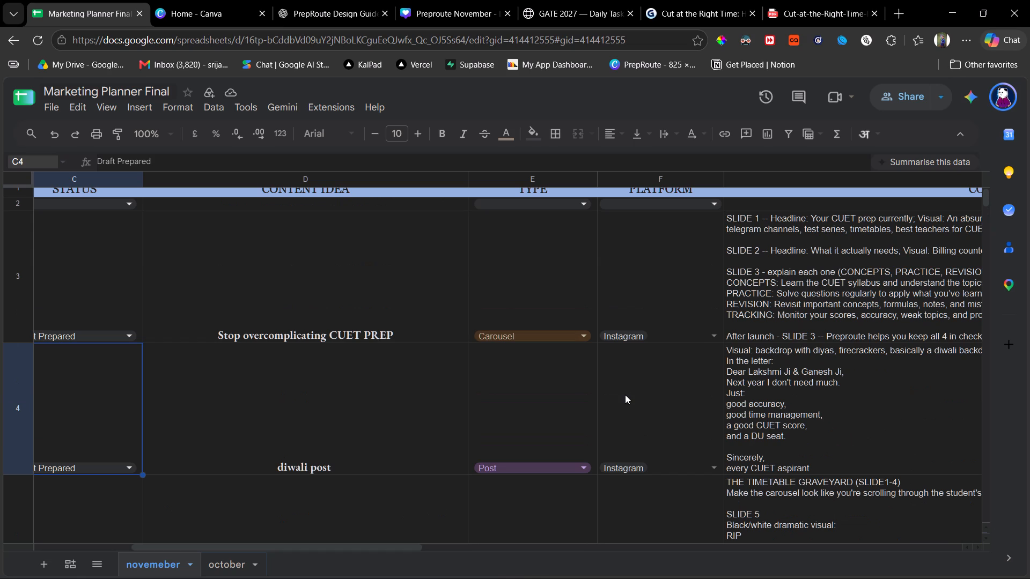
pyautogui.hscroll(-1, 625, 395)
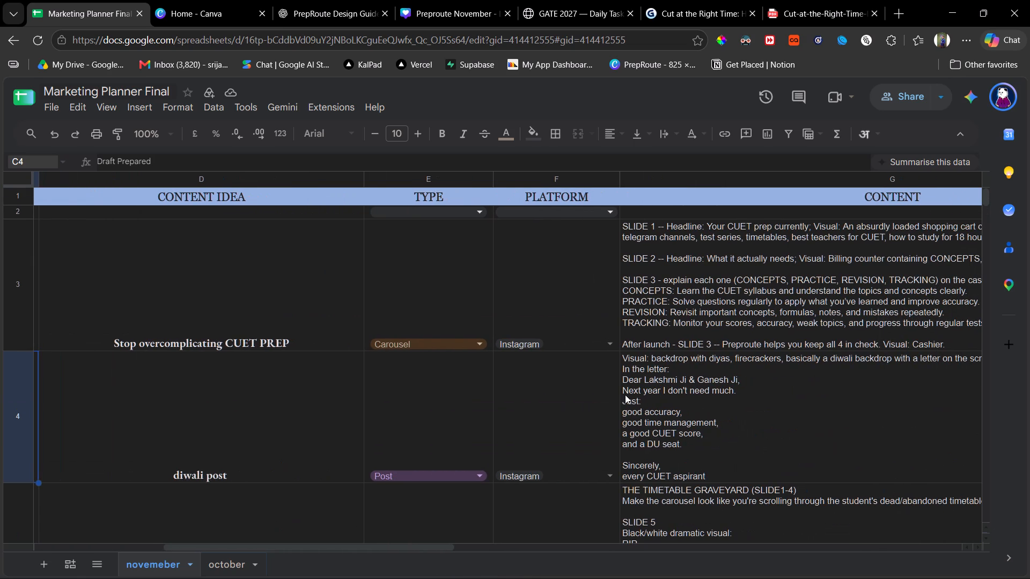
pyautogui.hscroll(-1, 625, 395)
pyautogui.scroll(-5, 625, 395)
pyautogui.hscroll(2, 625, 395)
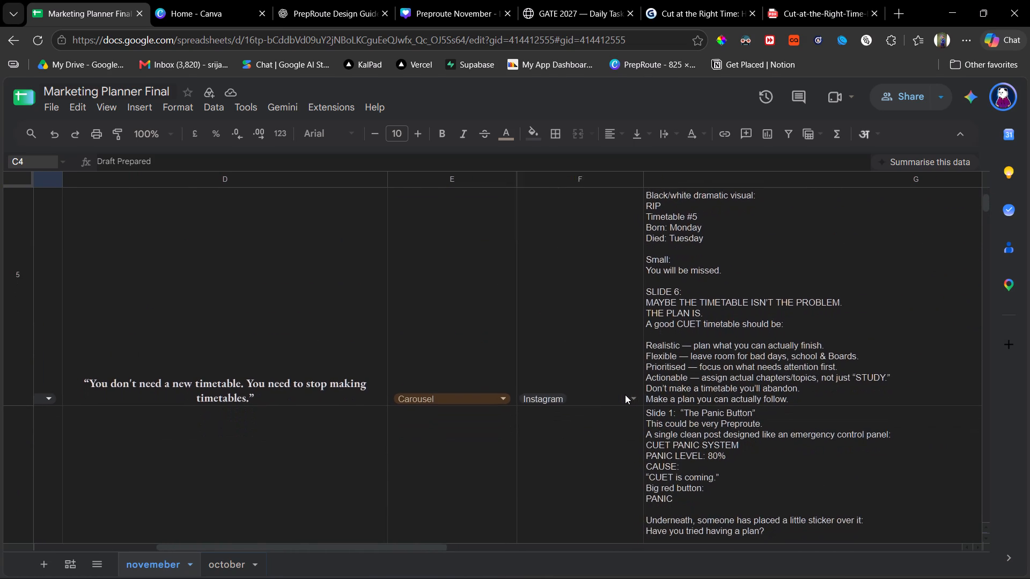
pyautogui.hscroll(5, 625, 395)
pyautogui.hscroll(-4, 625, 395)
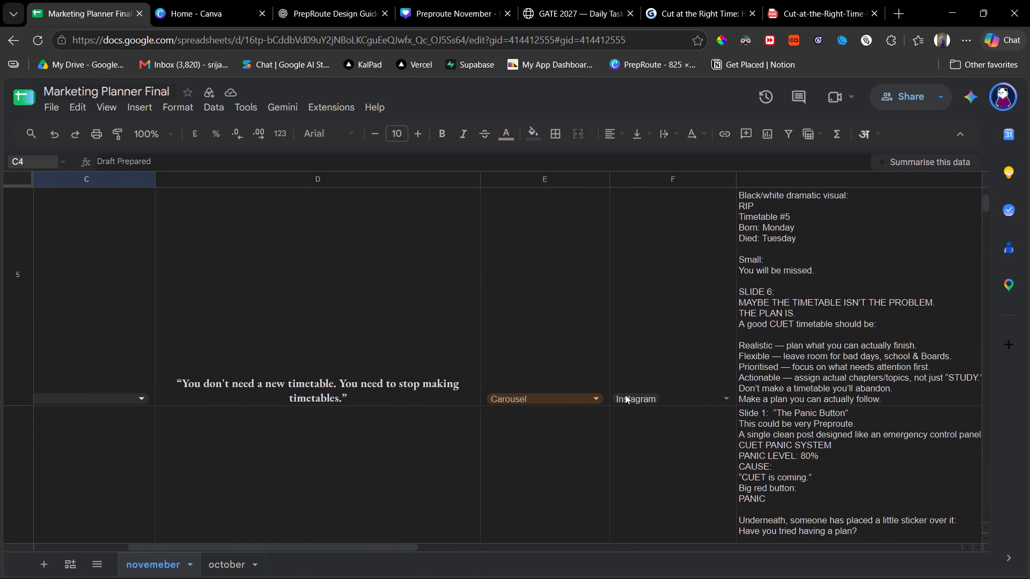
pyautogui.scroll(-5, 625, 395)
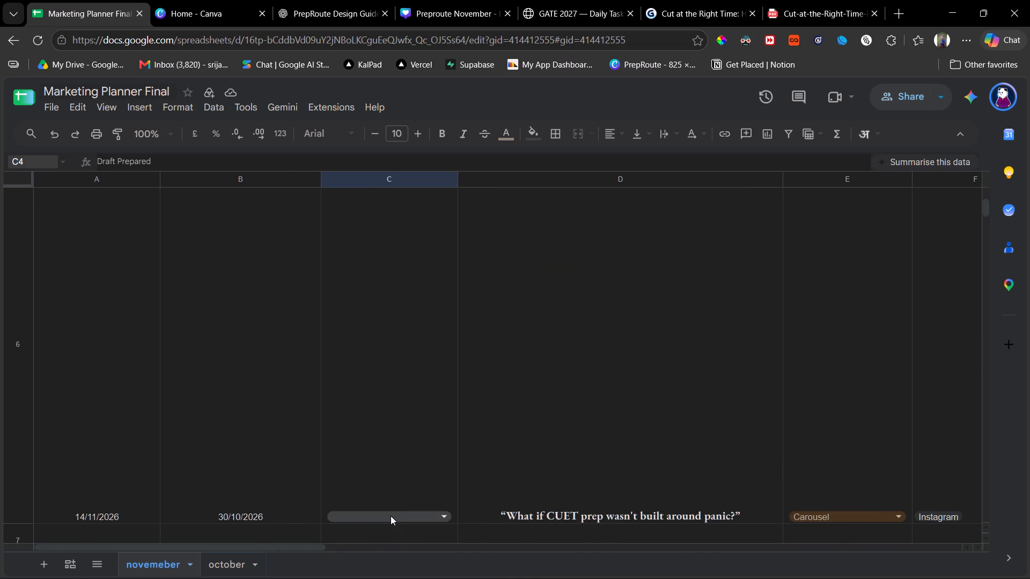
pyautogui.click(391, 516)
pyautogui.click(387, 292)
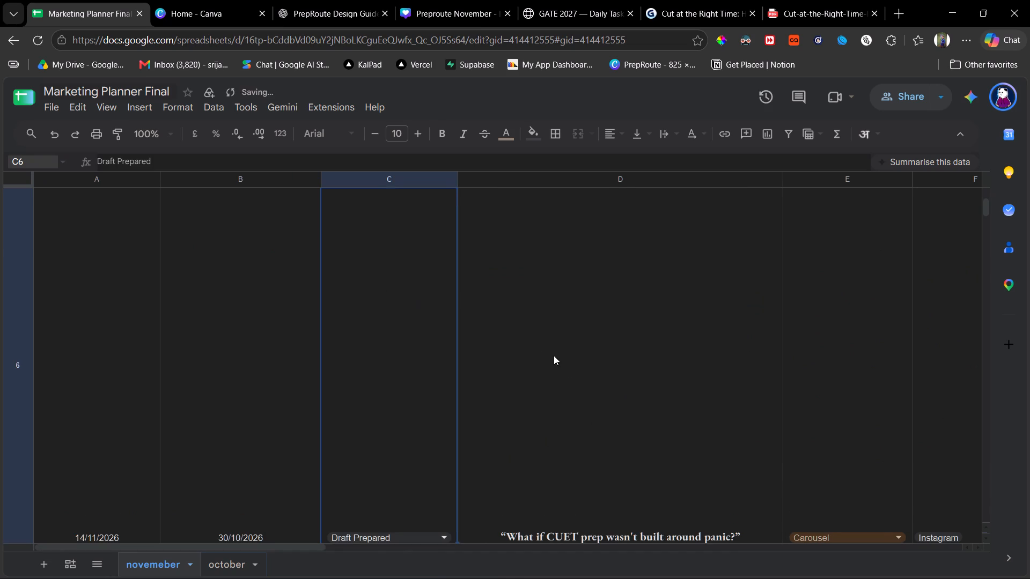
# Set the status of the 'chhath pooja' post to Draft Prepared.
pyautogui.hscroll(-5, 569, 367)
pyautogui.scroll(-3, 569, 367)
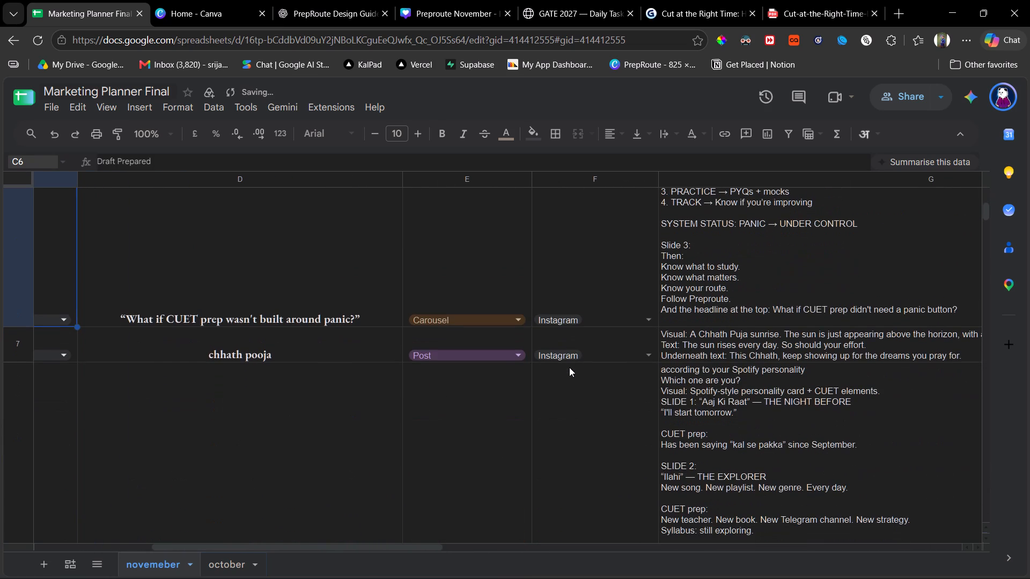
pyautogui.scroll(-1, 569, 367)
pyautogui.click(357, 353)
pyautogui.hscroll(2, 357, 353)
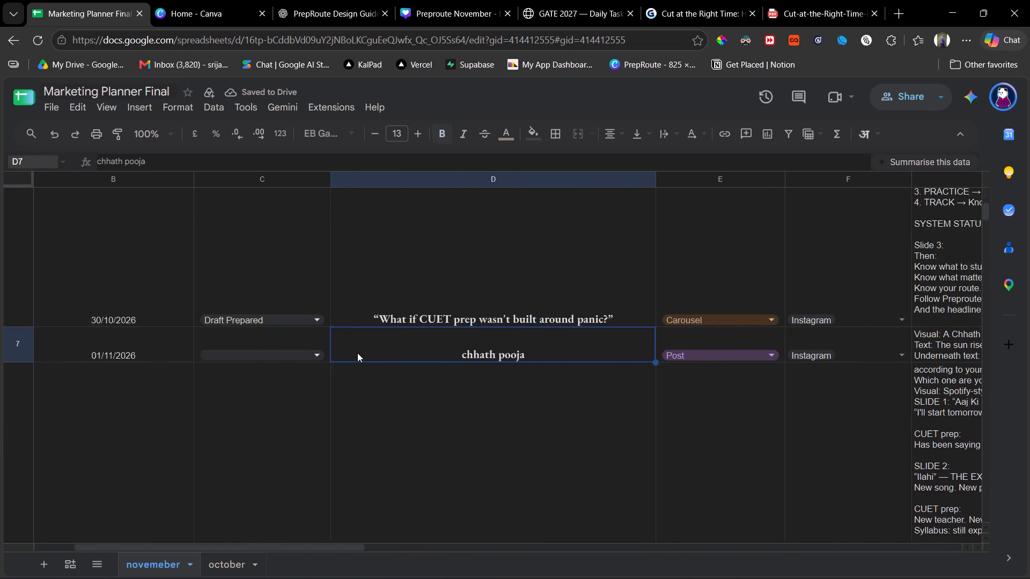
pyautogui.hscroll(1, 357, 353)
pyautogui.click(319, 354)
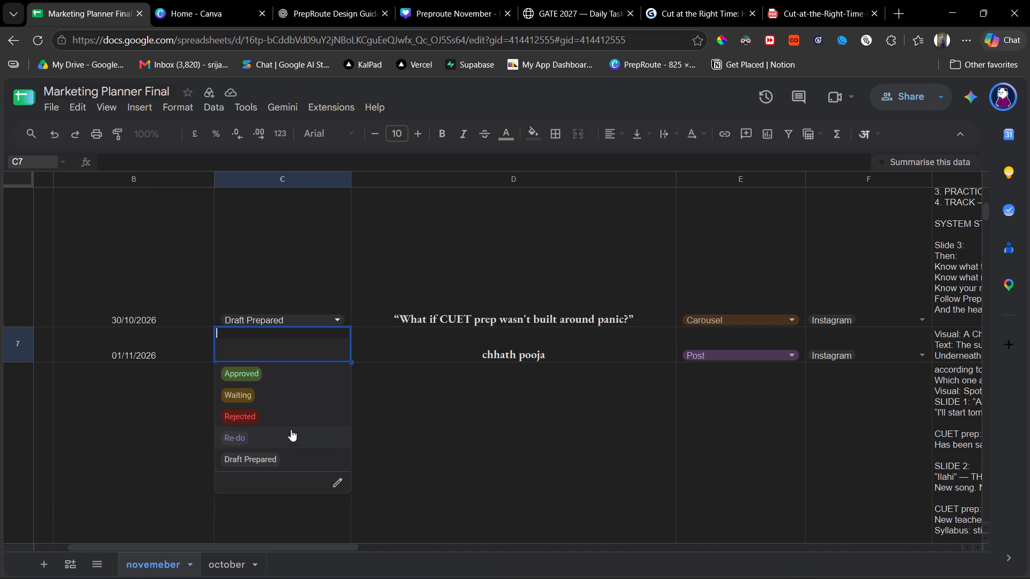
pyautogui.click(285, 453)
# Review the November entries and read the content briefs from the Spotify personality reel through the crystal ball and guru purab posts.
pyautogui.scroll(5, 285, 453)
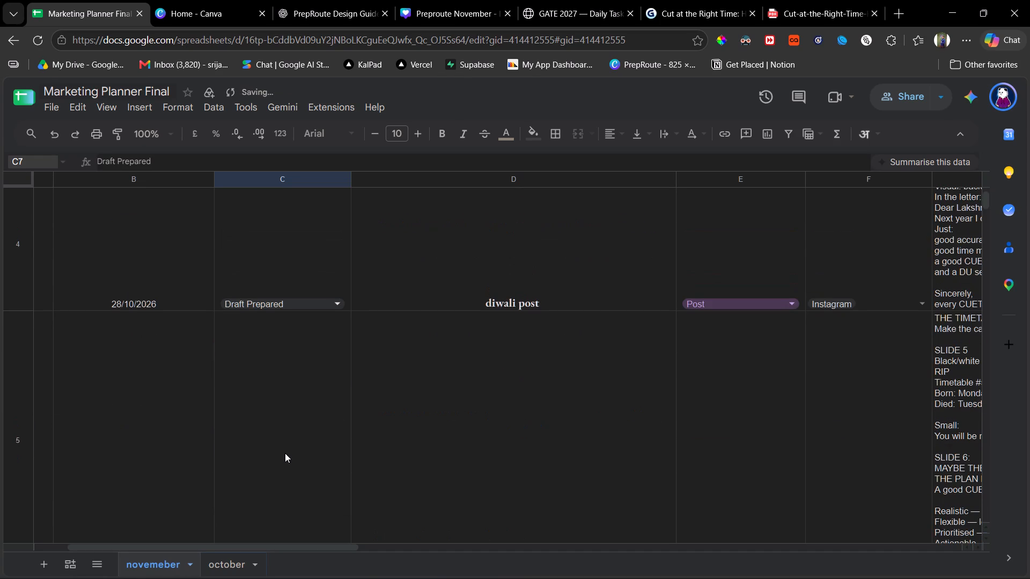
pyautogui.scroll(1, 285, 453)
pyautogui.scroll(-5, 285, 453)
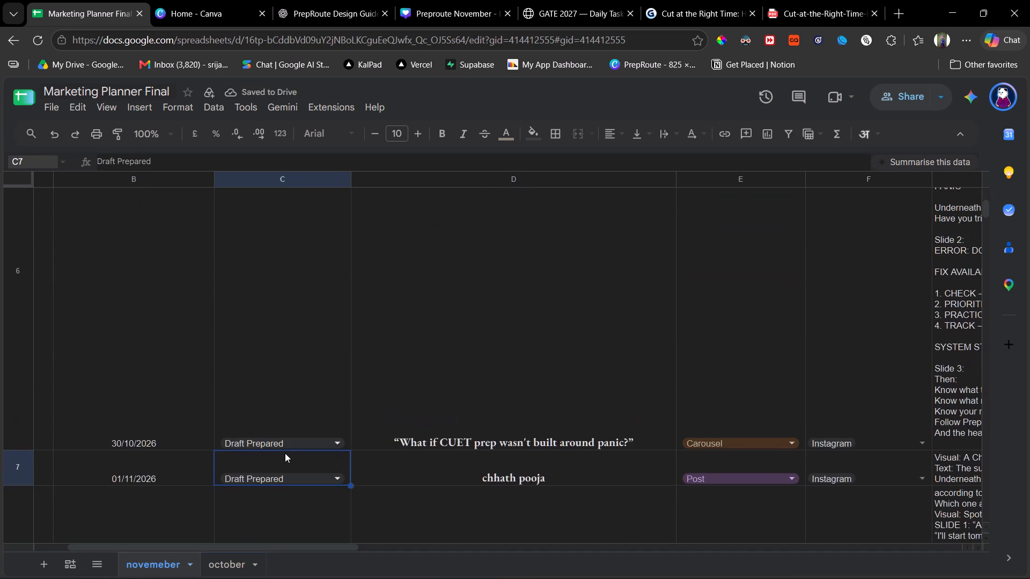
pyautogui.scroll(-2, 285, 453)
pyautogui.hscroll(-6, 285, 453)
pyautogui.scroll(-1, 285, 453)
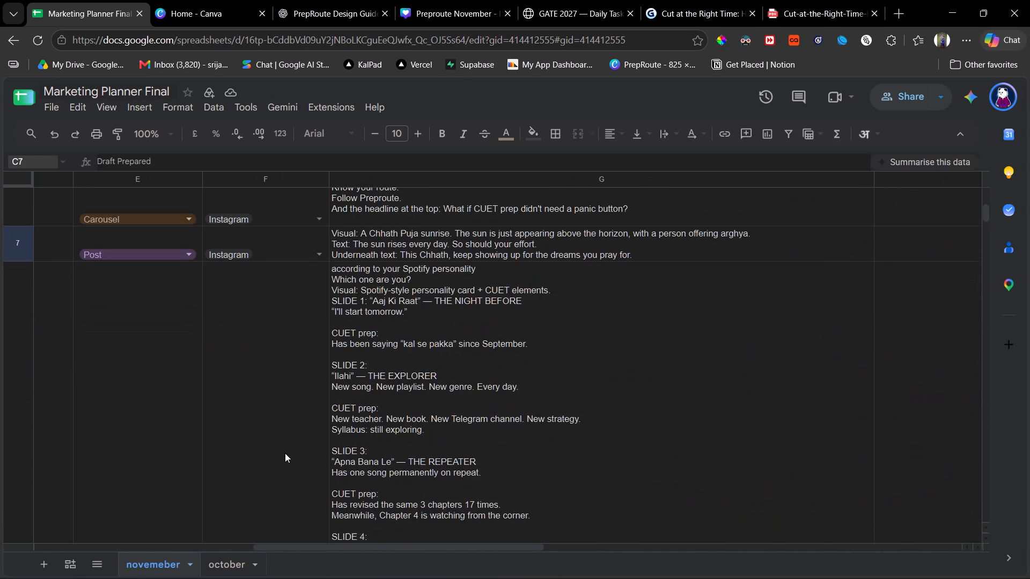
pyautogui.scroll(-6, 285, 453)
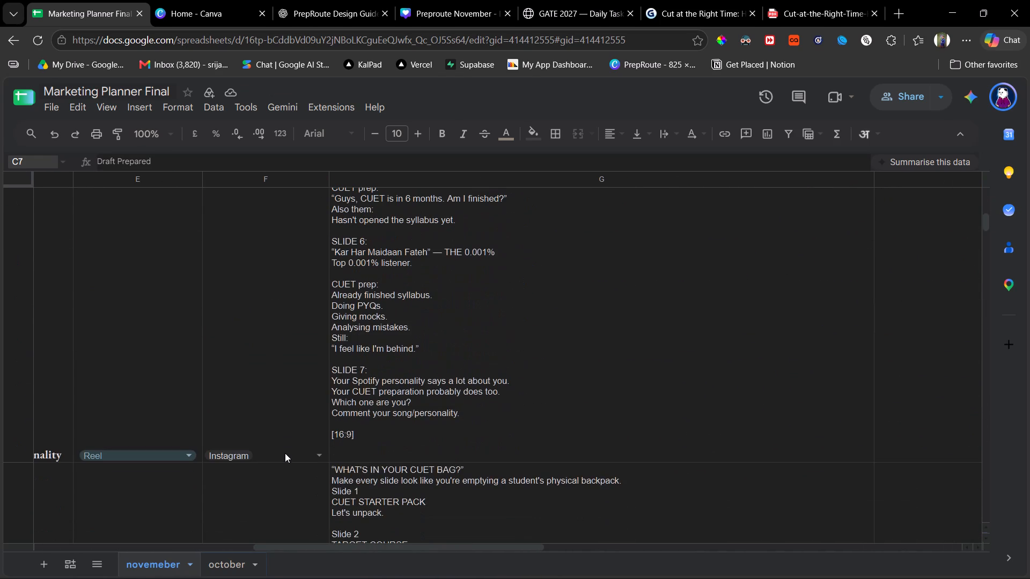
pyautogui.scroll(-4, 285, 453)
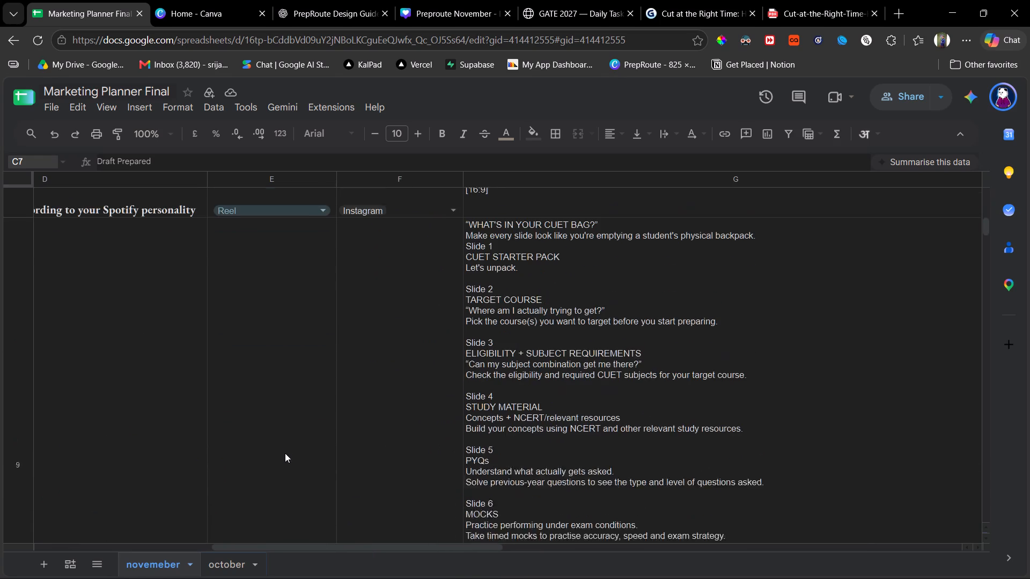
pyautogui.scroll(-1, 285, 453)
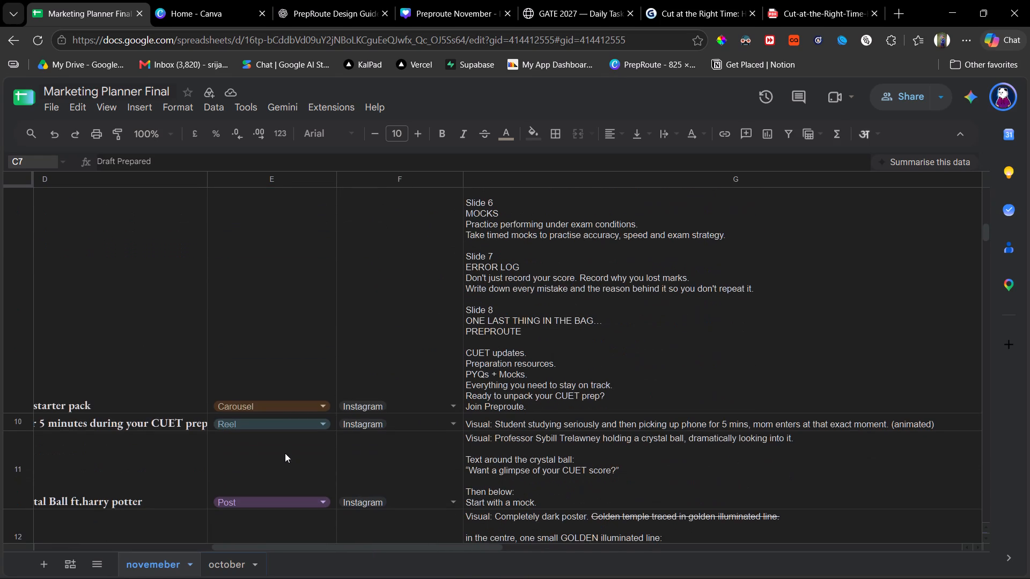
pyautogui.hscroll(1, 285, 453)
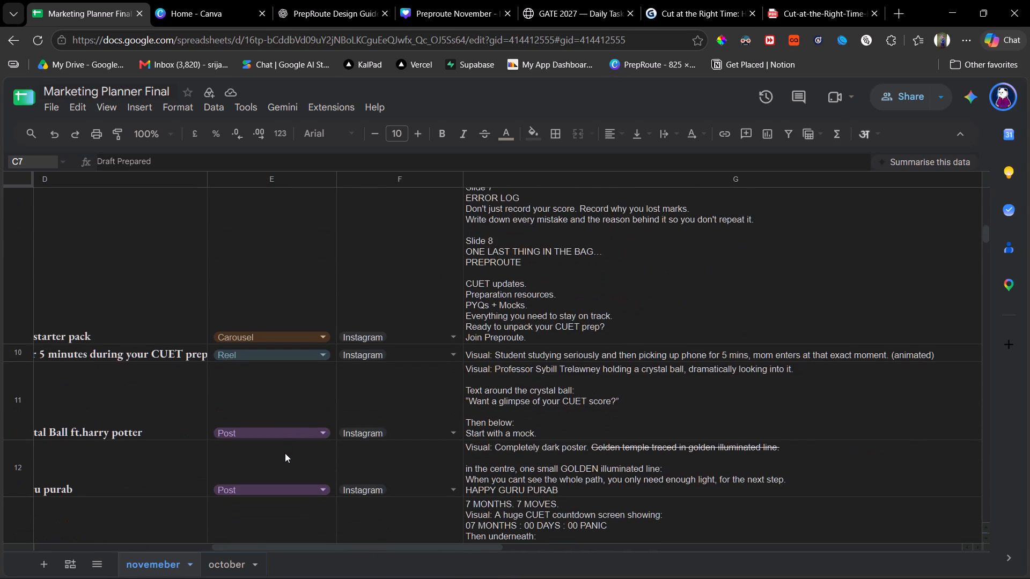
pyautogui.hscroll(4, 163, 402)
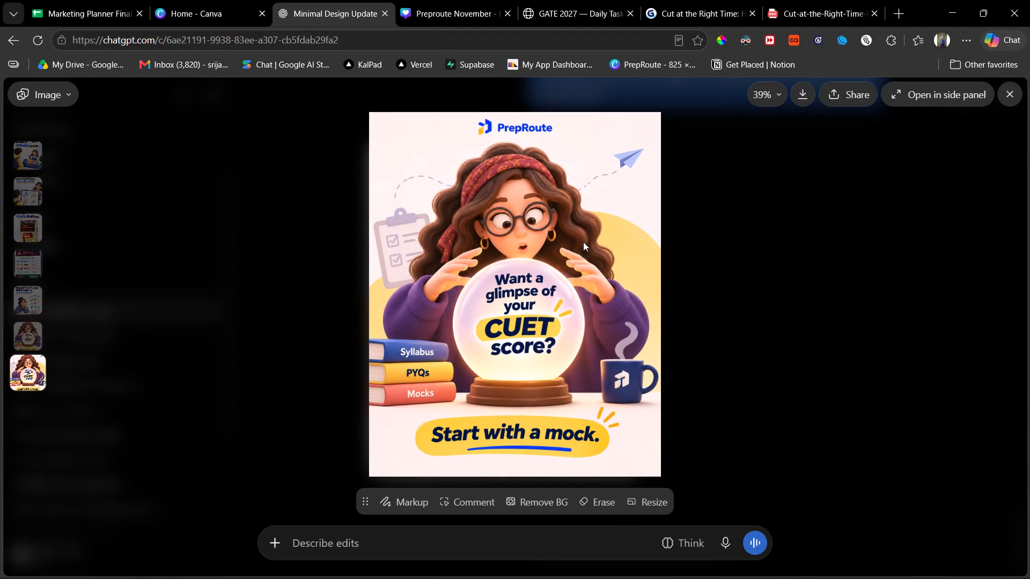
pyautogui.rightClick(583, 242)
pyautogui.click(642, 308)
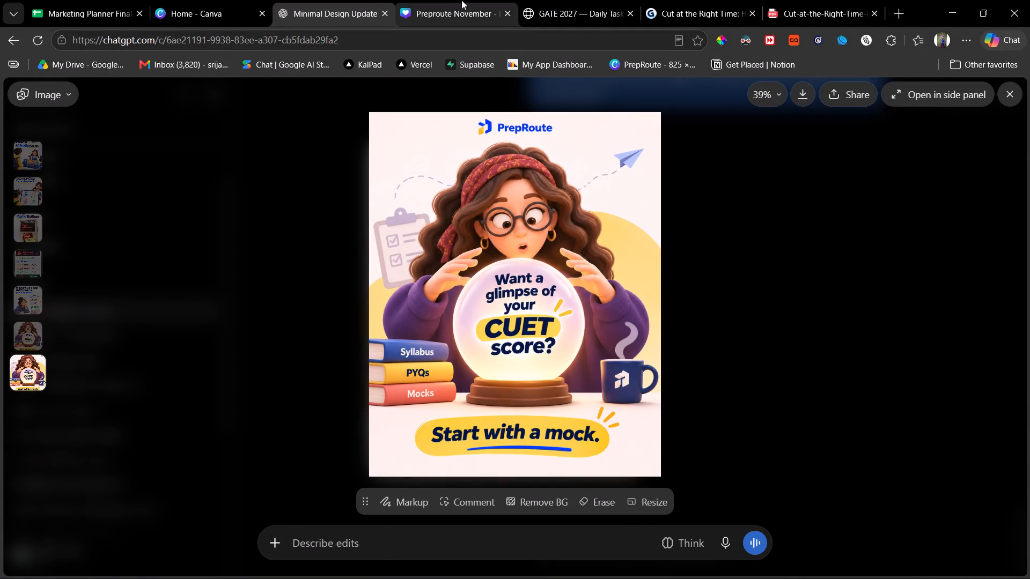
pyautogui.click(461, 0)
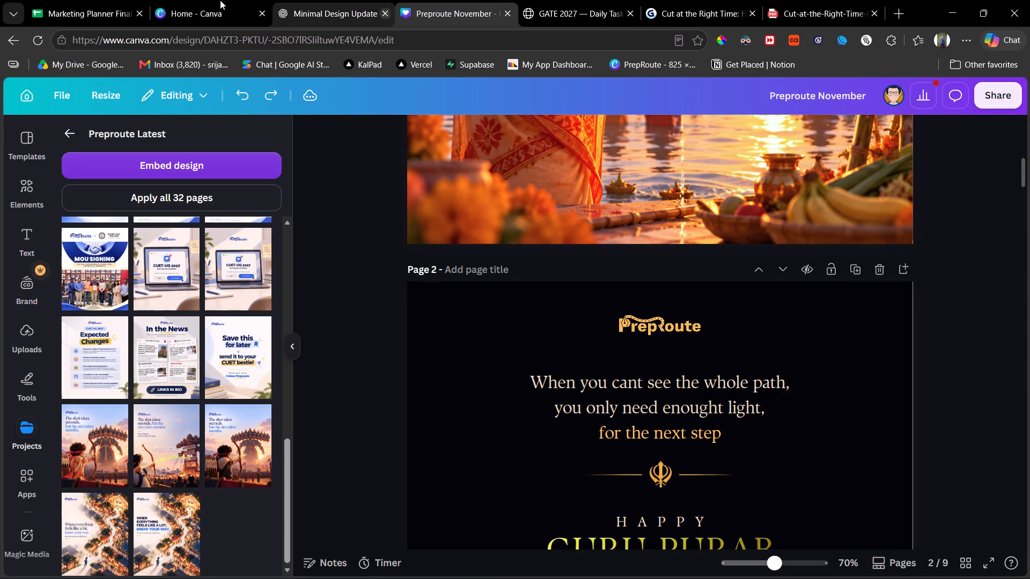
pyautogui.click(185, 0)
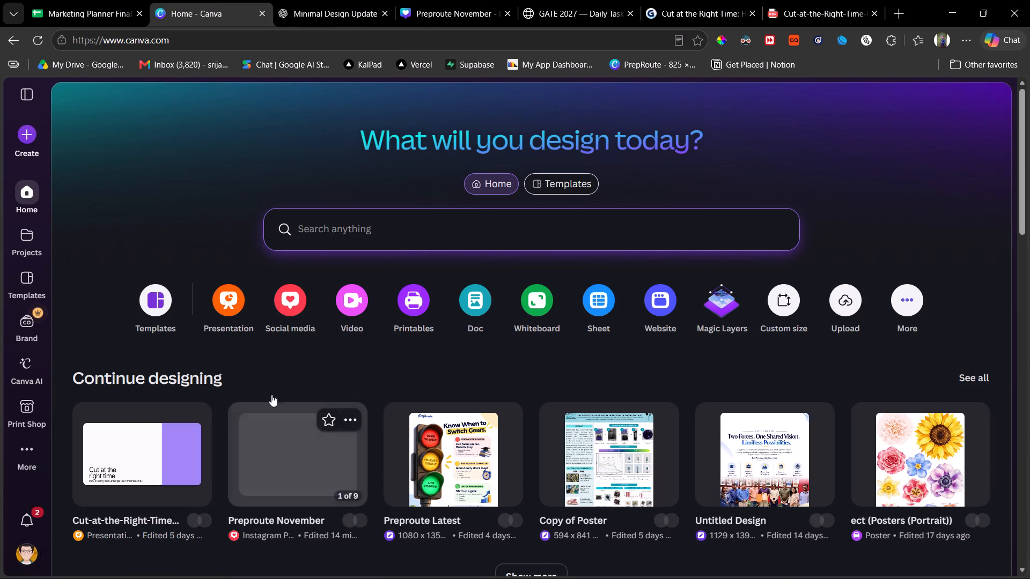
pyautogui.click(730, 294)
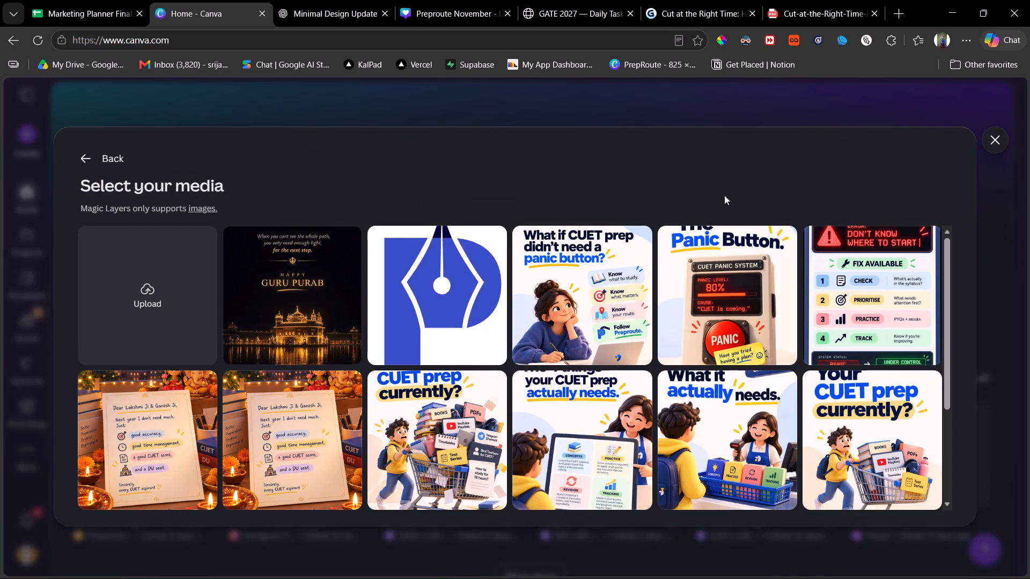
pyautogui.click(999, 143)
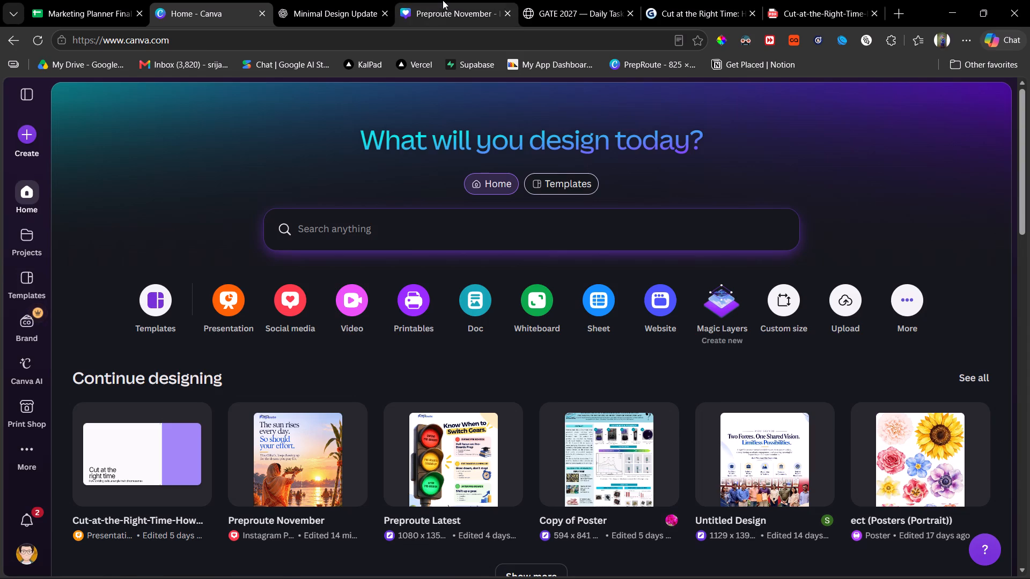
# Add a blank page directly after the Chhath post on page 1 of the Preproute November design in Canva.
pyautogui.click(438, 0)
pyautogui.scroll(15, 117, 303)
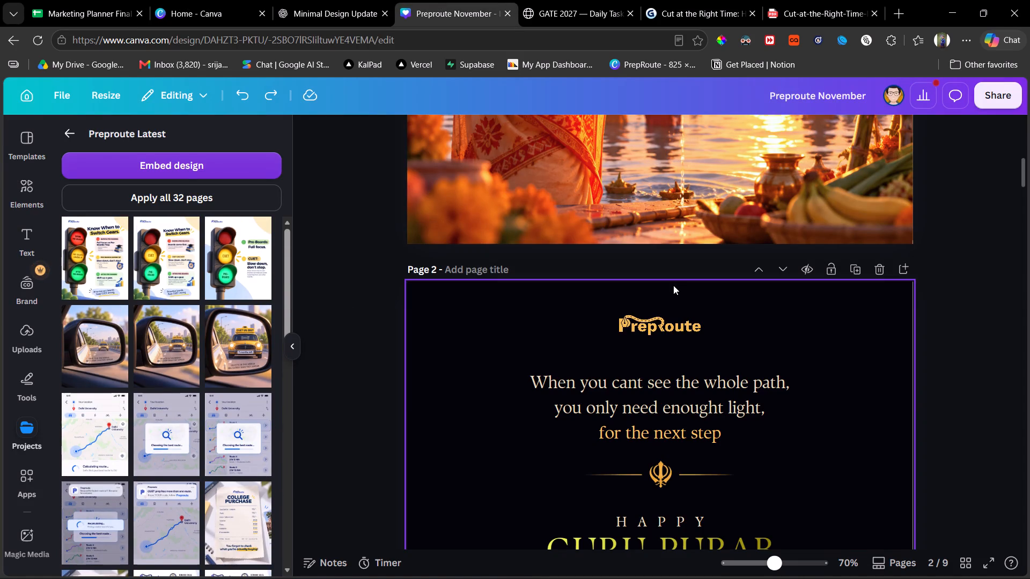
pyautogui.scroll(10, 673, 285)
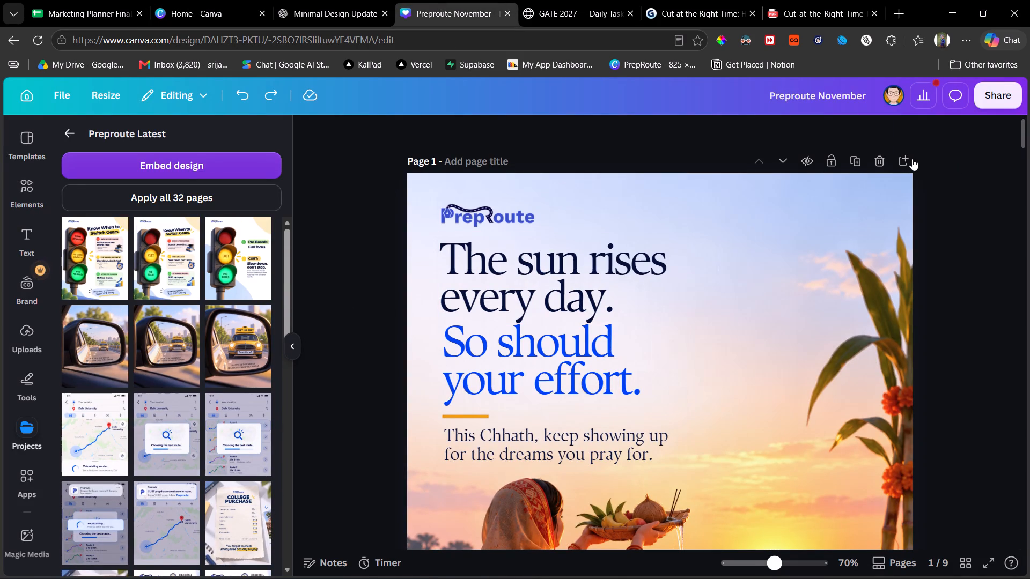
pyautogui.click(910, 160)
pyautogui.click(627, 518)
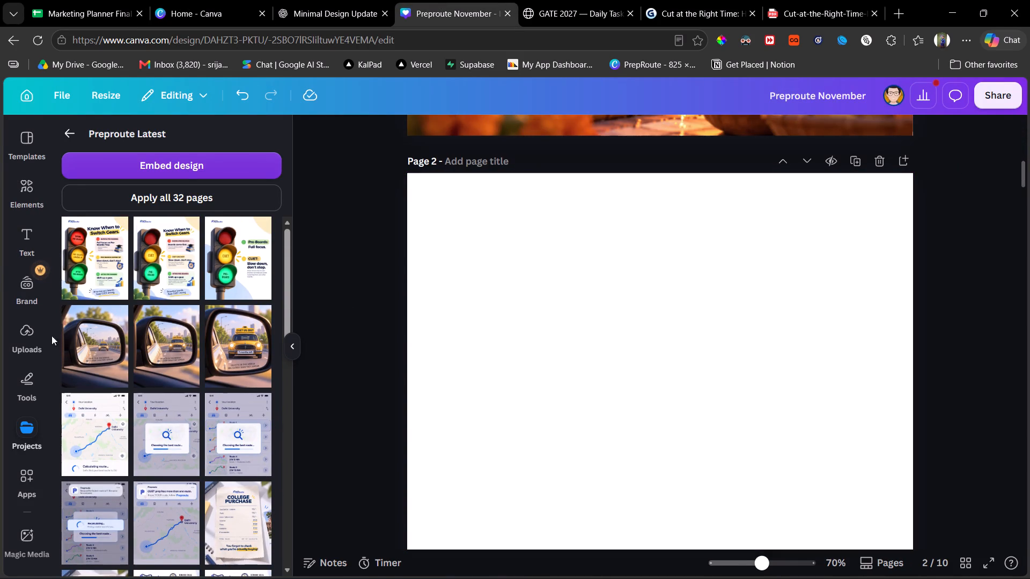
# Paste the copied crystal ball post onto the blank page 2 and enlarge it to cover the whole page.
pyautogui.click(63, 132)
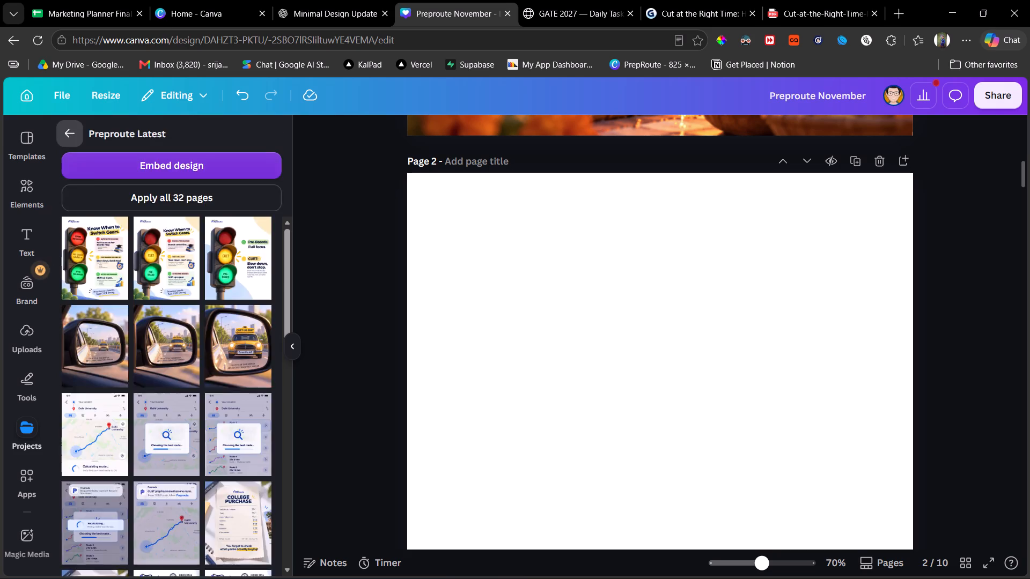
pyautogui.click(19, 332)
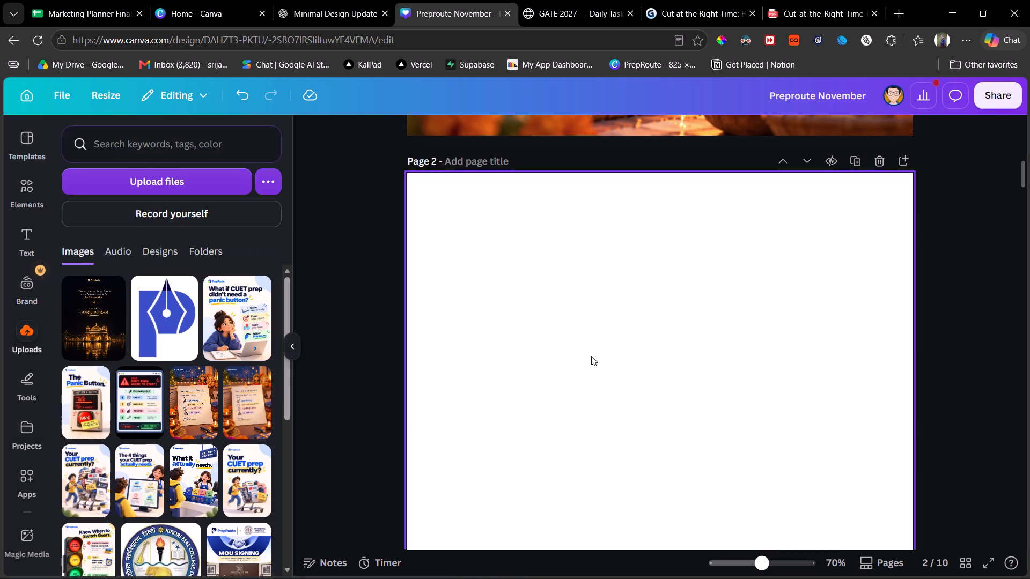
pyautogui.click(599, 360)
pyautogui.hotkey('ctrl', 'v')
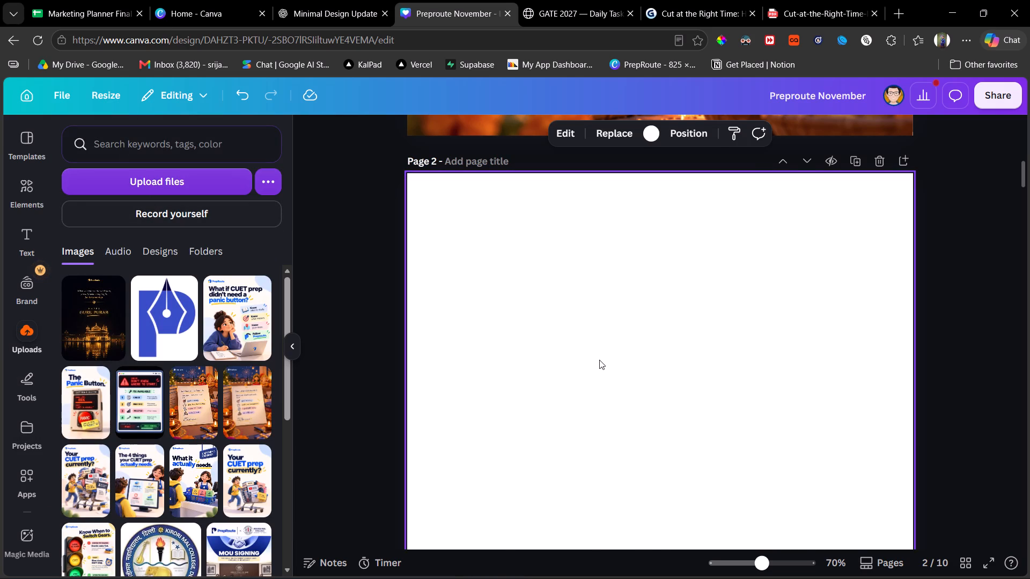
pyautogui.scroll(-3, 599, 360)
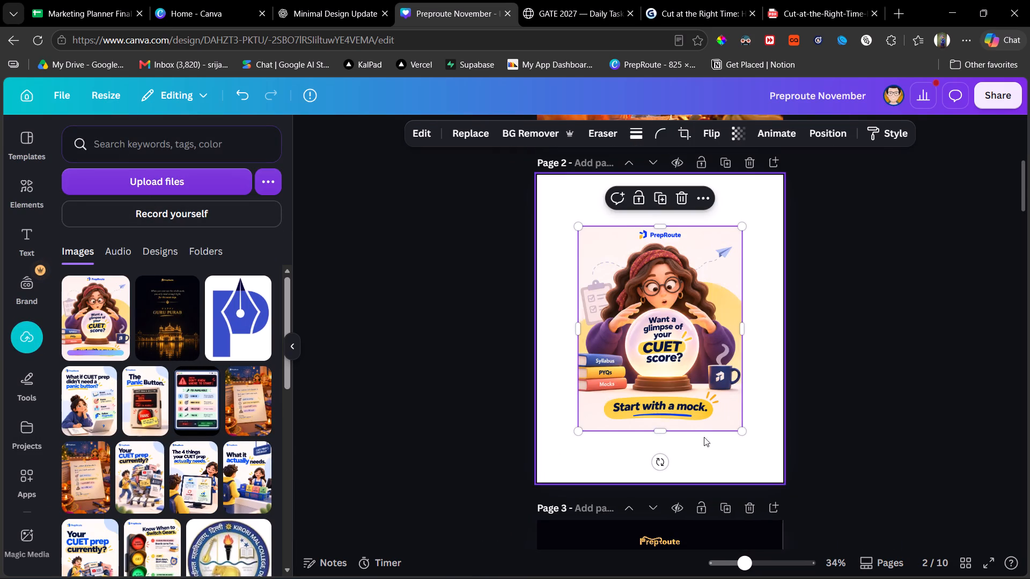
pyautogui.keyDown('alt'); pyautogui.moveTo(740, 430); pyautogui.dragTo(789, 462); pyautogui.keyUp('alt')
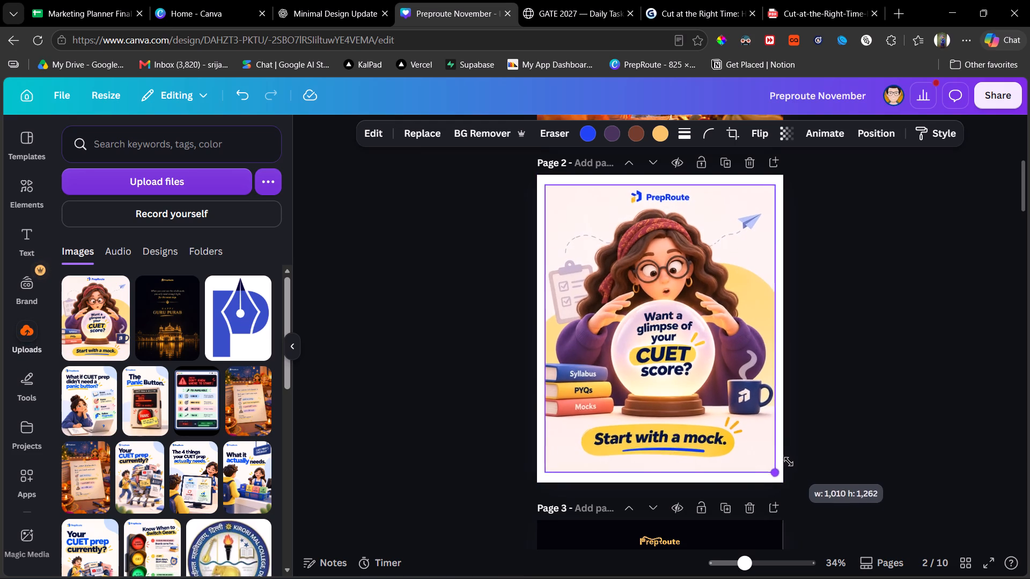
pyautogui.keyDown('alt'); pyautogui.moveTo(789, 462); pyautogui.dragTo(793, 466); pyautogui.keyUp('alt')
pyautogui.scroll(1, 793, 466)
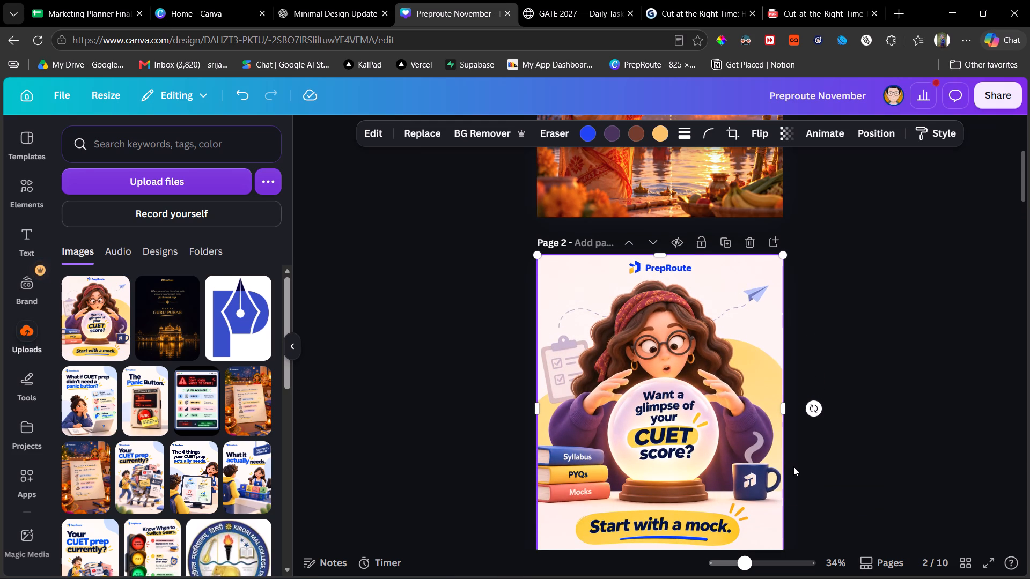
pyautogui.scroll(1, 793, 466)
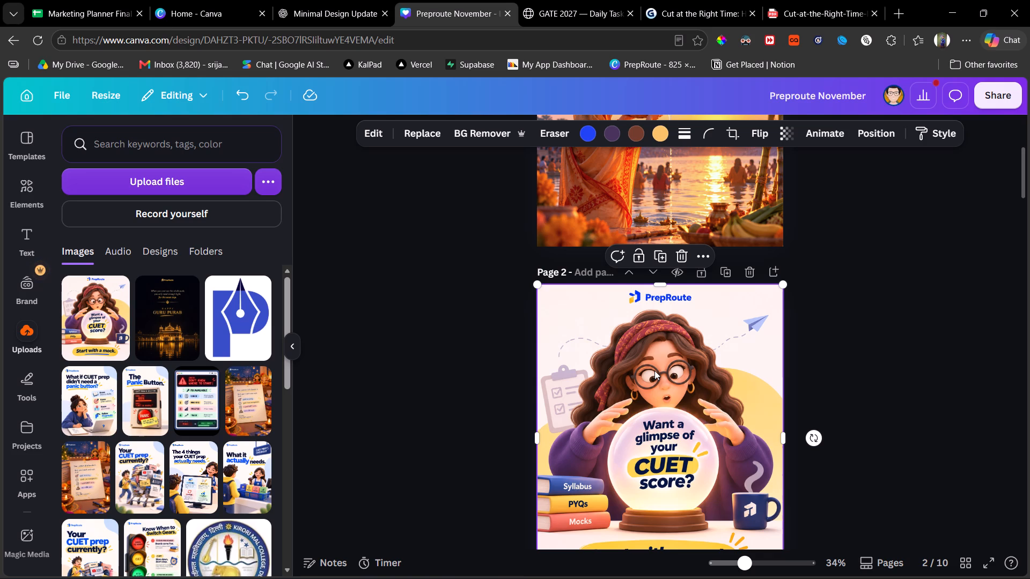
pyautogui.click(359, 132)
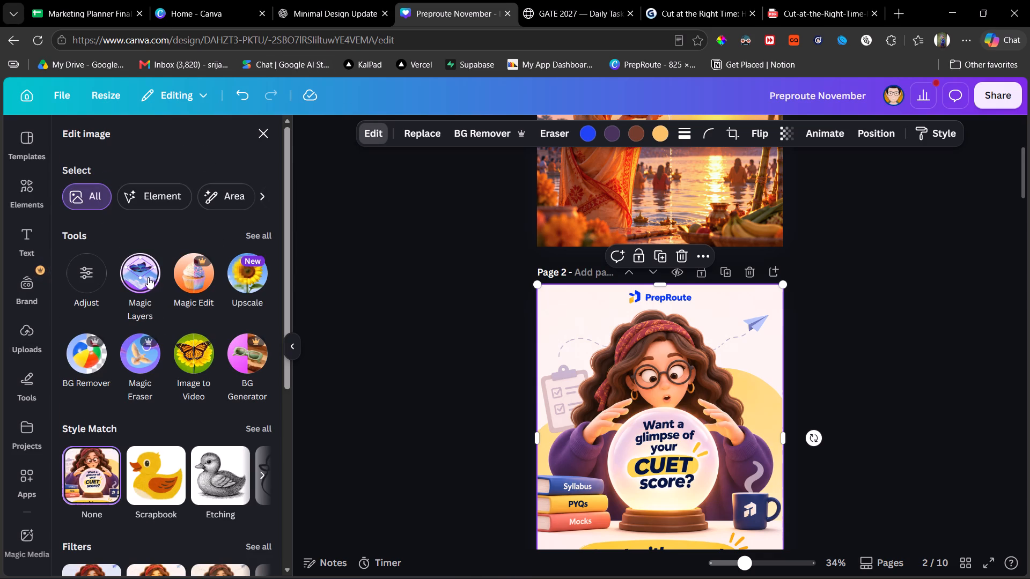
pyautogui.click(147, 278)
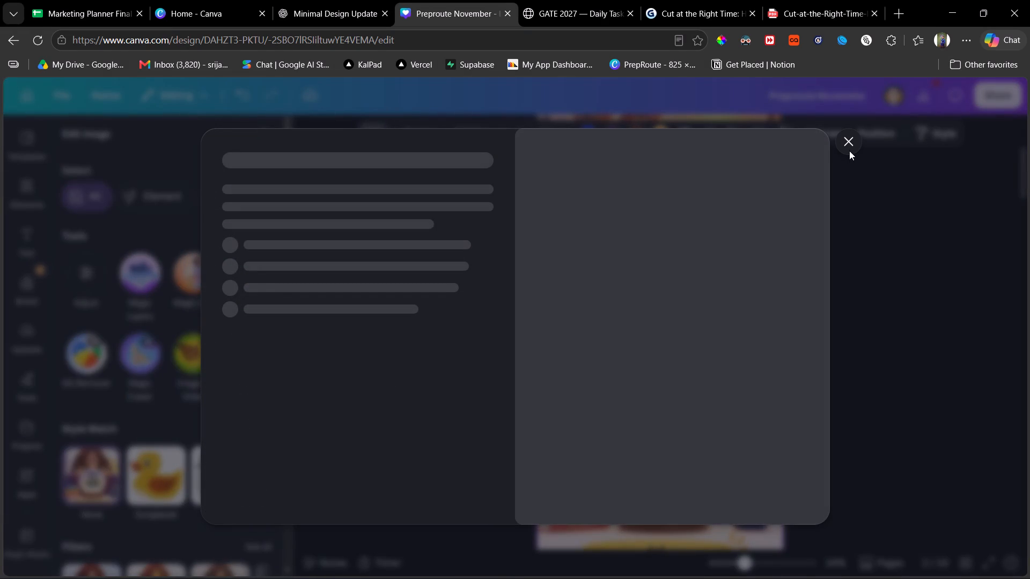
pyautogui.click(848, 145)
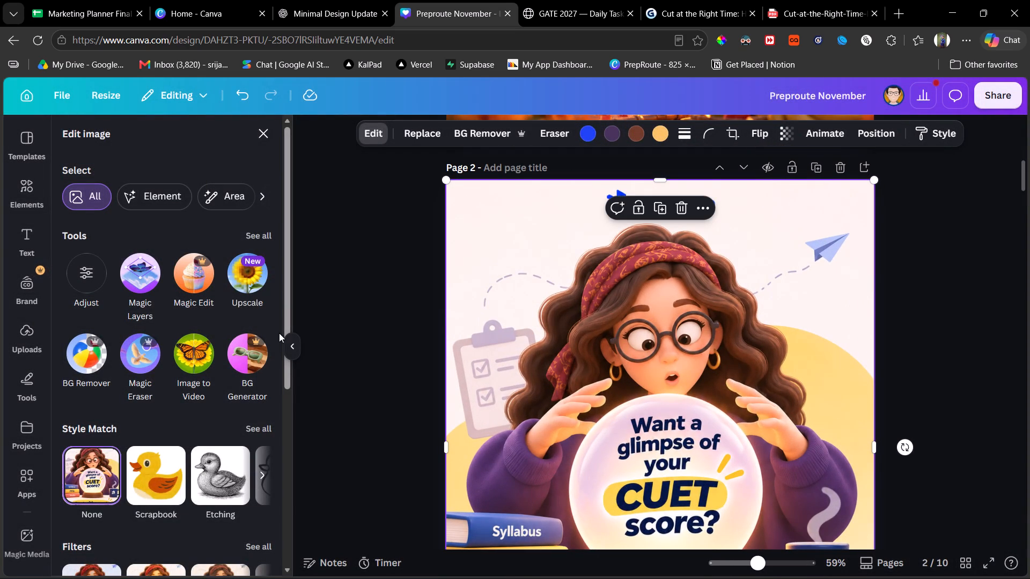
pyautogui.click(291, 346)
# Examine the placed crystal ball post on page 2 from its PrepRoute logo to the 'Start with a mock.' banner.
pyautogui.scroll(-2, 591, 420)
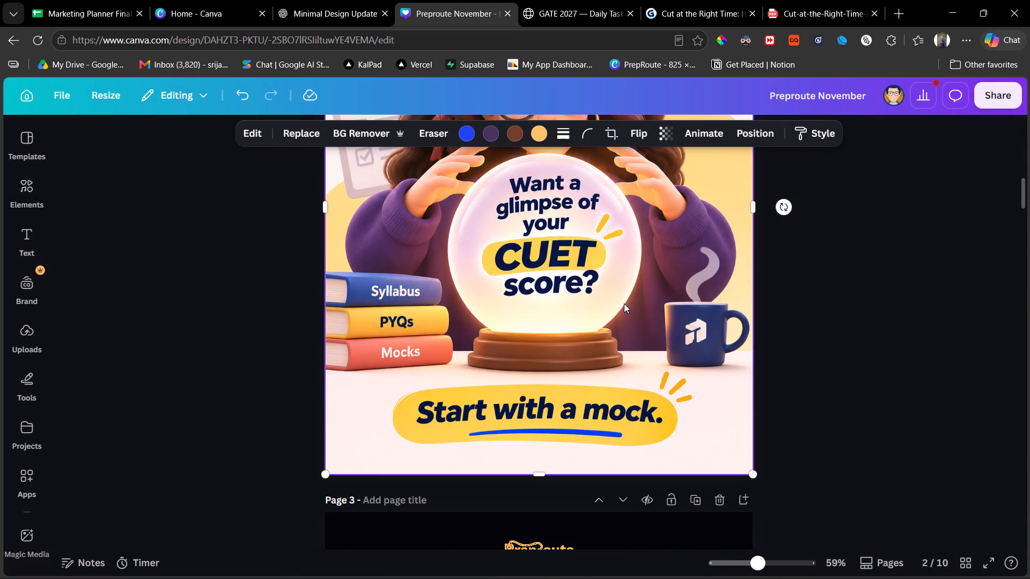
pyautogui.scroll(5, 624, 303)
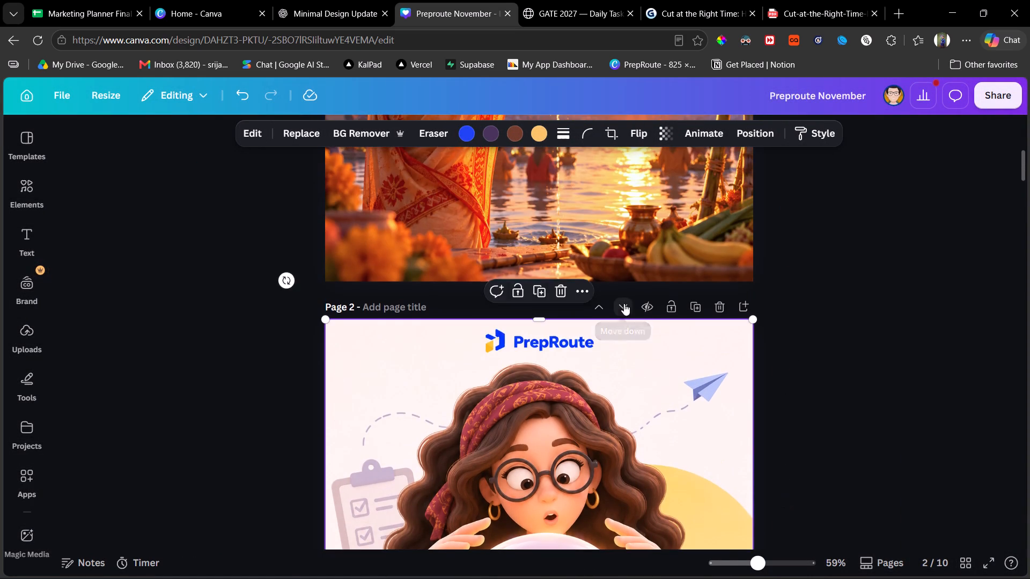
pyautogui.scroll(-1, 624, 303)
pyautogui.scroll(2, 624, 303)
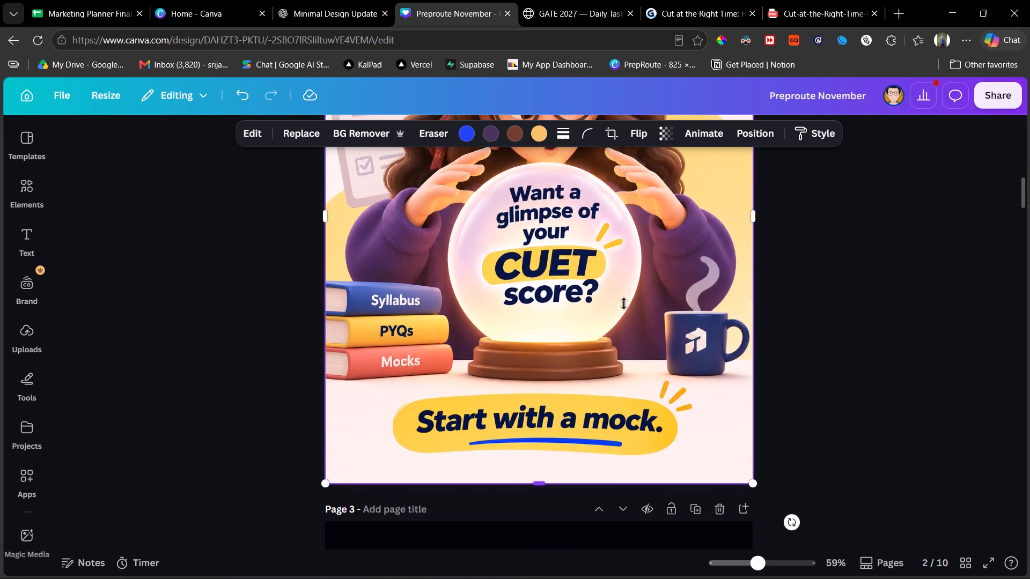
pyautogui.scroll(5, 624, 303)
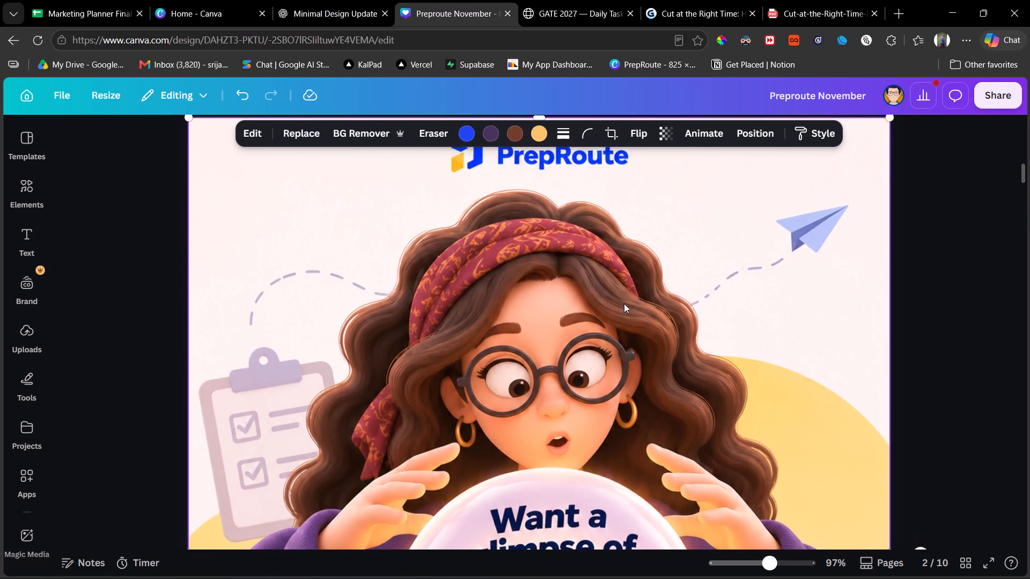
pyautogui.scroll(-1, 624, 303)
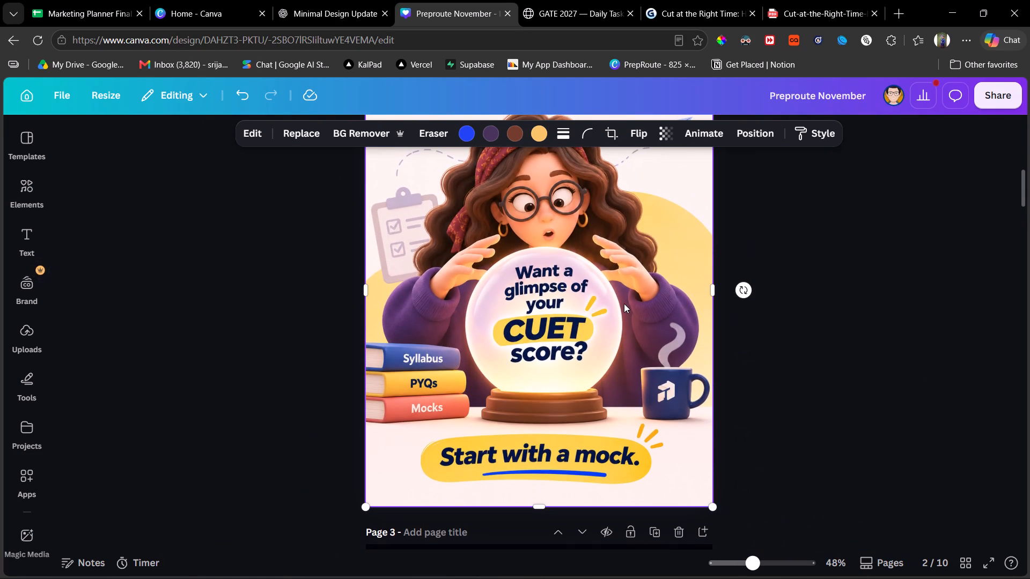
# Examine the crystal ball post on page 2 up close, from its logo to the 'Start with a mock.' banner.
pyautogui.scroll(-1, 624, 303)
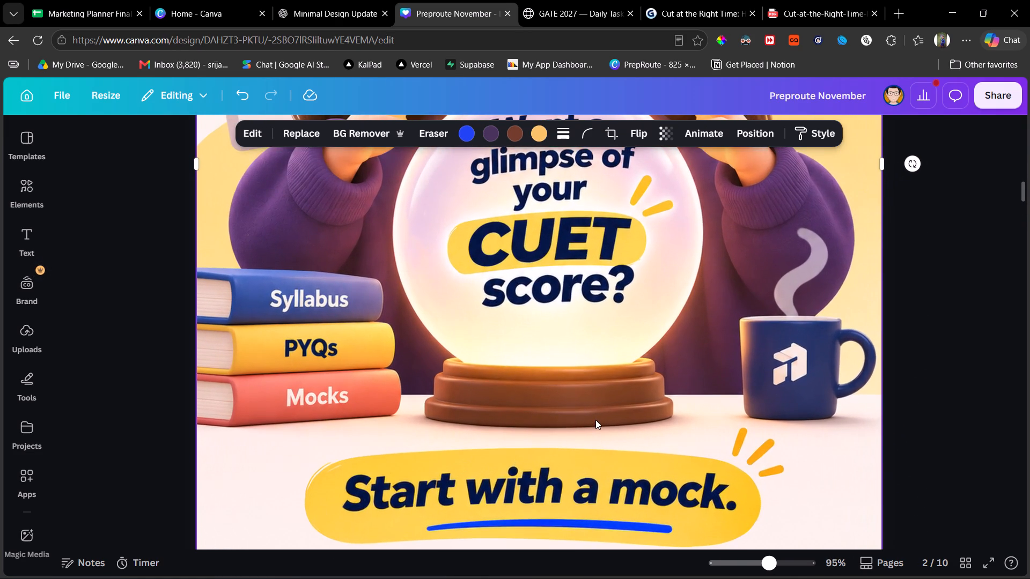
pyautogui.scroll(5, 595, 420)
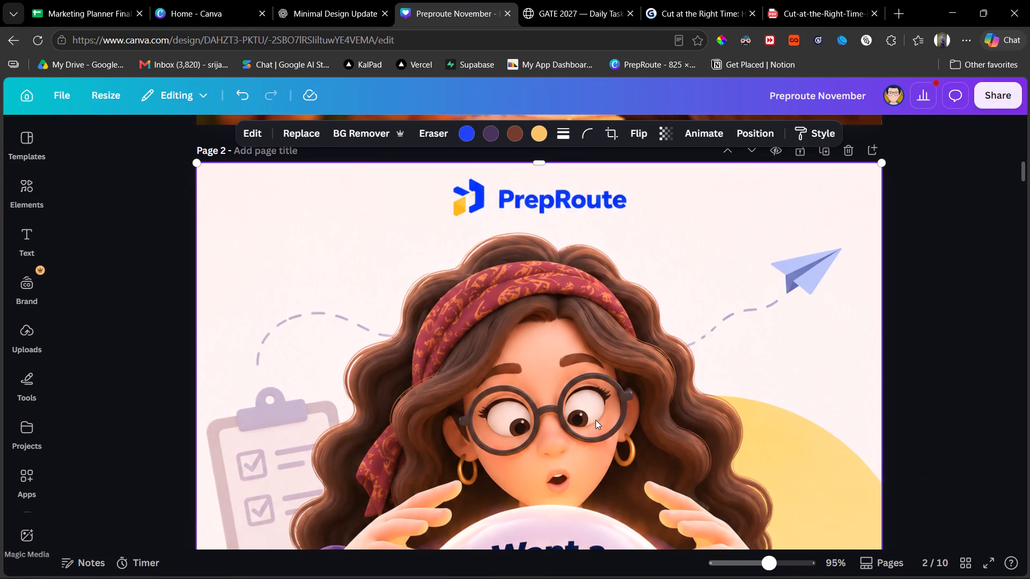
pyautogui.click(595, 420)
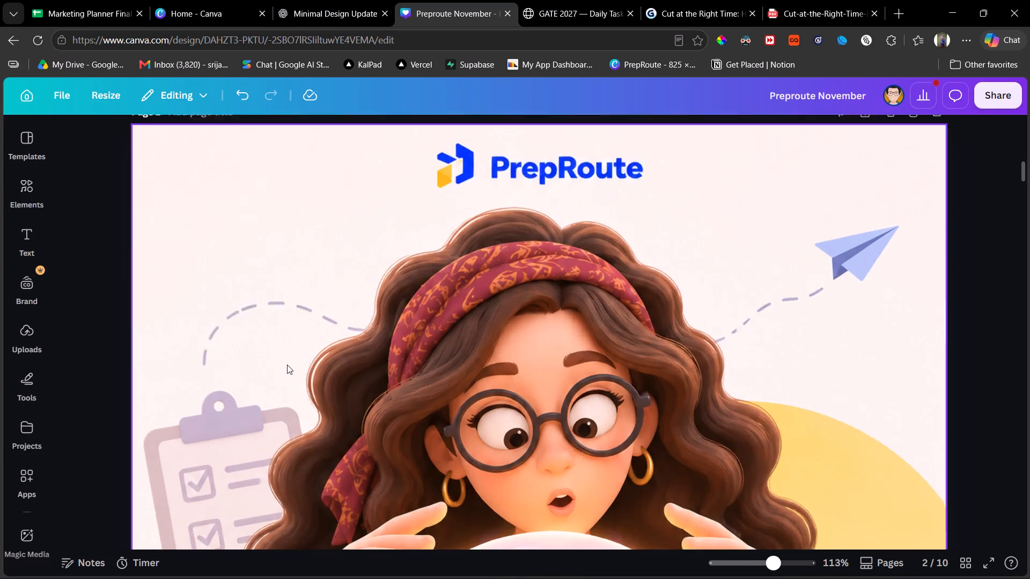
pyautogui.scroll(1, 287, 365)
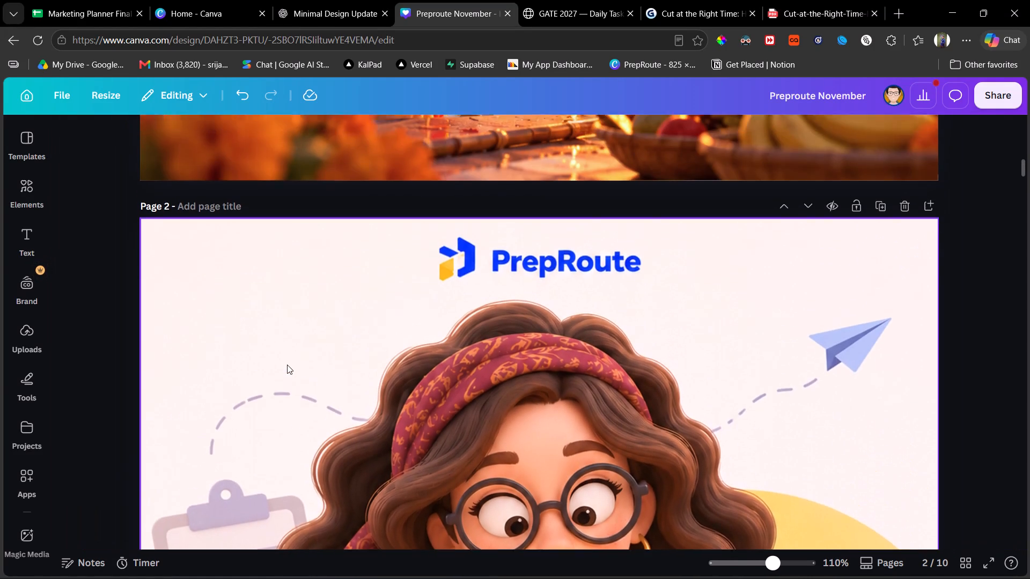
pyautogui.scroll(1, 287, 365)
pyautogui.scroll(-1, 287, 365)
# Set the white balance temperature of the crystal ball post image on page 2 to -20.
pyautogui.click(226, 241)
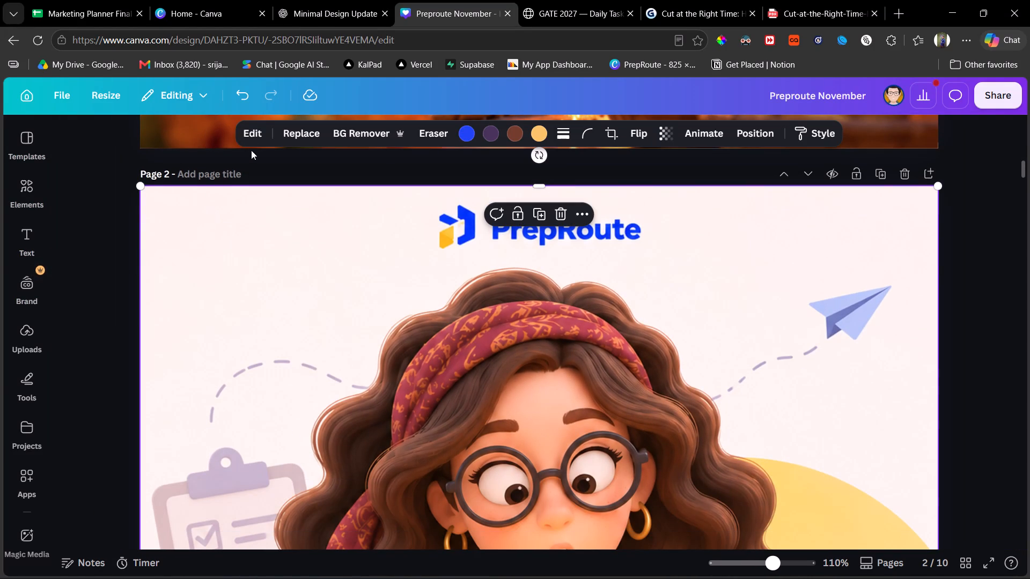
pyautogui.click(254, 138)
pyautogui.click(141, 301)
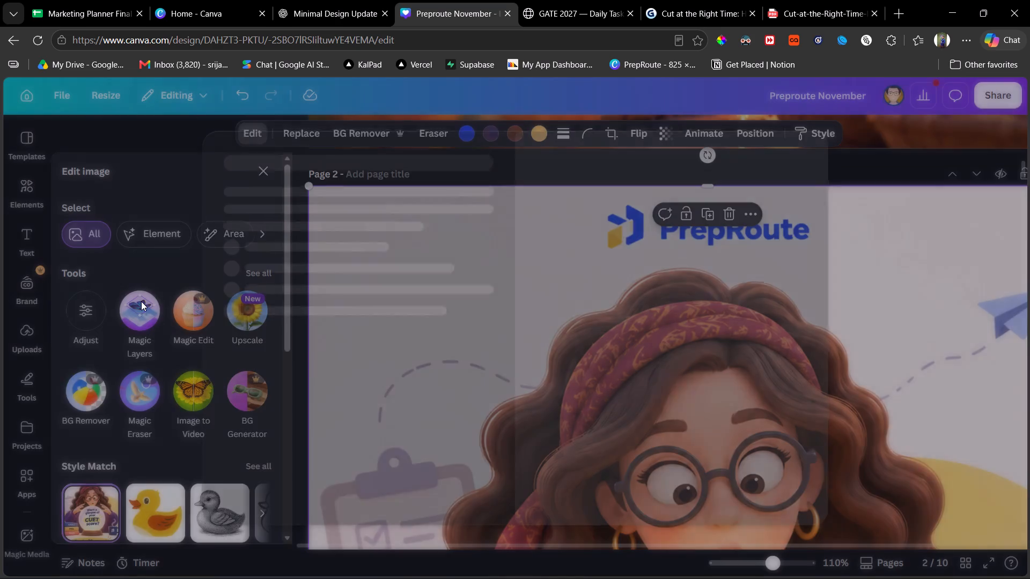
pyautogui.click(847, 145)
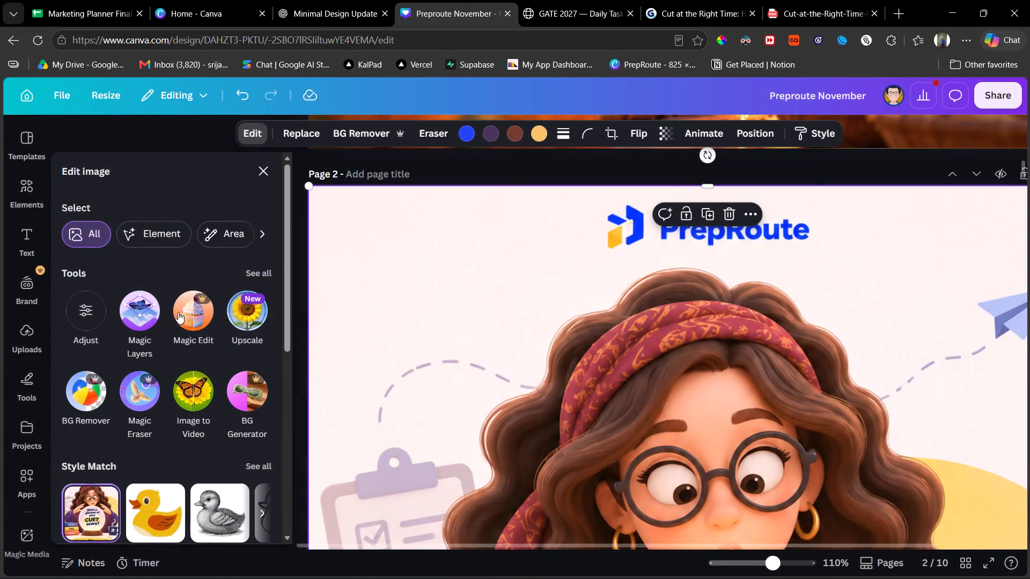
pyautogui.click(83, 321)
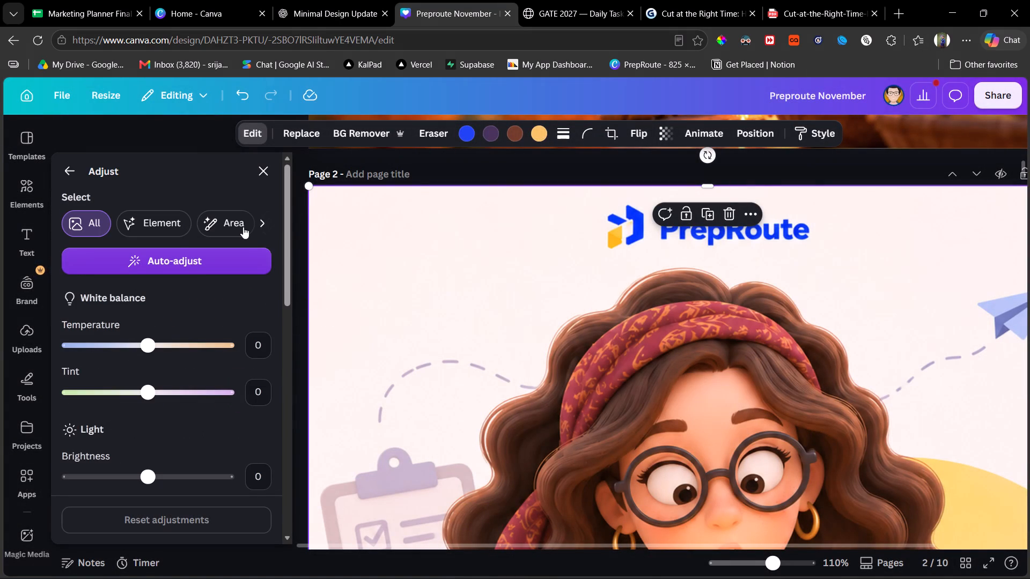
pyautogui.click(259, 345)
pyautogui.press('-')
pyautogui.press('Down')
pyautogui.press('Insert')
pyautogui.press('Return')
pyautogui.click(256, 346)
pyautogui.press('-')
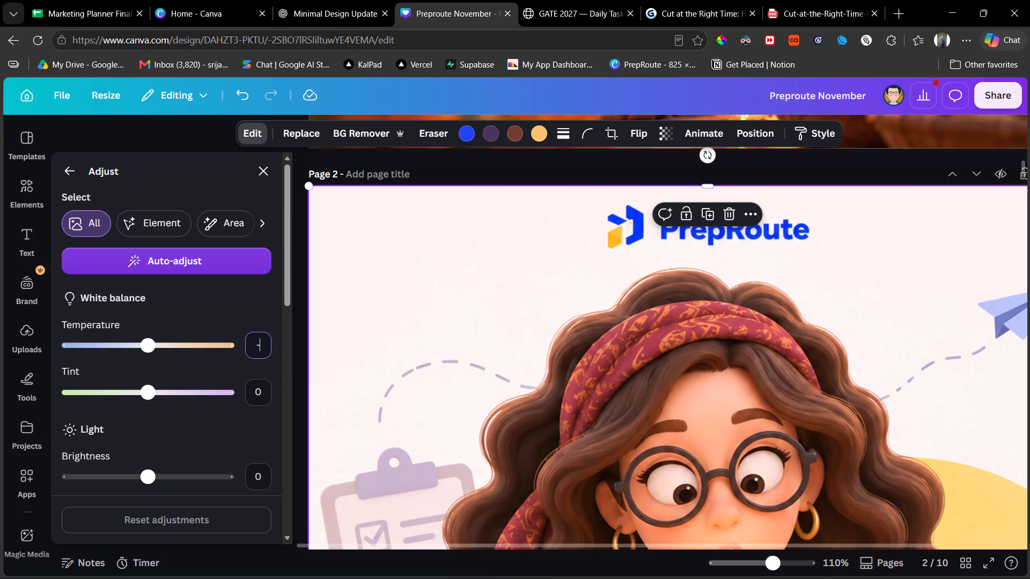
pyautogui.press('Down')
pyautogui.press('Insert')
pyautogui.press('Return')
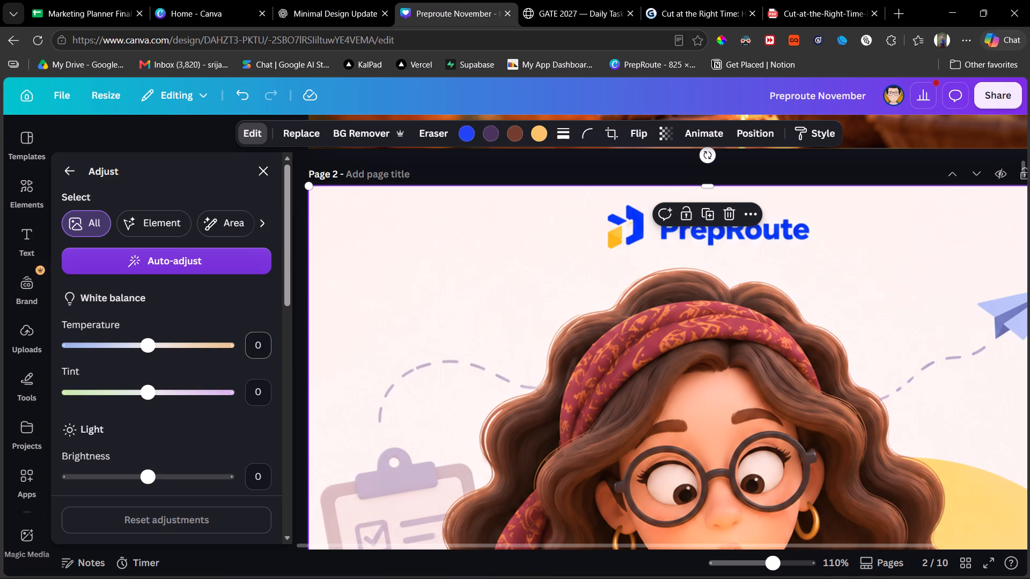
pyautogui.click(254, 356)
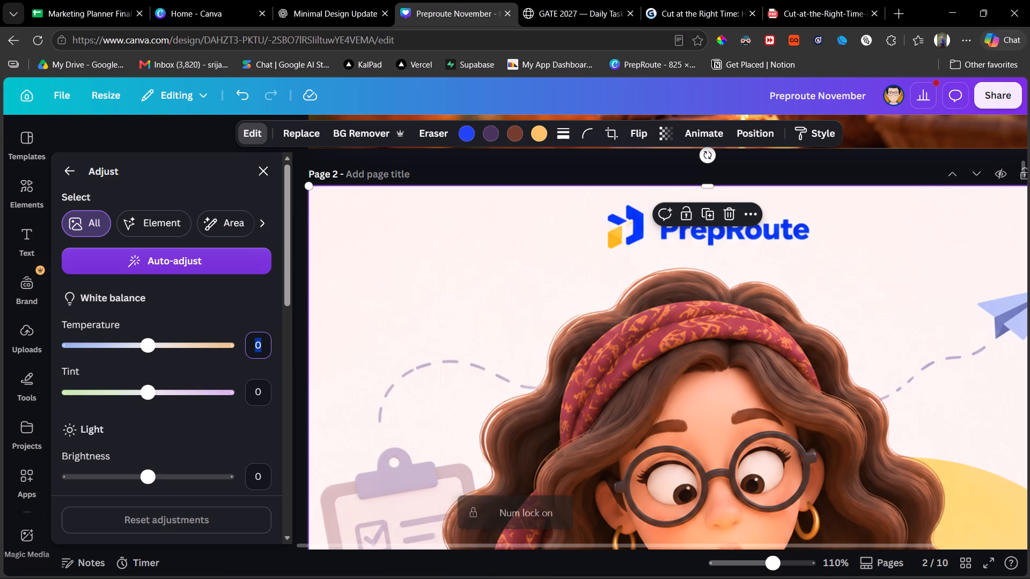
pyautogui.write('-20')
pyautogui.press('Return')
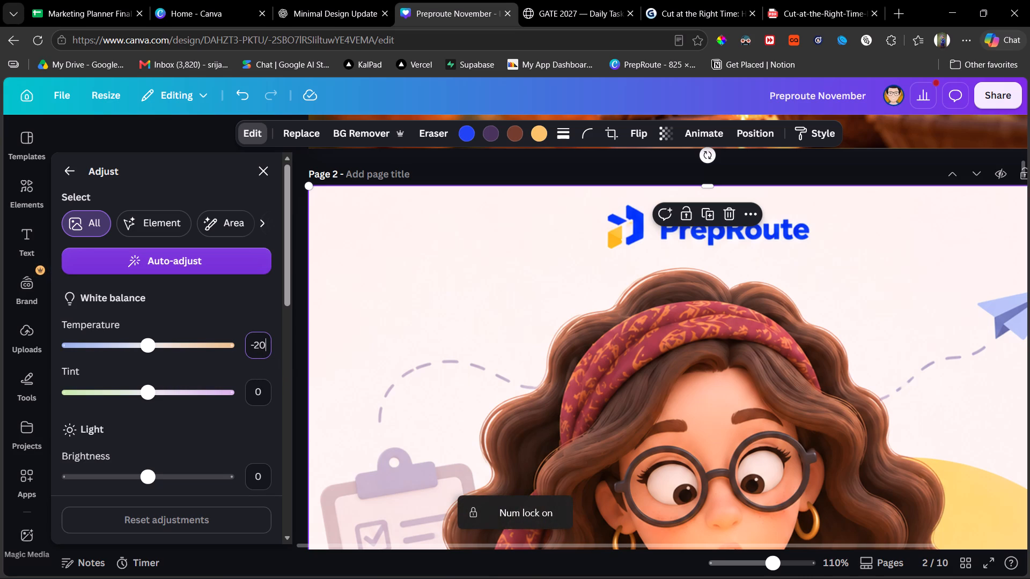
# Set the crystal ball post image's brightness to 5 and its contrast to 2.
pyautogui.hscroll(-1, 570, 391)
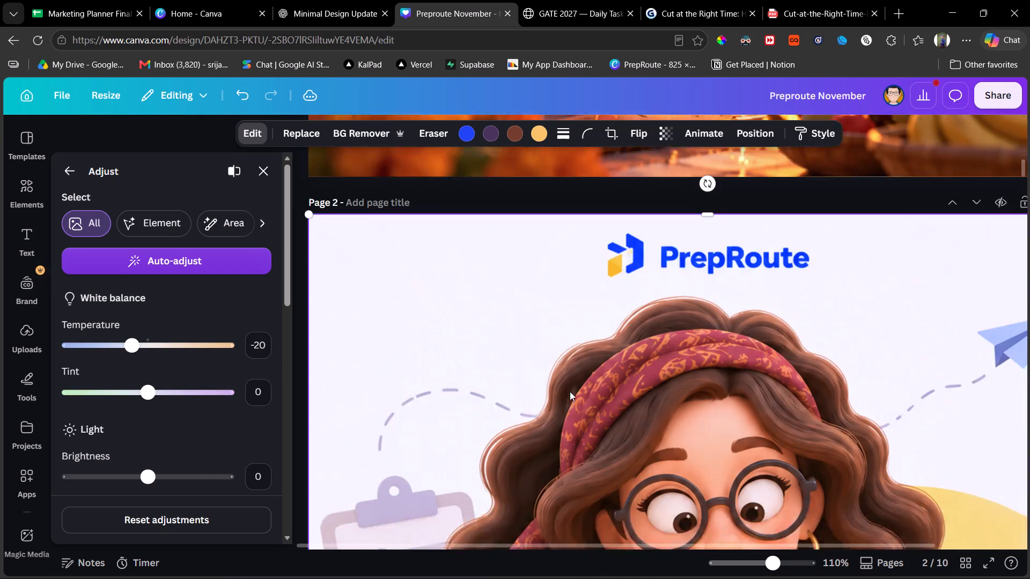
pyautogui.hscroll(-1, 570, 391)
pyautogui.scroll(-2, 570, 391)
pyautogui.scroll(1, 570, 391)
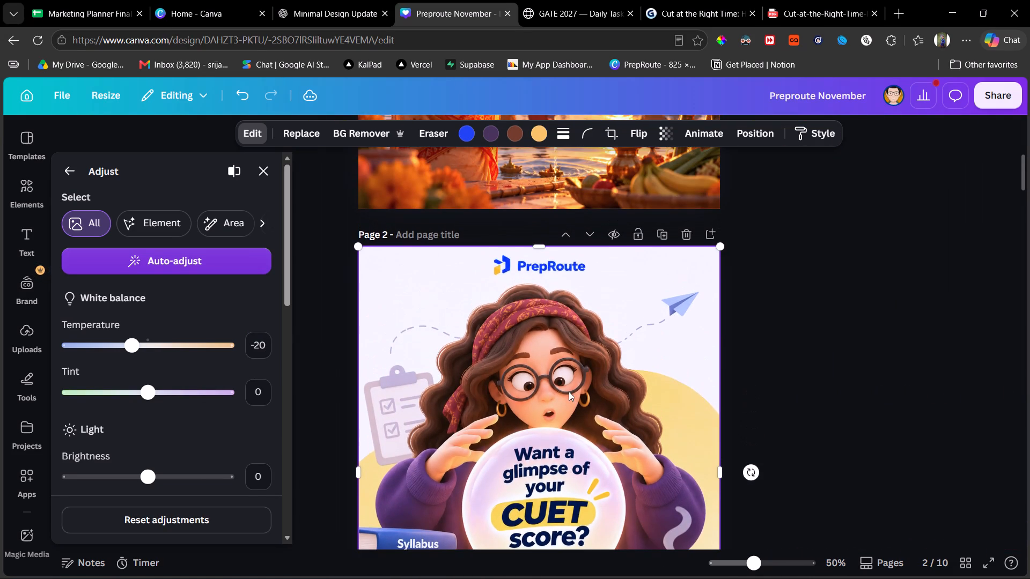
pyautogui.click(259, 472)
pyautogui.press('5')
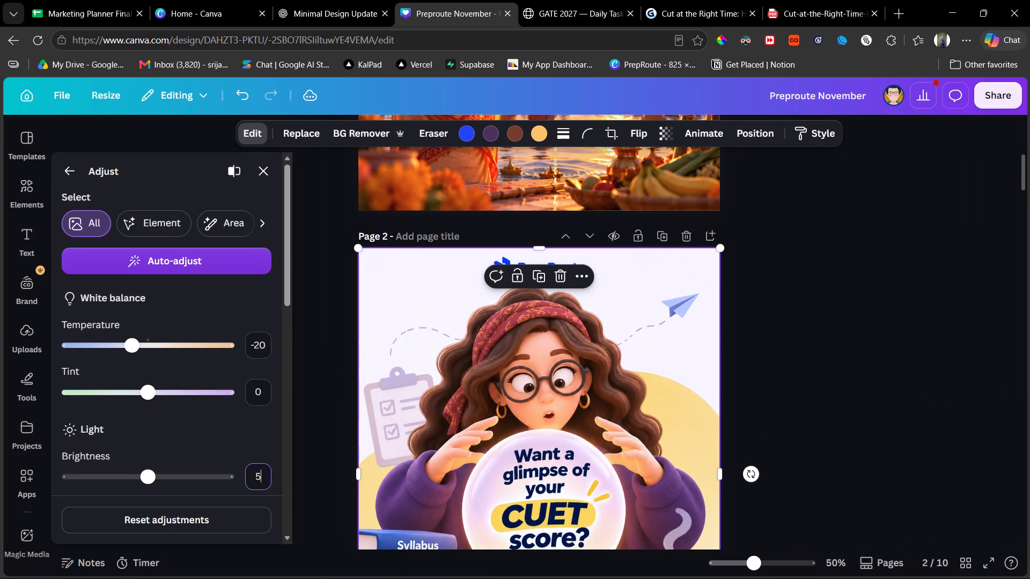
pyautogui.press('Return')
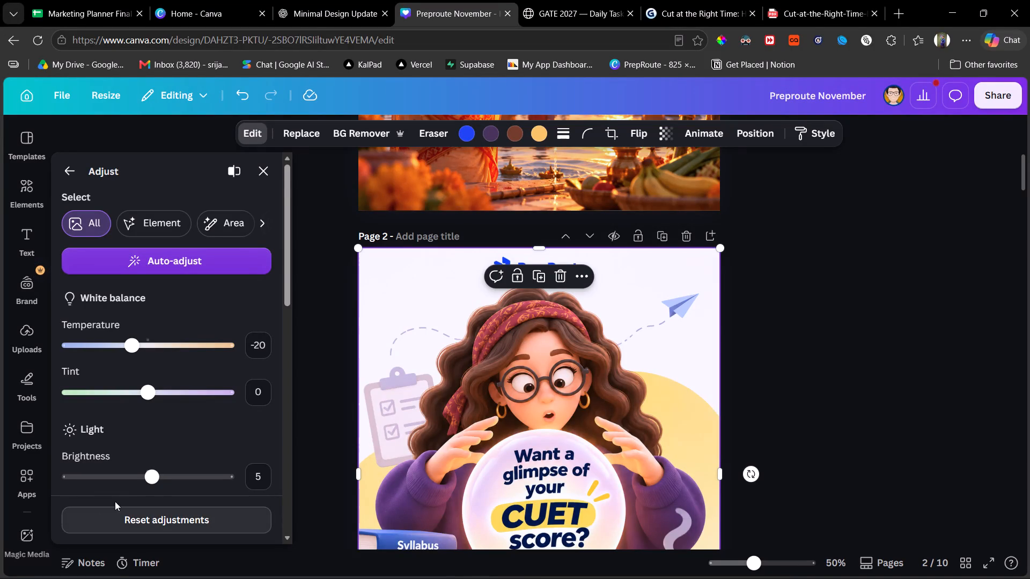
pyautogui.scroll(-1, 181, 437)
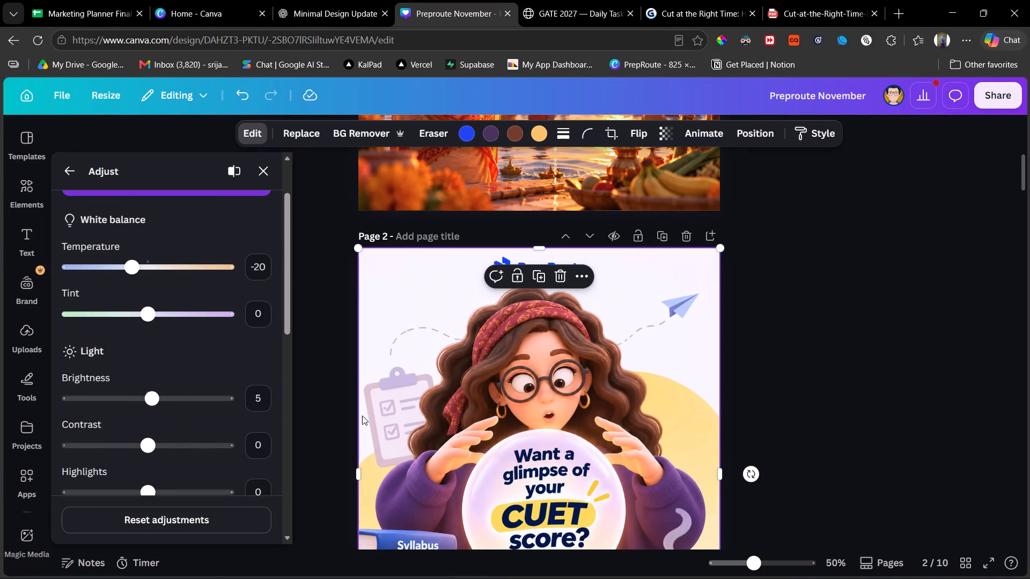
pyautogui.scroll(-1, 418, 409)
pyautogui.click(257, 447)
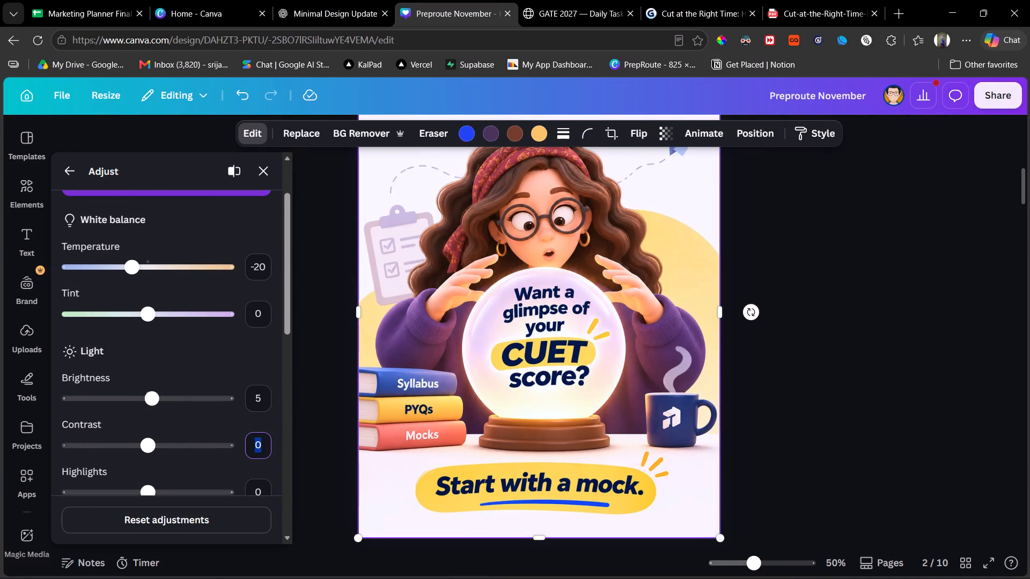
pyautogui.press('2')
pyautogui.press('Return')
# Examine the colour-adjusted crystal ball post alongside the neighbouring Chhath and Guru Purab pages.
pyautogui.scroll(2, 257, 447)
pyautogui.scroll(1, 511, 388)
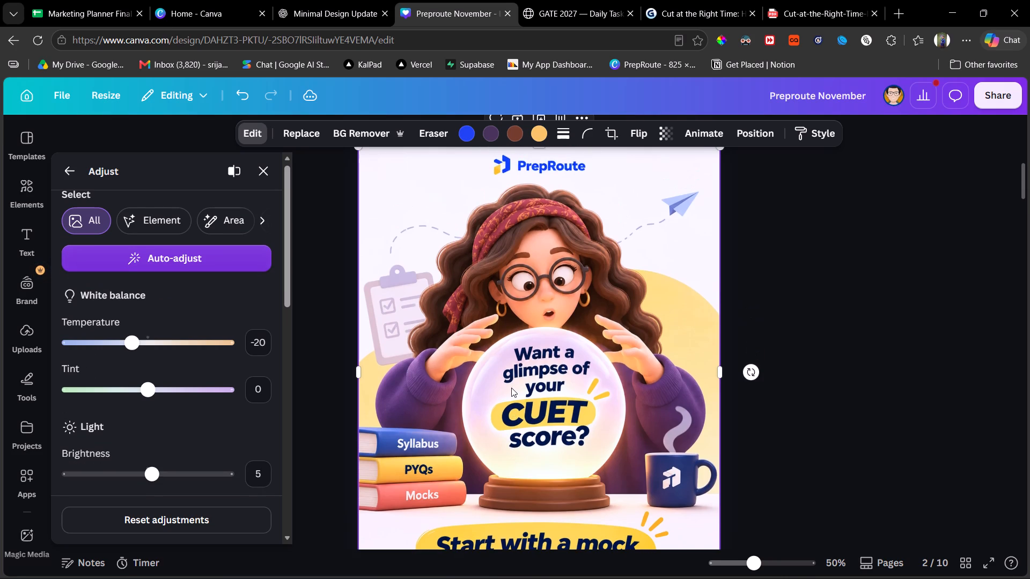
pyautogui.hscroll(1, 511, 388)
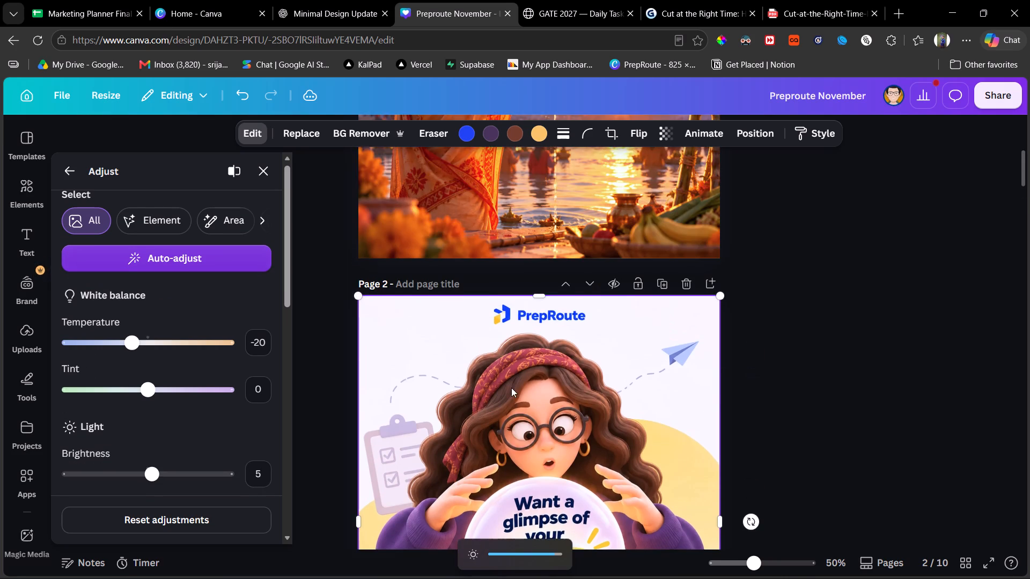
pyautogui.hscroll(1, 511, 388)
pyautogui.scroll(-1, 555, 361)
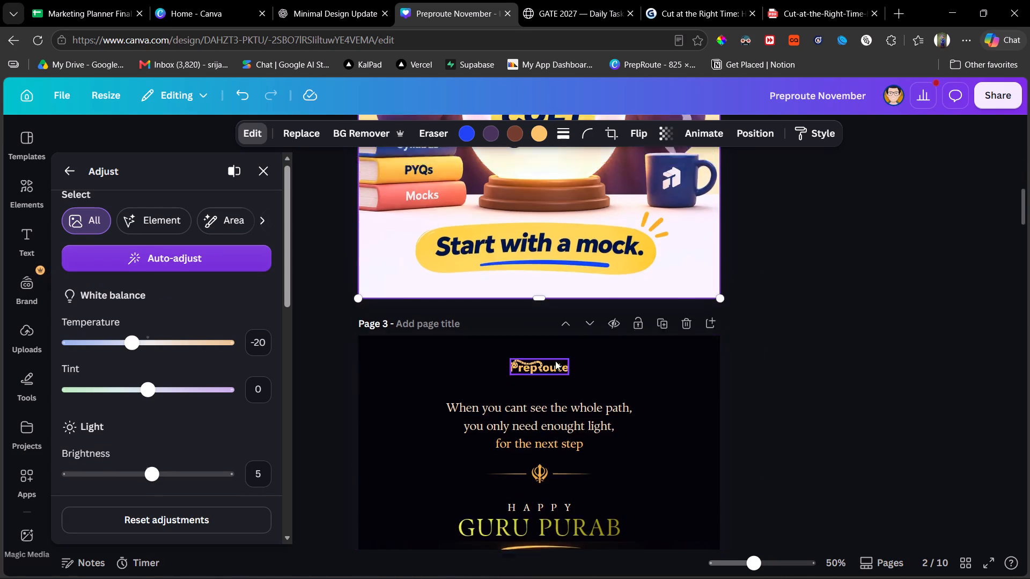
pyautogui.scroll(-1, 555, 361)
pyautogui.click(622, 337)
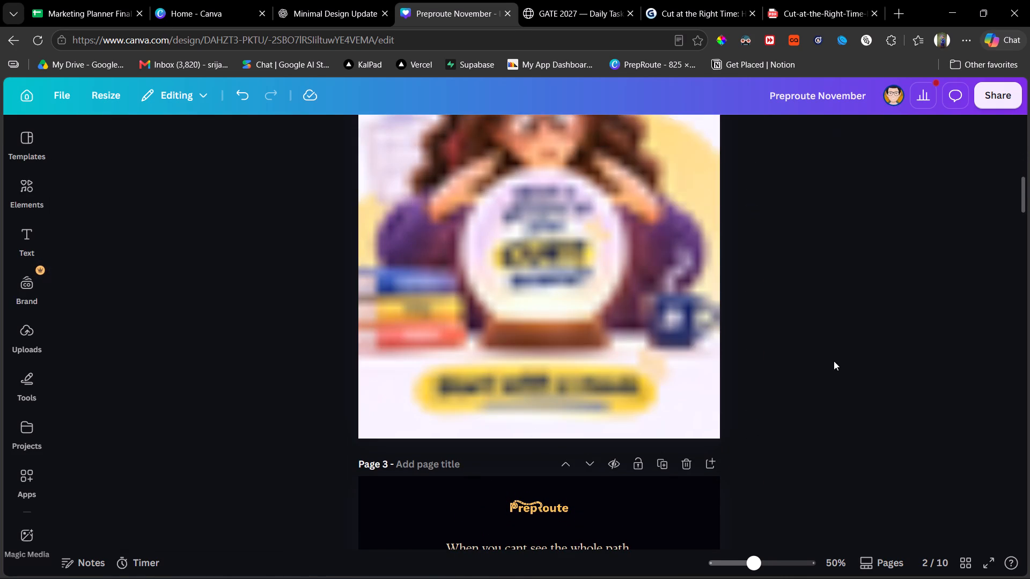
pyautogui.scroll(3, 674, 344)
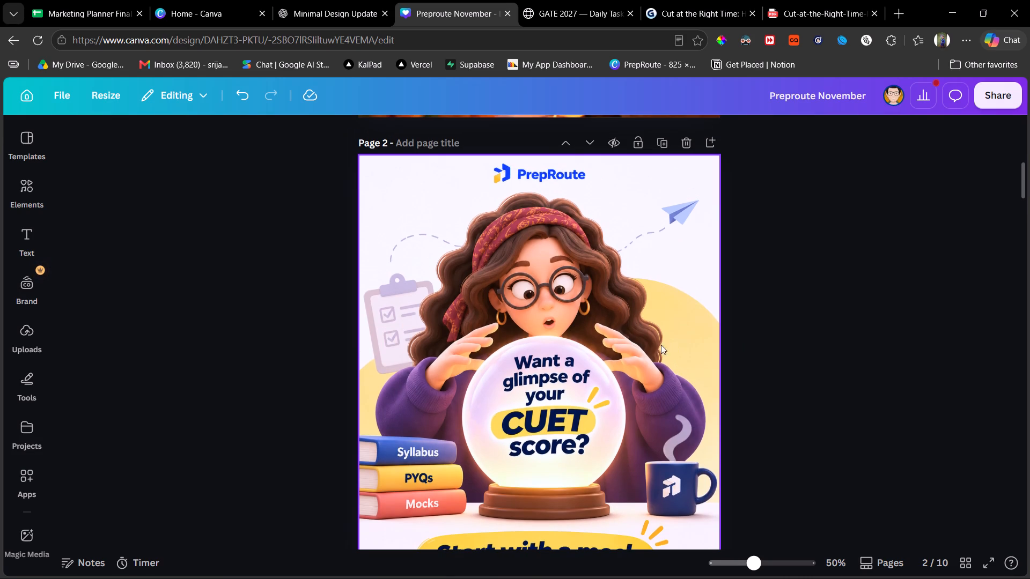
# Crop the top of the crystal ball post image to cut off the PrepRoute logo, leaving a blank strip above it.
pyautogui.click(605, 277)
pyautogui.moveTo(543, 162); pyautogui.dragTo(543, 160)
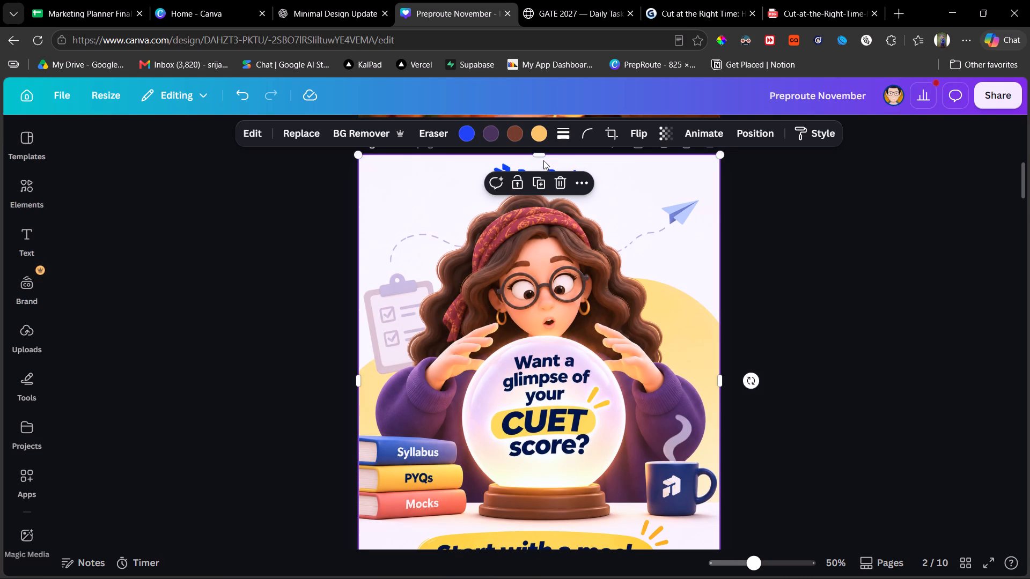
pyautogui.moveTo(543, 160); pyautogui.dragTo(543, 157)
pyautogui.hotkey('ctrl', 'z')
pyautogui.moveTo(542, 154); pyautogui.dragTo(609, 181)
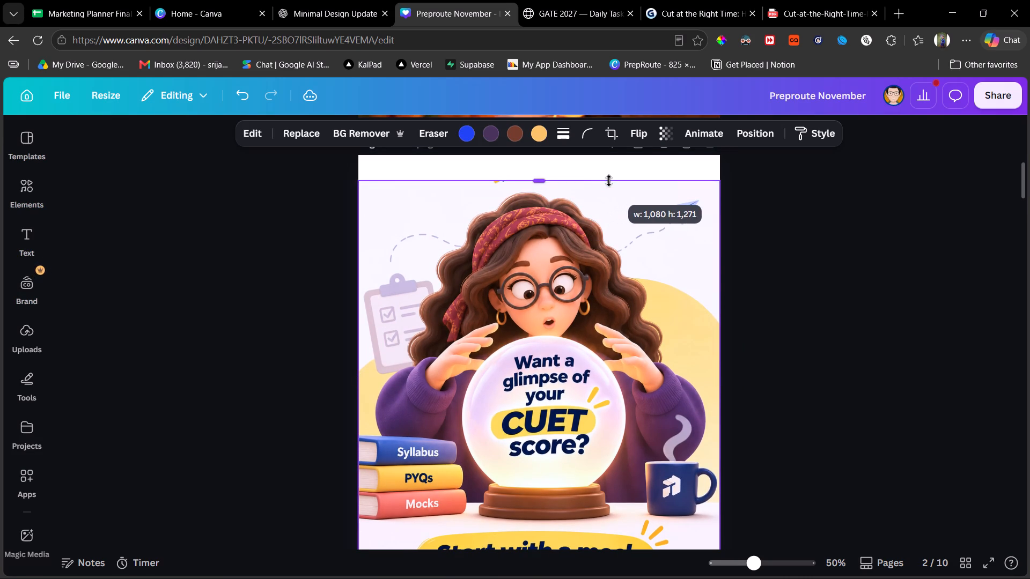
pyautogui.moveTo(609, 181); pyautogui.dragTo(614, 185)
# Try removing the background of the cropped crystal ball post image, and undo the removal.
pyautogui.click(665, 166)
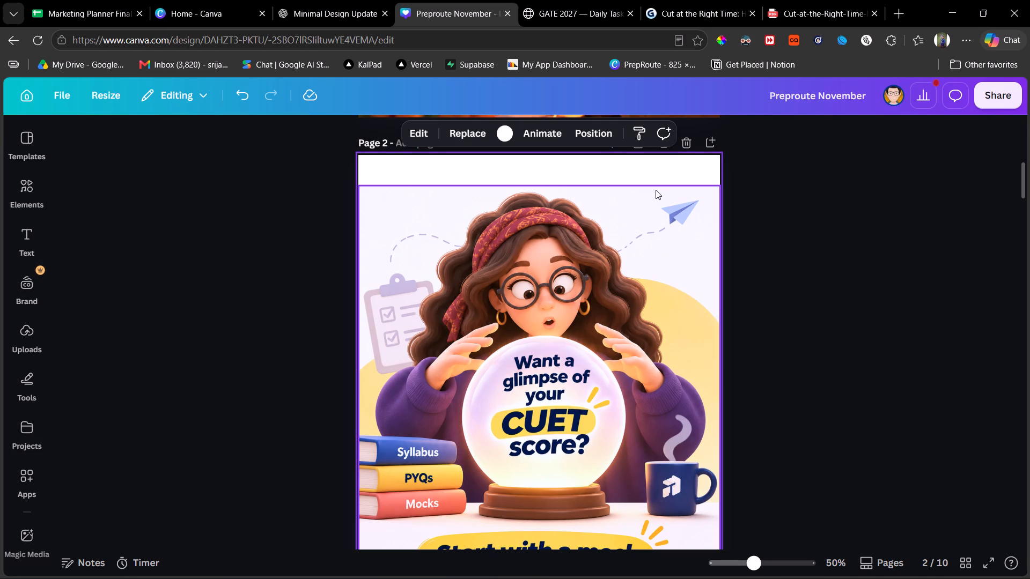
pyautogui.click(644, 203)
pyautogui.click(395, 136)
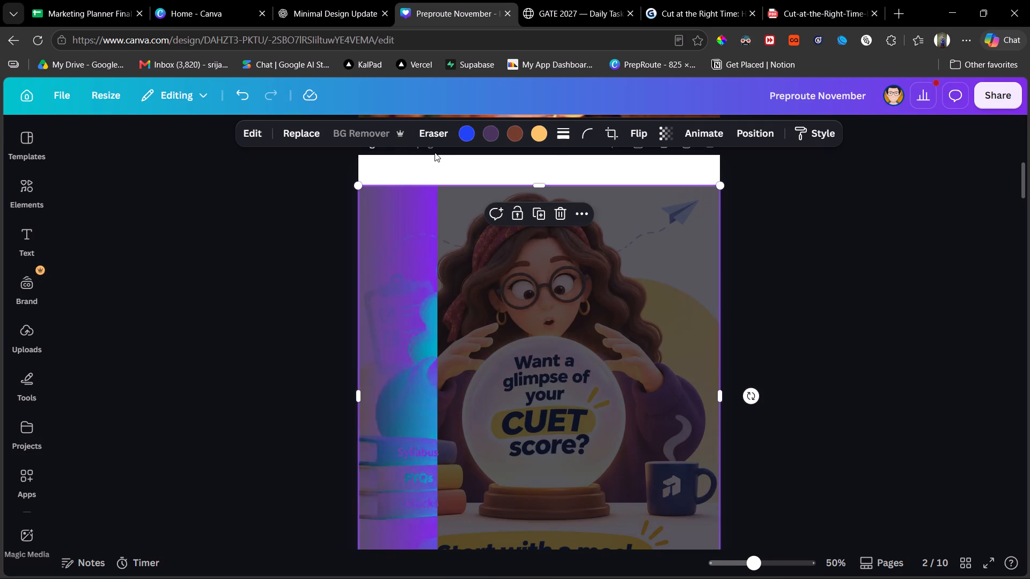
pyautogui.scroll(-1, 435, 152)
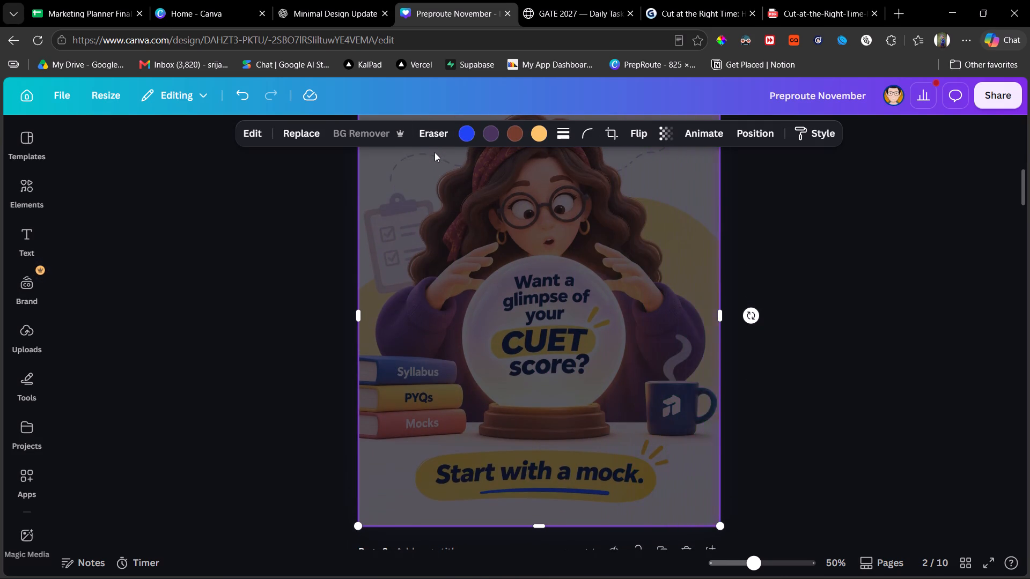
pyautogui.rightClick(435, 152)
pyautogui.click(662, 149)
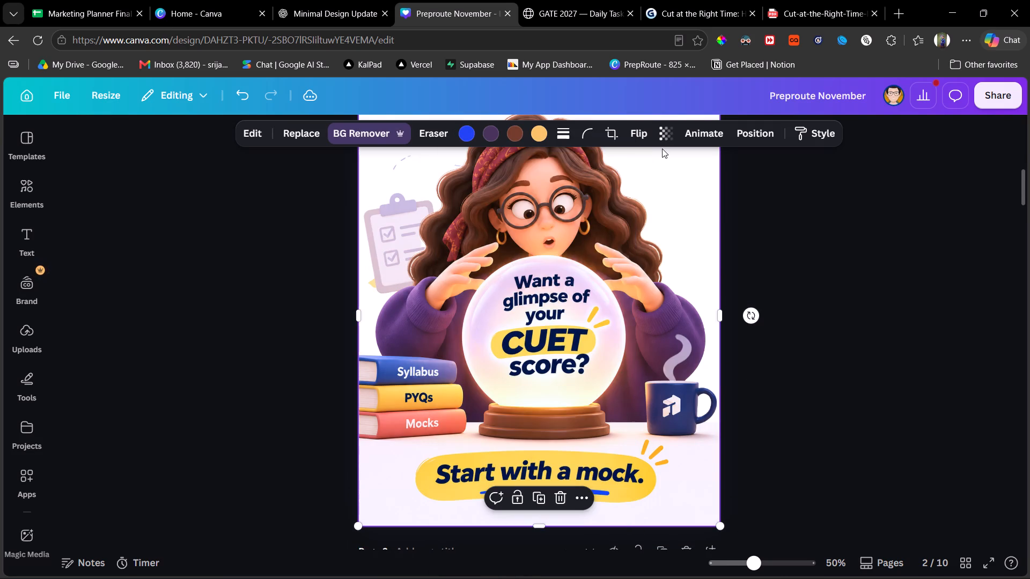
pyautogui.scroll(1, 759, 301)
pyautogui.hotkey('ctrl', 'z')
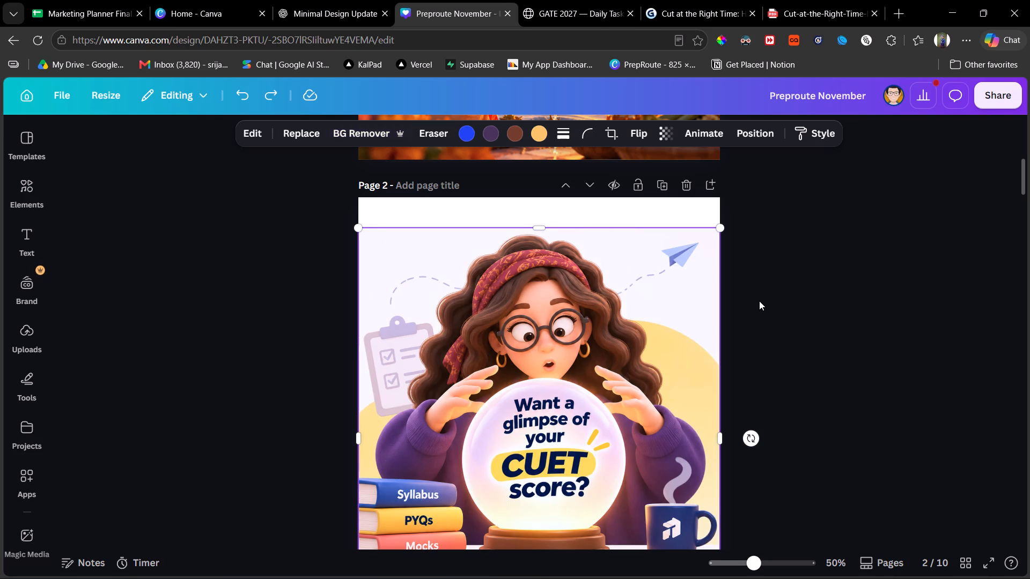
# Set the crystal ball page's background to the pale lavender sampled from the image, blending in the blank strip above it.
pyautogui.click(430, 217)
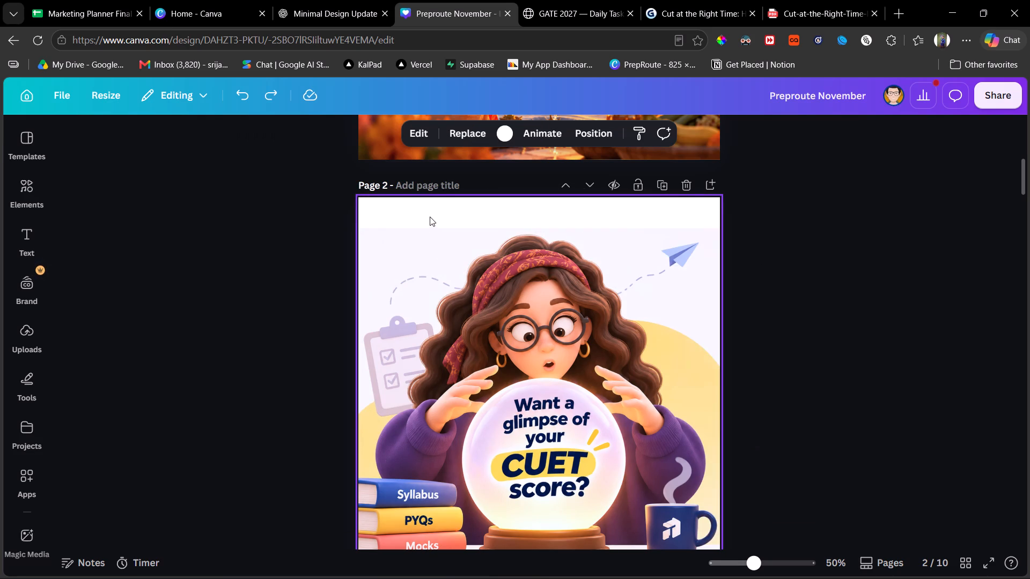
pyautogui.click(431, 224)
pyautogui.click(433, 235)
pyautogui.click(427, 213)
pyautogui.click(505, 139)
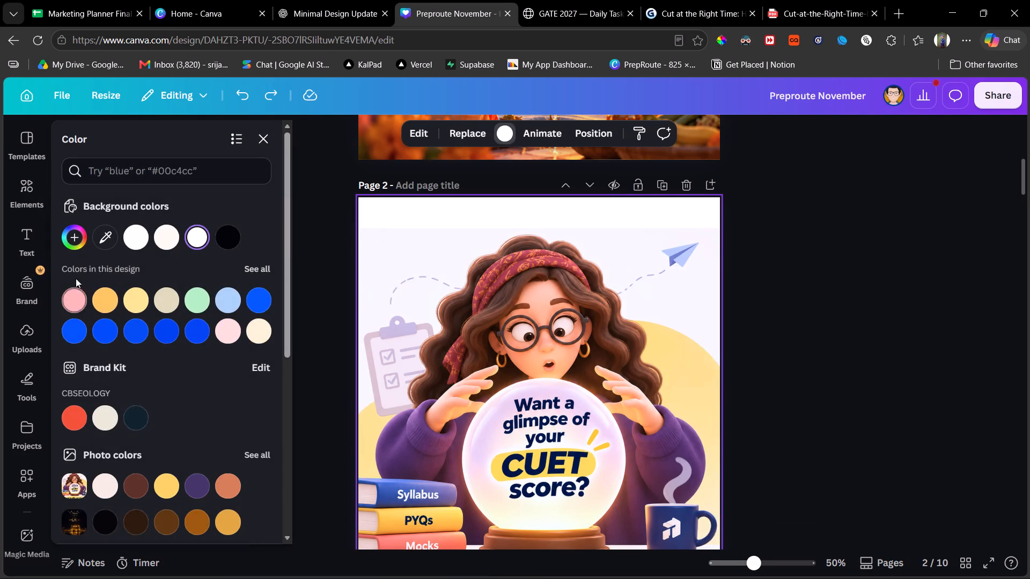
pyautogui.click(101, 239)
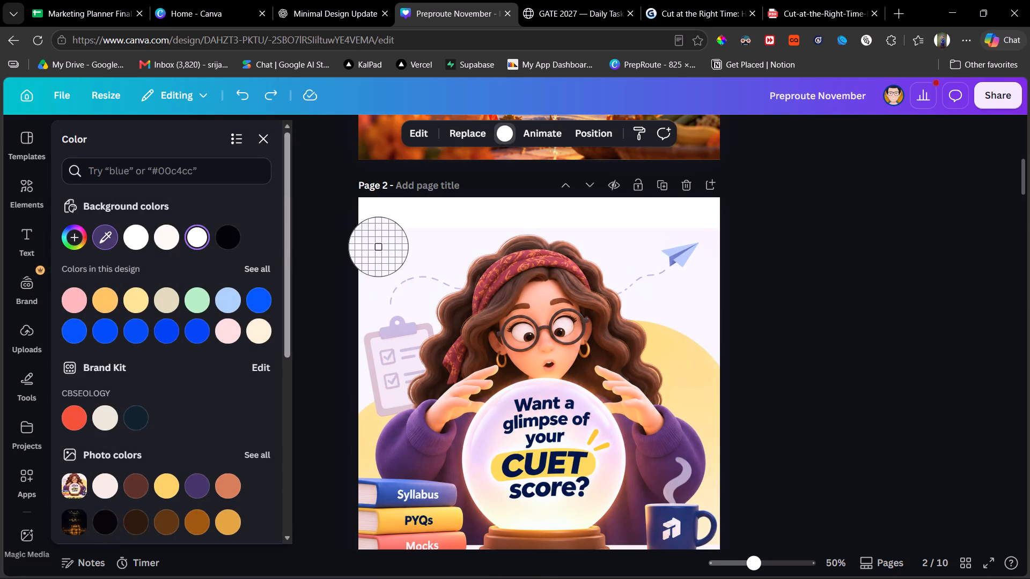
pyautogui.click(378, 247)
pyautogui.click(449, 214)
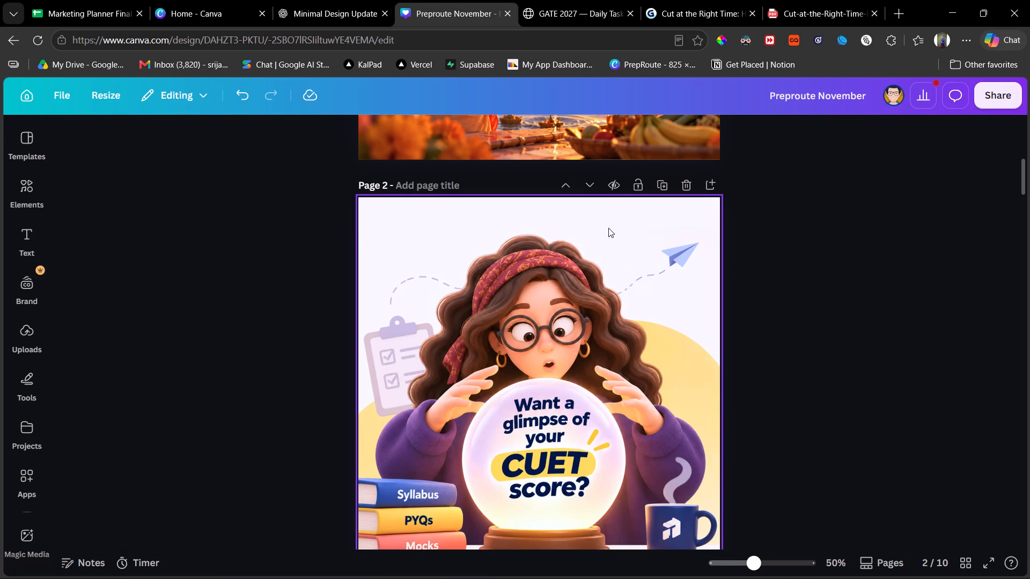
# Erase the white logo from the blue mug in the crystal ball image using Magic Eraser with brush size 16.
pyautogui.scroll(-1, 719, 390)
pyautogui.click(636, 435)
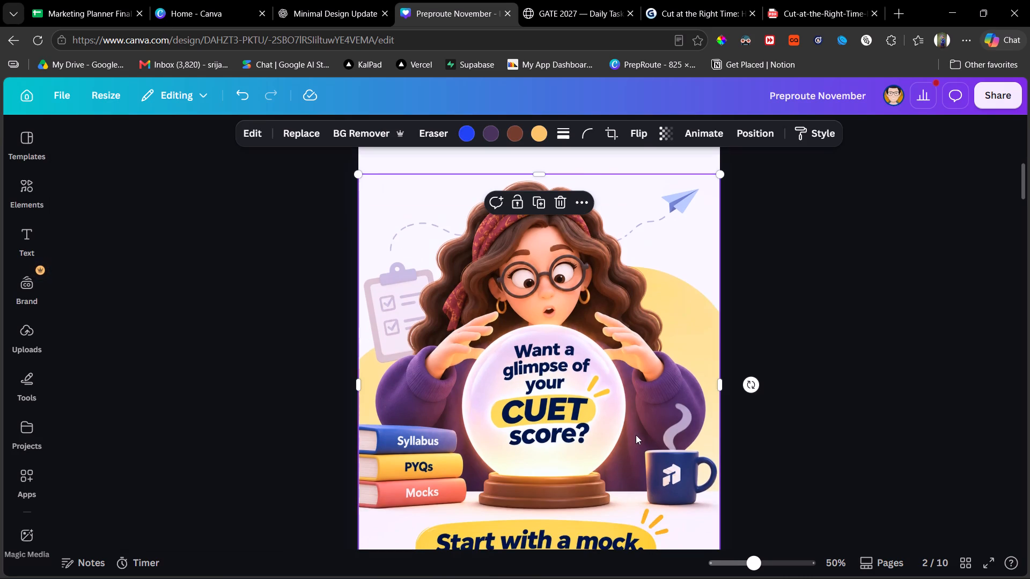
pyautogui.click(443, 129)
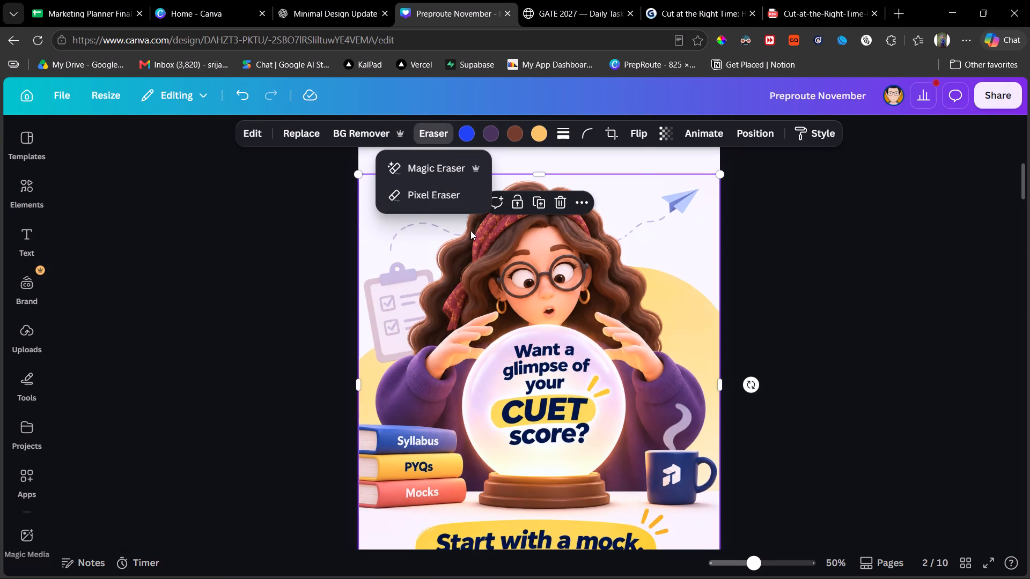
pyautogui.click(448, 172)
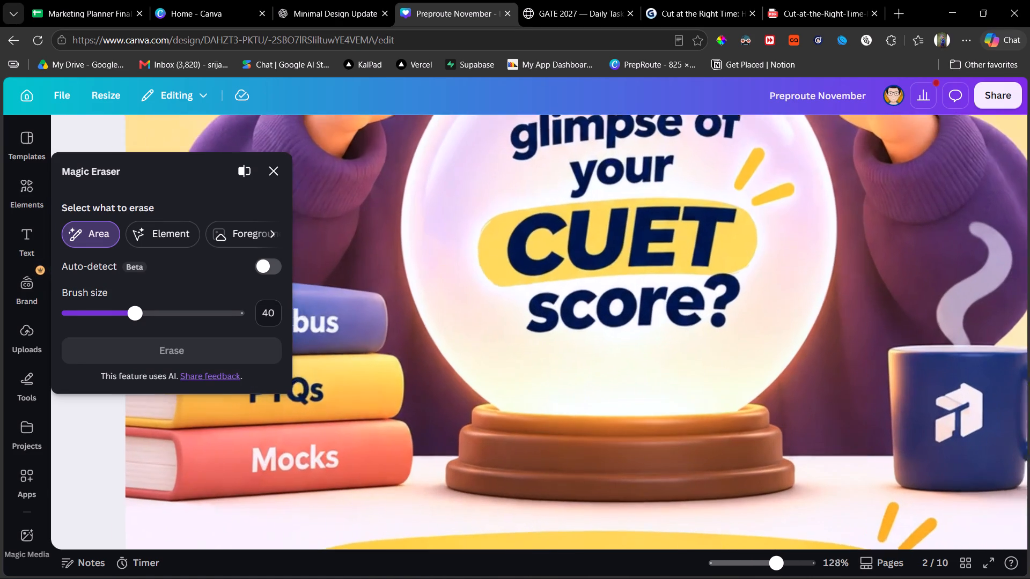
pyautogui.hscroll(-3, 798, 437)
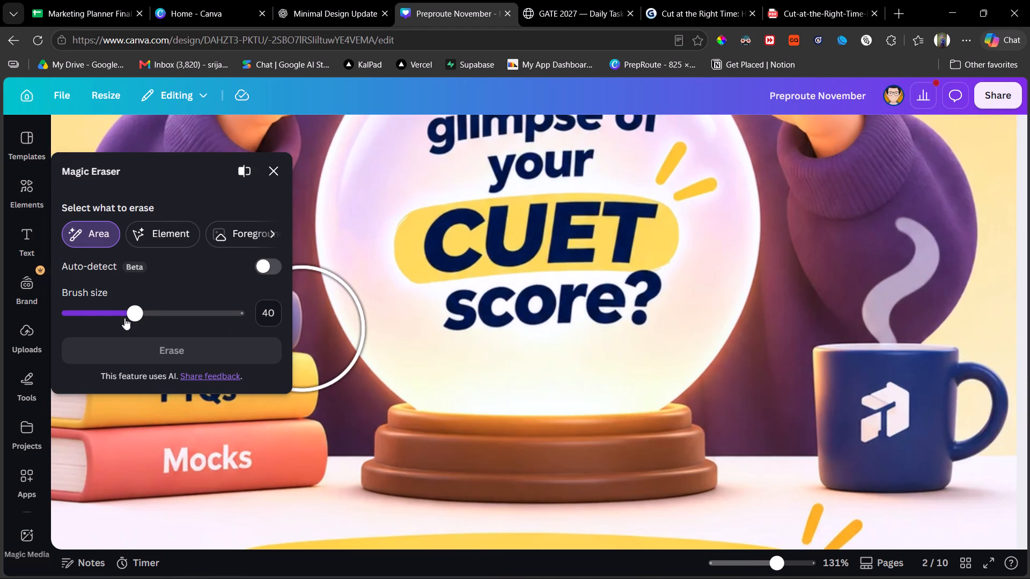
pyautogui.click(93, 311)
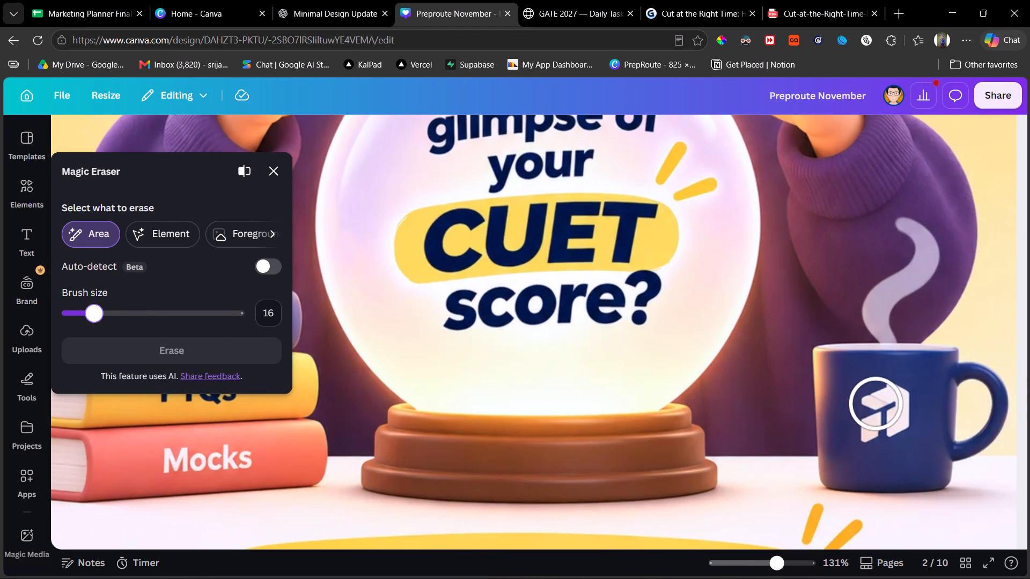
pyautogui.moveTo(883, 404); pyautogui.dragTo(885, 420)
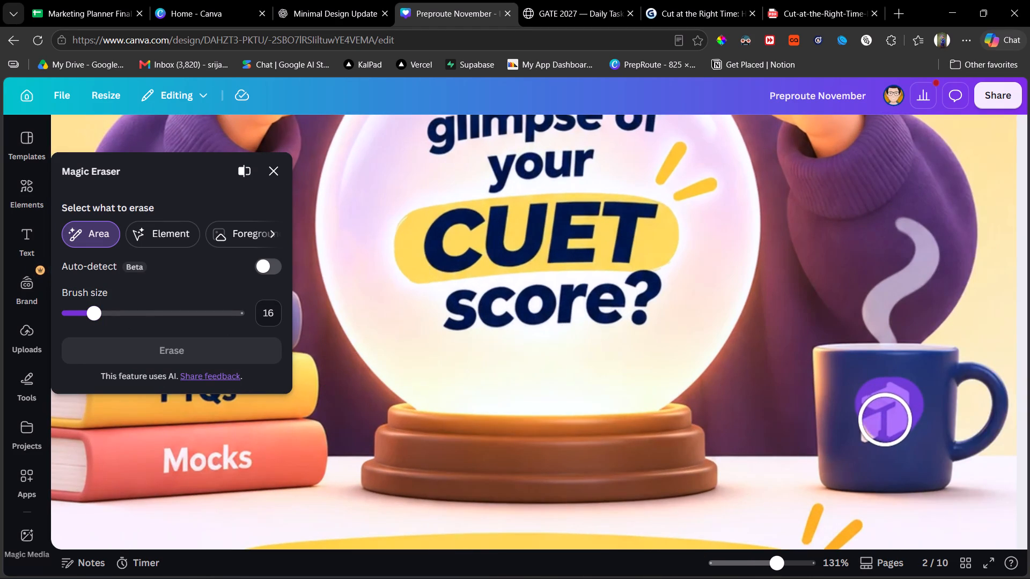
pyautogui.moveTo(885, 420); pyautogui.dragTo(875, 426)
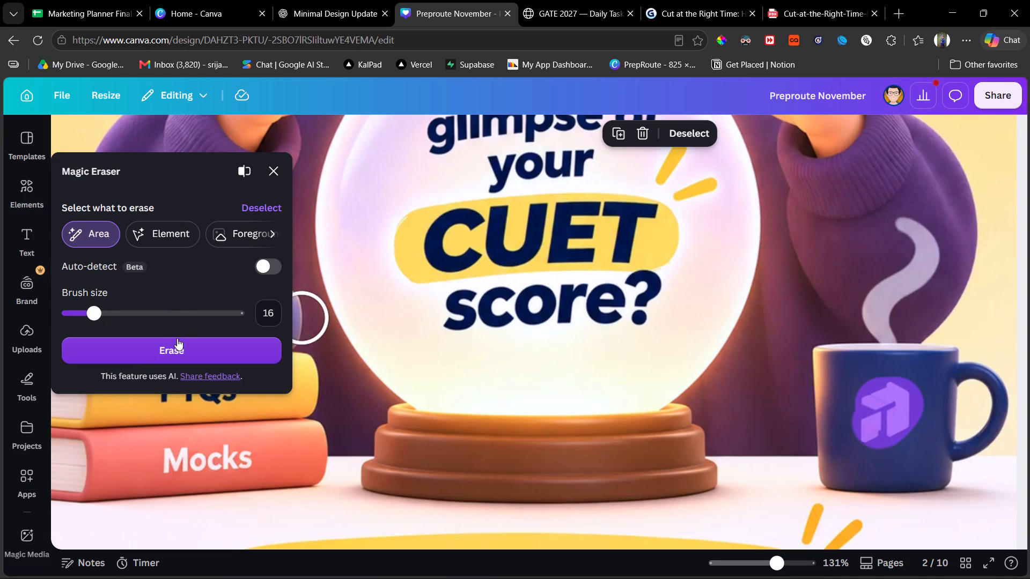
pyautogui.click(181, 350)
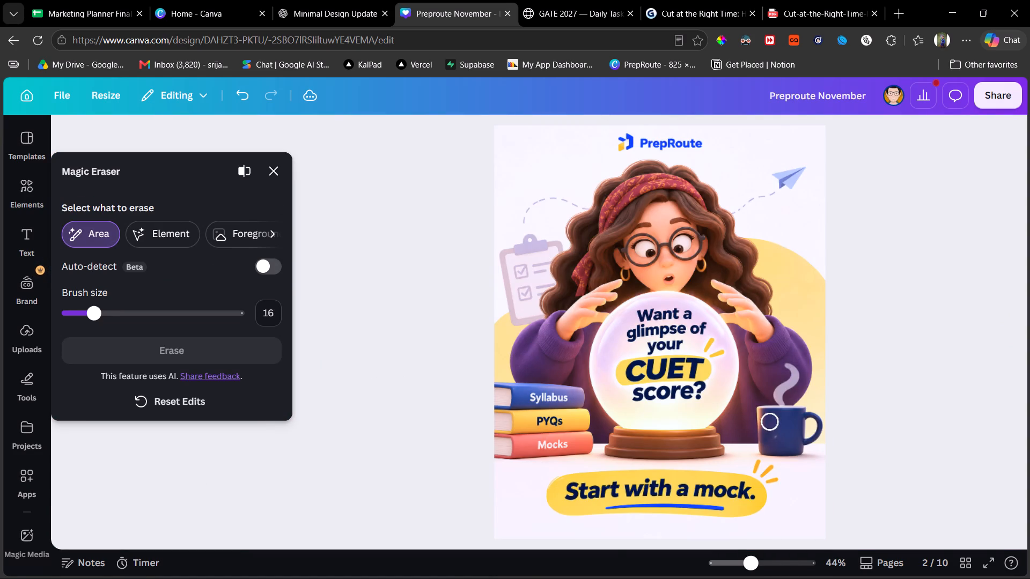
# Erase the leftover speck on the blue mug using Magic Eraser with brush size 3, and close the eraser.
pyautogui.hscroll(-5, 770, 422)
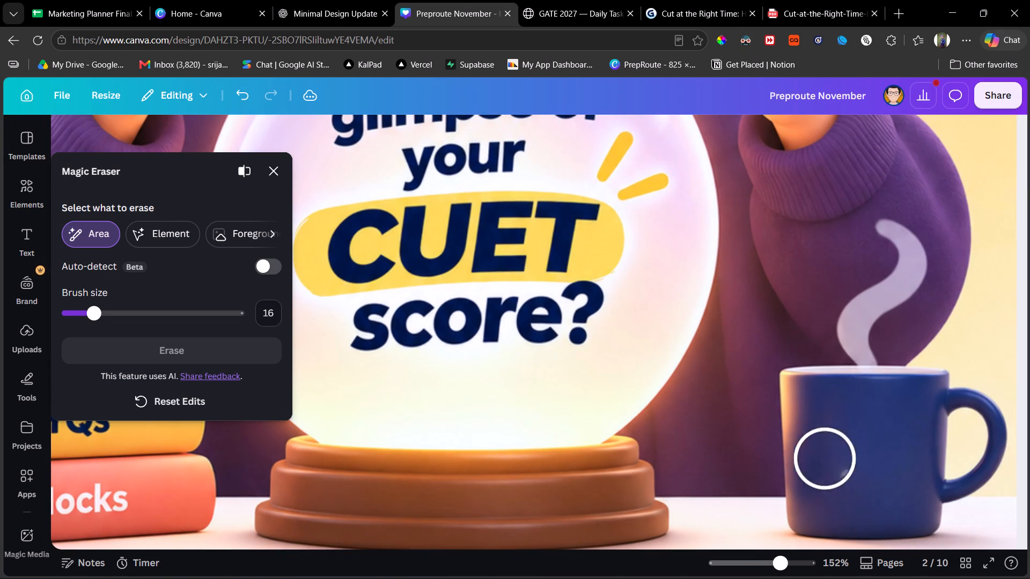
pyautogui.click(71, 313)
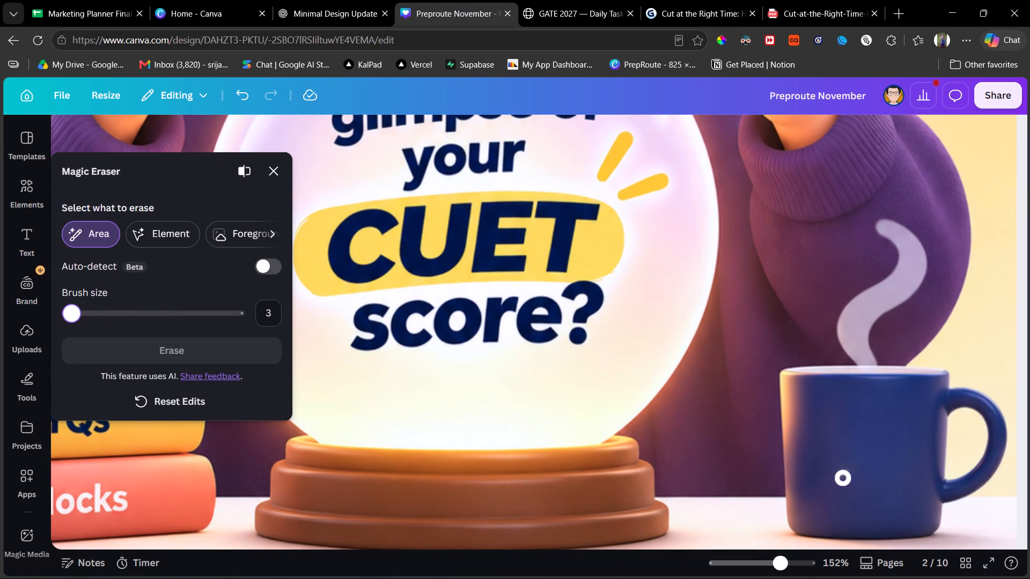
pyautogui.moveTo(843, 478); pyautogui.dragTo(848, 464)
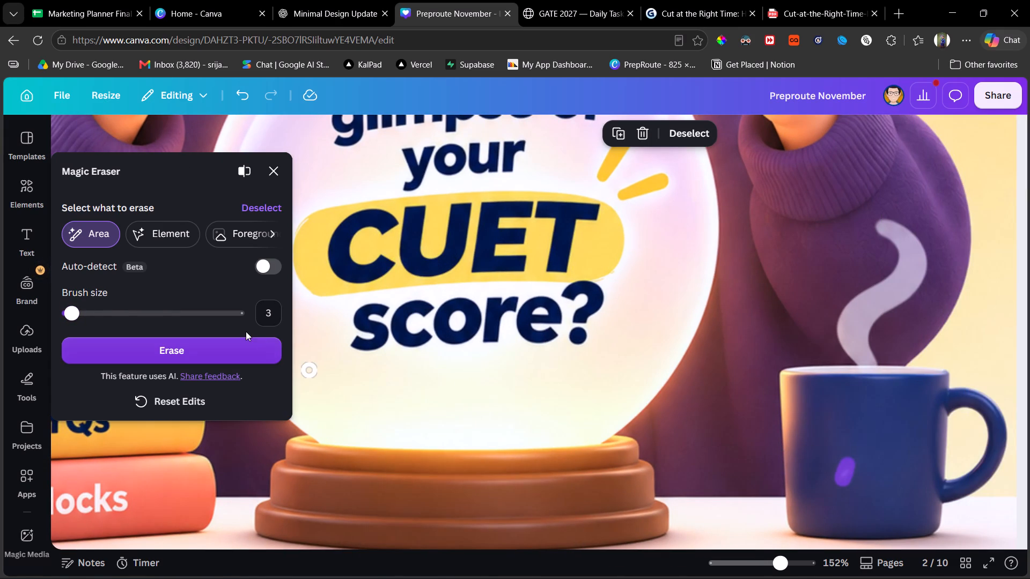
pyautogui.click(245, 344)
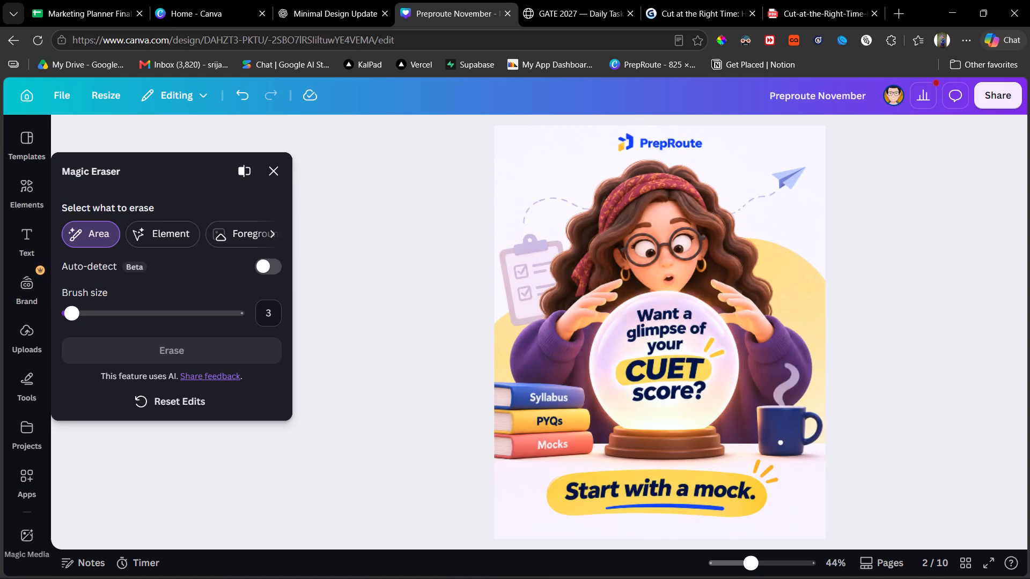
pyautogui.click(271, 174)
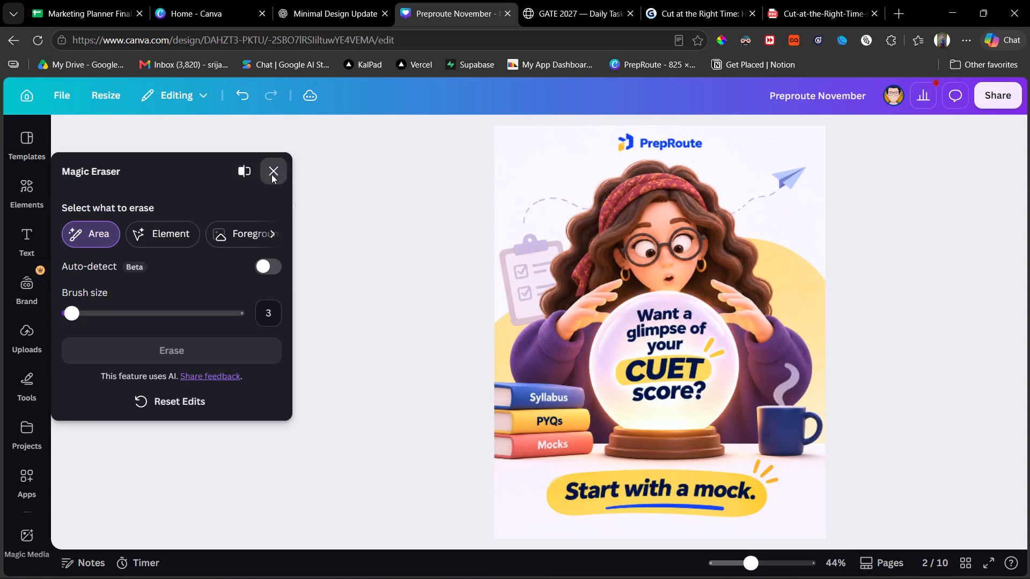
pyautogui.click(810, 271)
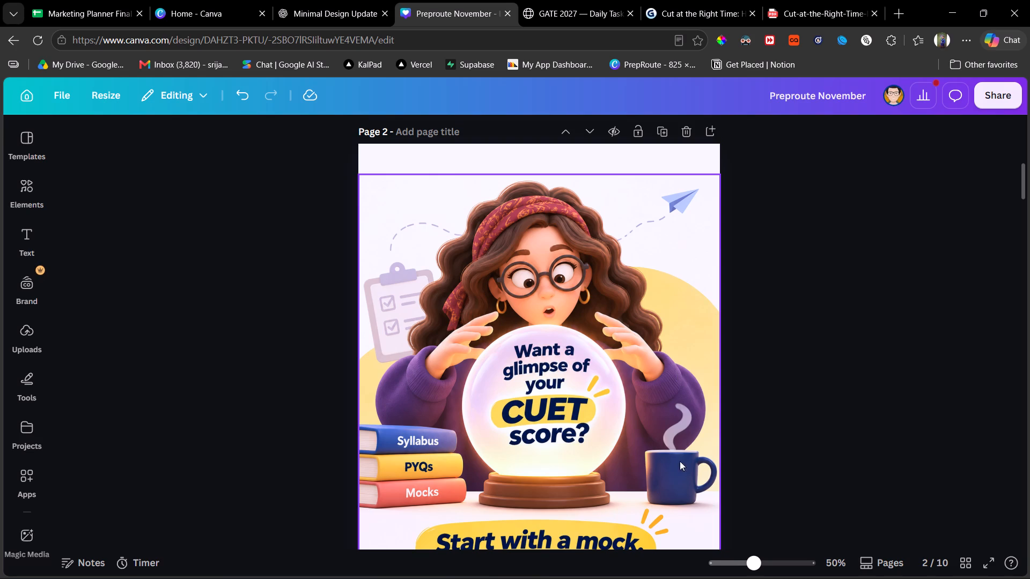
# Examine the retouched mug up close and the crystal ball page as a whole, including the recoloured strip.
pyautogui.hscroll(-2, 671, 493)
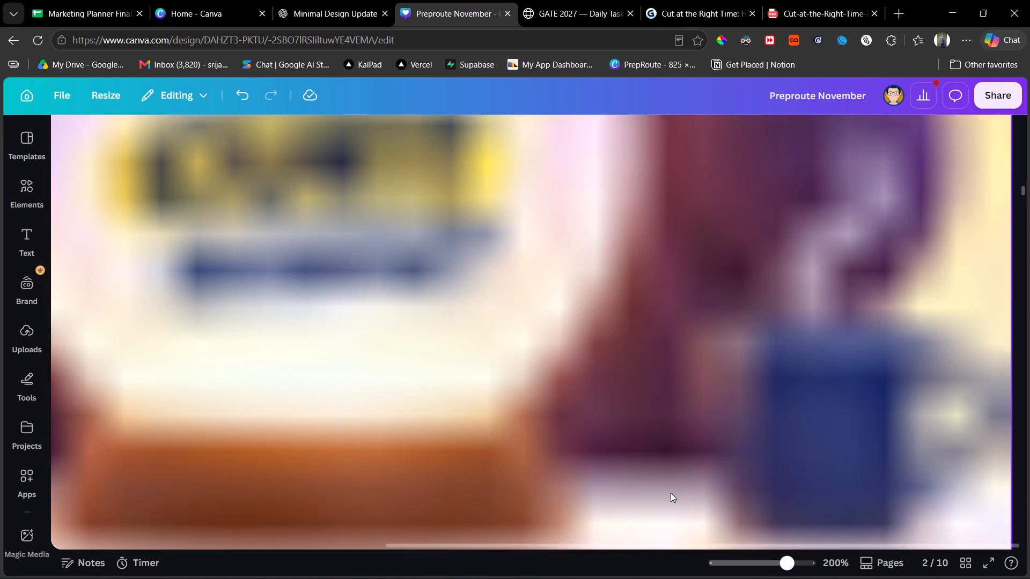
pyautogui.hscroll(-1, 671, 493)
pyautogui.scroll(1, 671, 493)
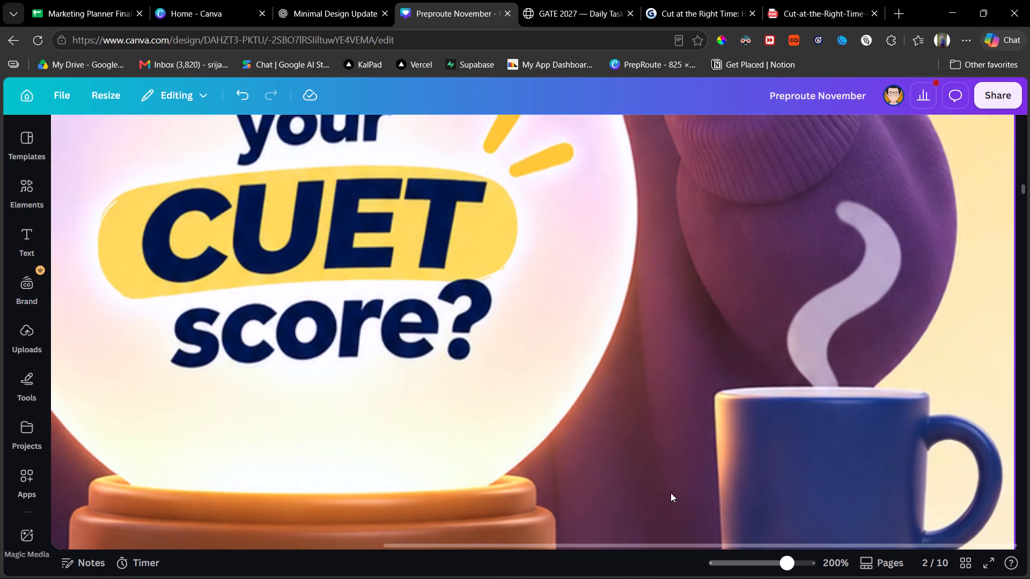
pyautogui.scroll(1, 671, 493)
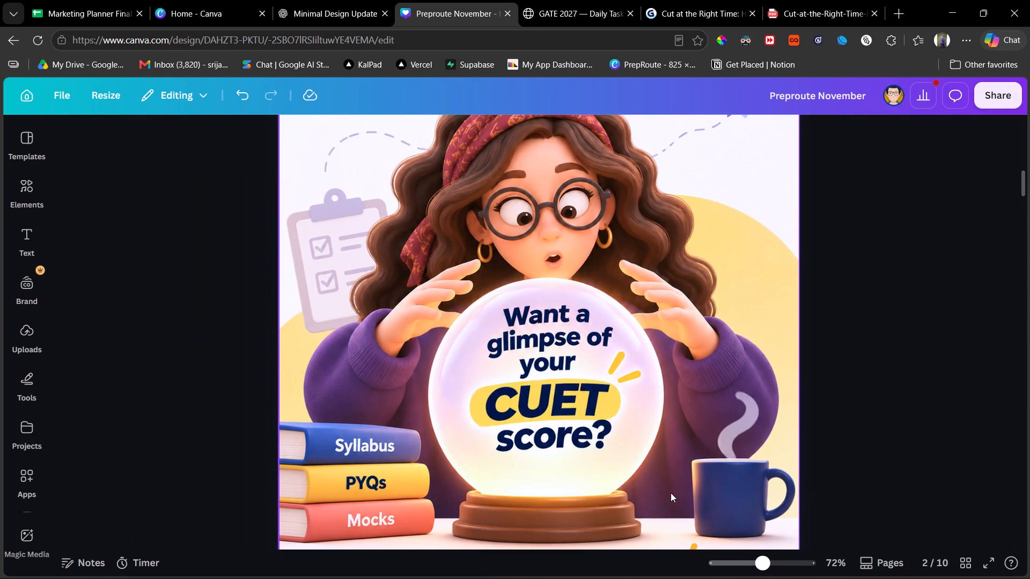
pyautogui.scroll(3, 671, 493)
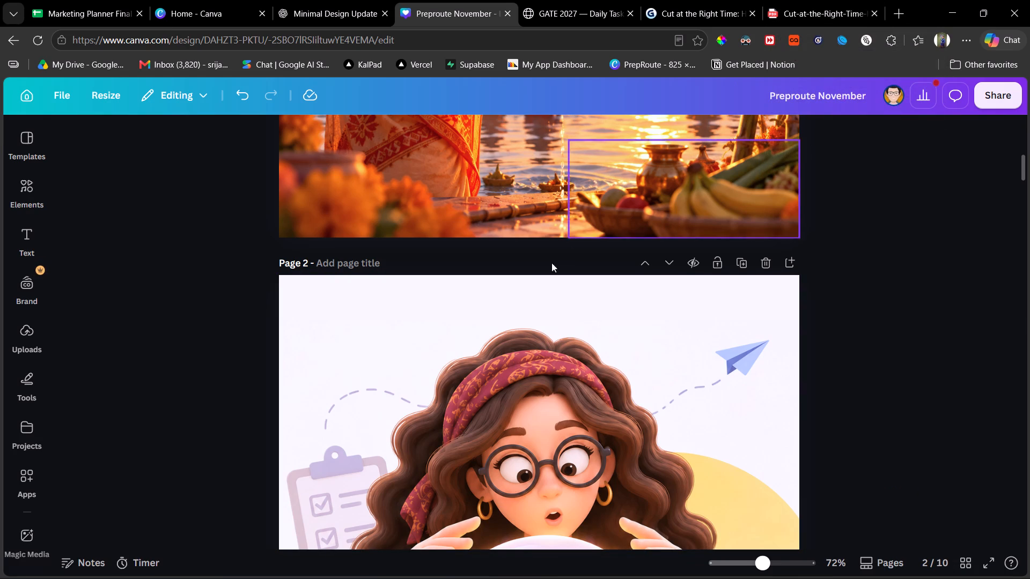
pyautogui.click(539, 289)
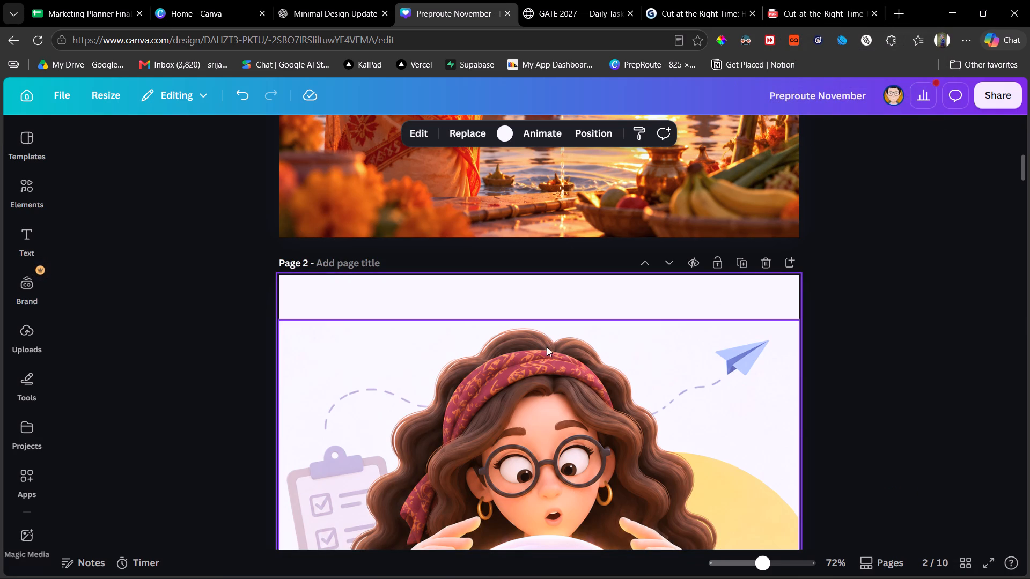
pyautogui.scroll(-3, 516, 226)
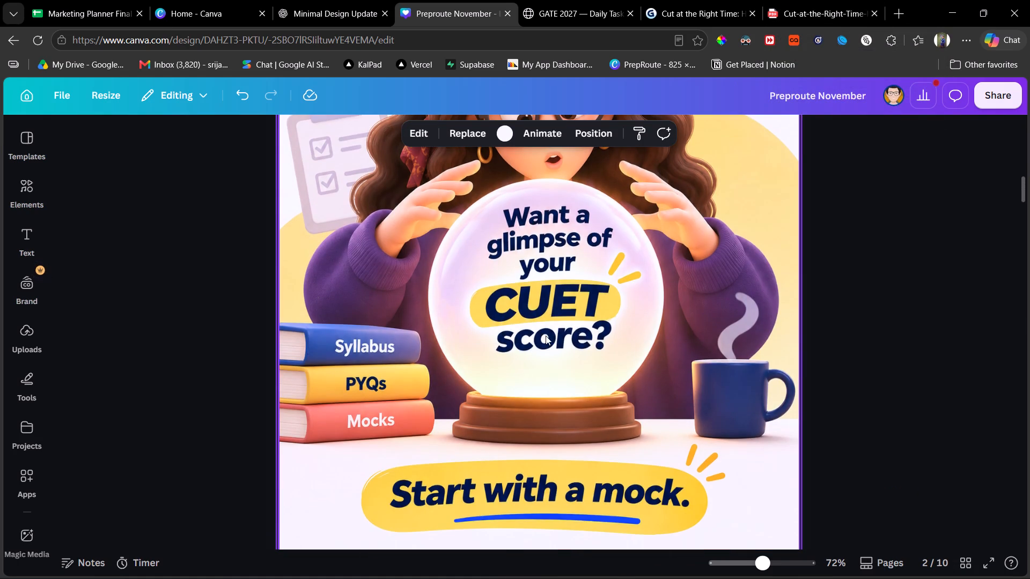
pyautogui.scroll(5, 385, 419)
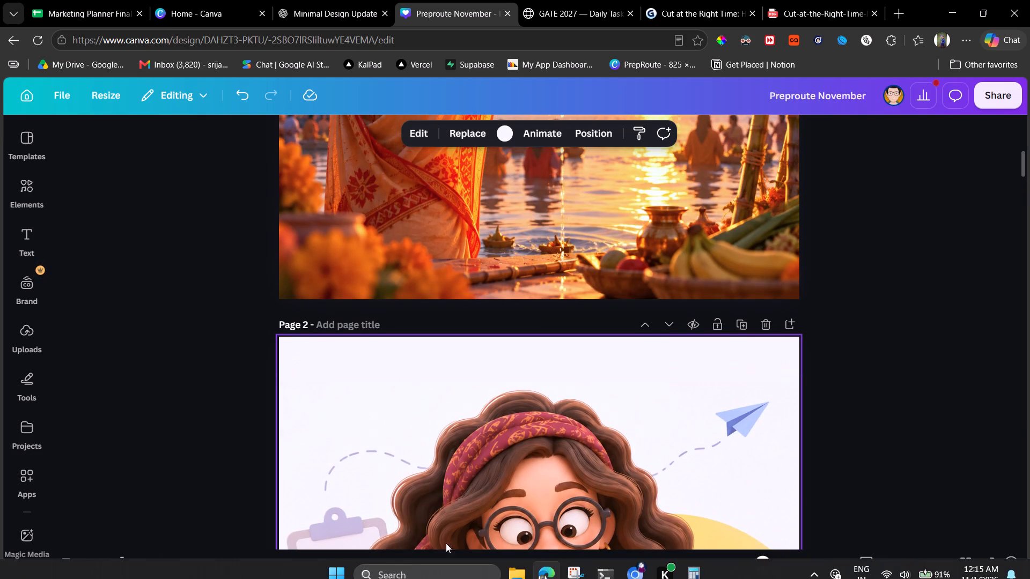
# Copy the gold PrepRoute logo from the Guru Purab page and paste it onto the crystal ball page.
pyautogui.scroll(4, 501, 202)
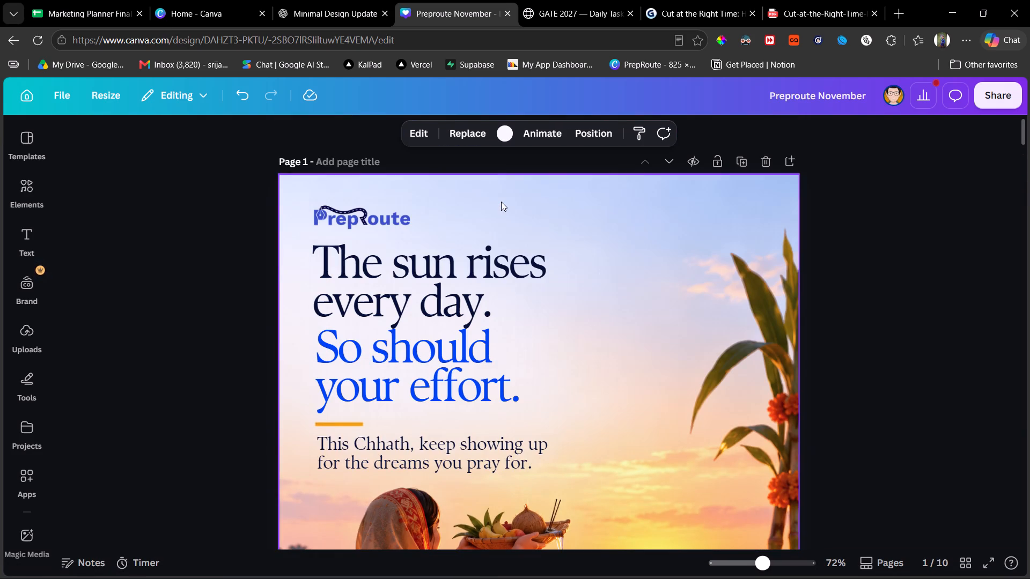
pyautogui.scroll(4, 501, 202)
pyautogui.scroll(-8, 494, 220)
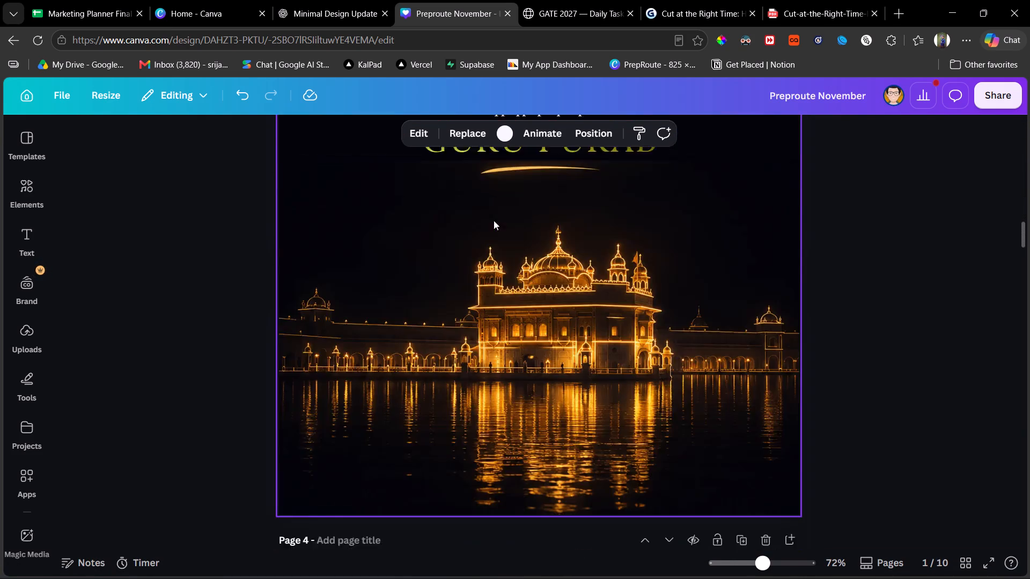
pyautogui.scroll(-5, 494, 220)
pyautogui.scroll(1, 494, 220)
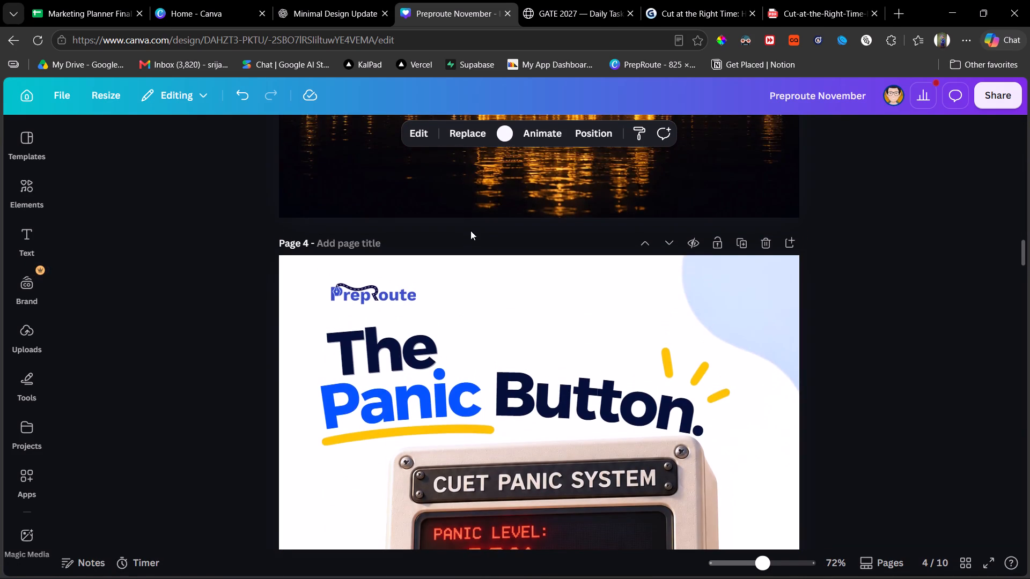
pyautogui.scroll(7, 472, 227)
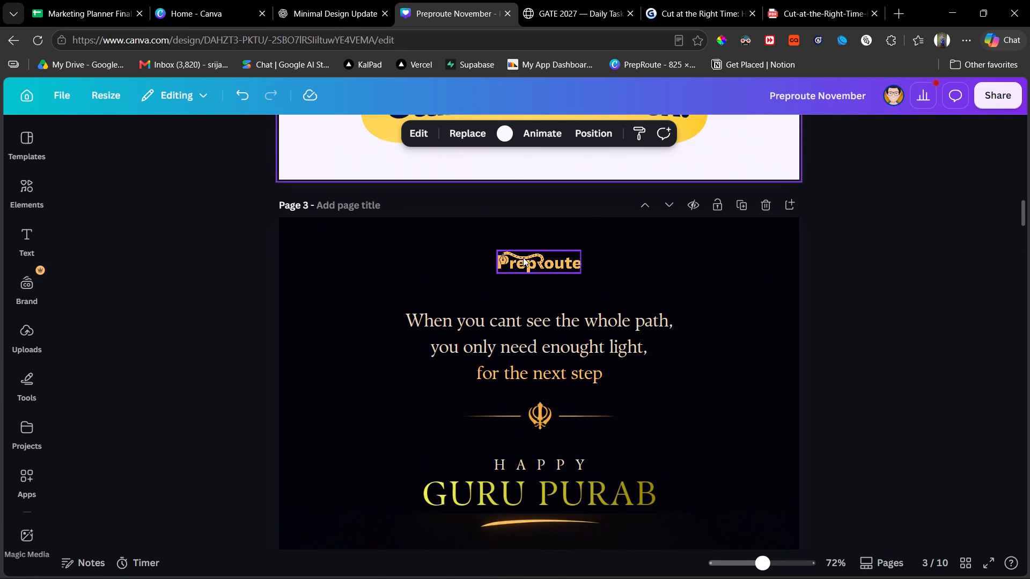
pyautogui.click(523, 257)
pyautogui.hotkey('ctrl', 'c')
pyautogui.scroll(5, 523, 257)
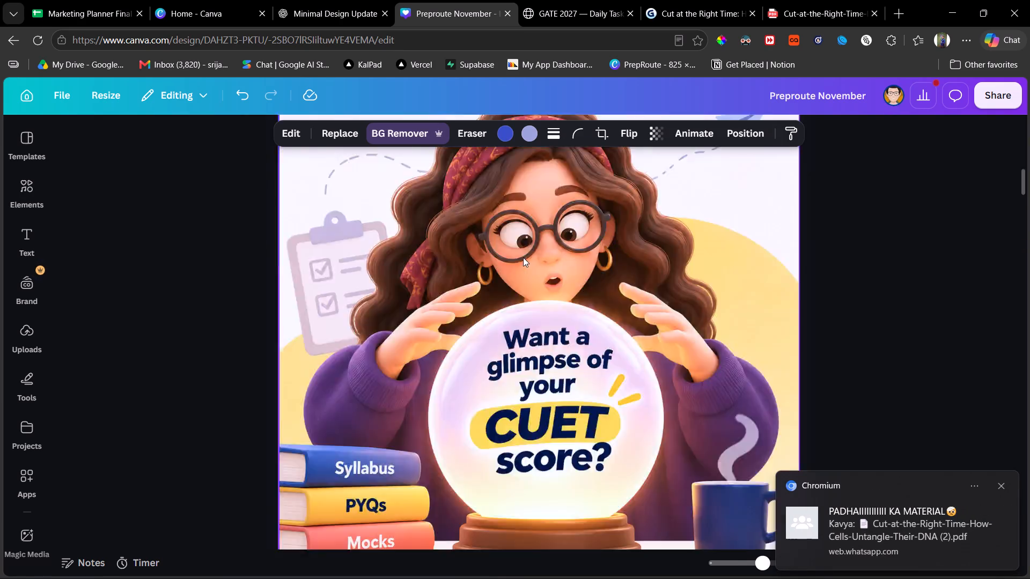
pyautogui.scroll(1, 523, 257)
pyautogui.hscroll(2, 523, 257)
pyautogui.click(602, 218)
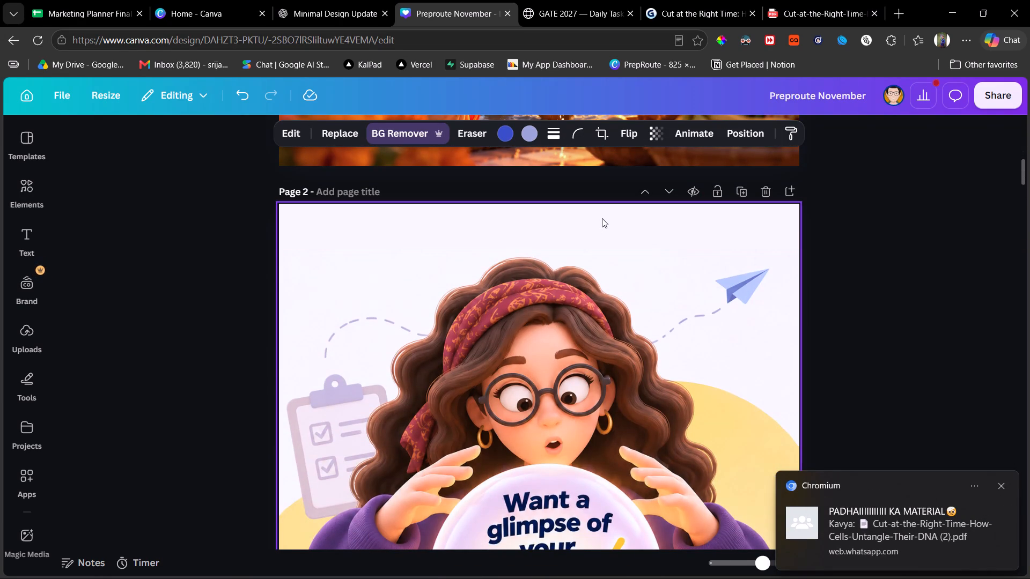
pyautogui.hotkey('ctrl', 'v')
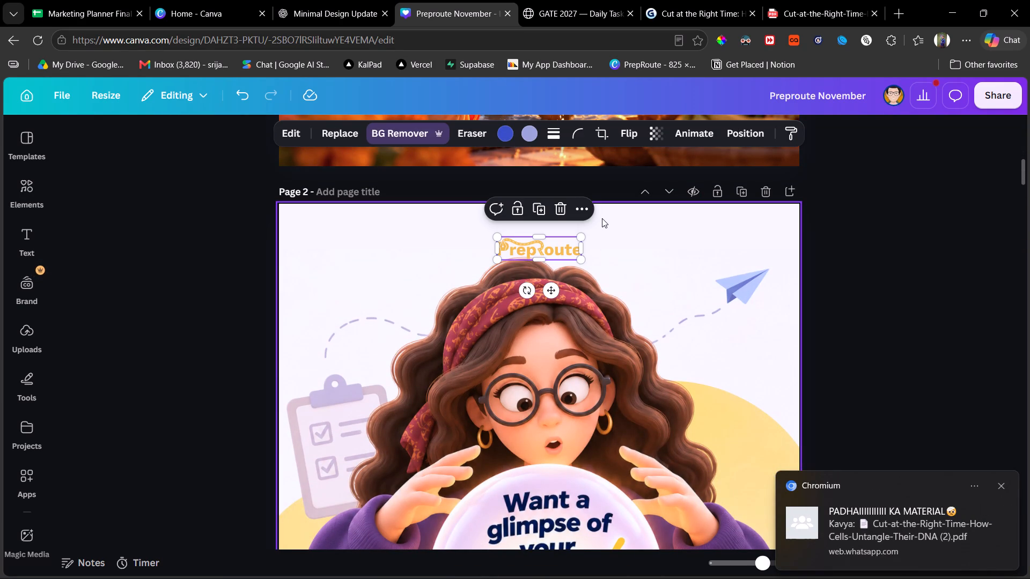
# Nudge the pasted PrepRoute logo upward into the blank strip, clear of the girl's hair.
pyautogui.press('Up')
pyautogui.press('Up')
pyautogui.press('Up')
pyautogui.press('Up')
pyautogui.press('Up')
pyautogui.press('Up')
pyautogui.press('Up')
pyautogui.press('Up')
pyautogui.press('Up')
pyautogui.press('Up')
pyautogui.press('Up')
pyautogui.press('Up')
pyautogui.press('Up')
pyautogui.press('Up')
pyautogui.press('Up')
pyautogui.press('Up')
pyautogui.press('Up')
pyautogui.press('Up')
pyautogui.press('Up')
pyautogui.press('Up')
pyautogui.press('Down')
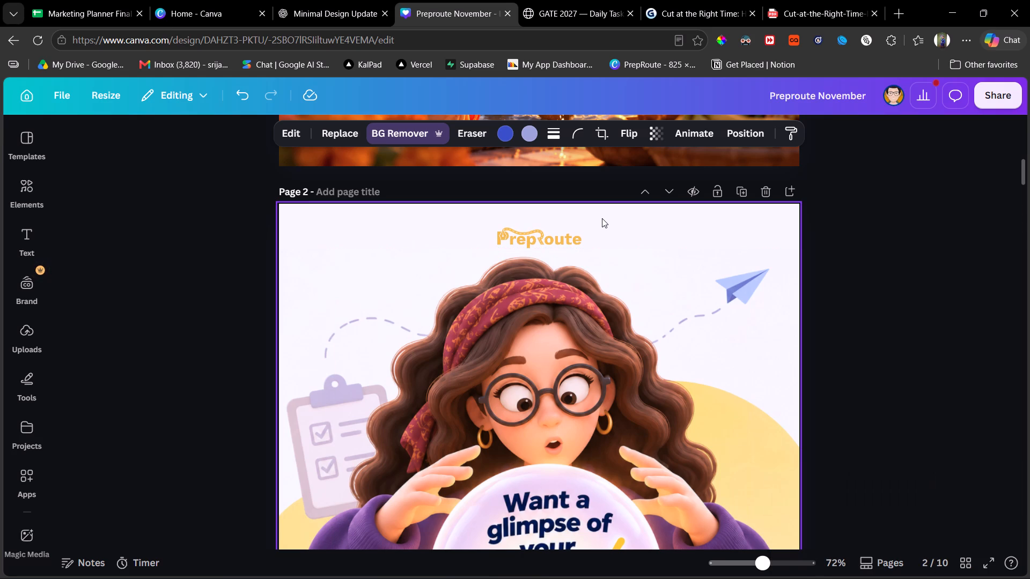
pyautogui.press('Up')
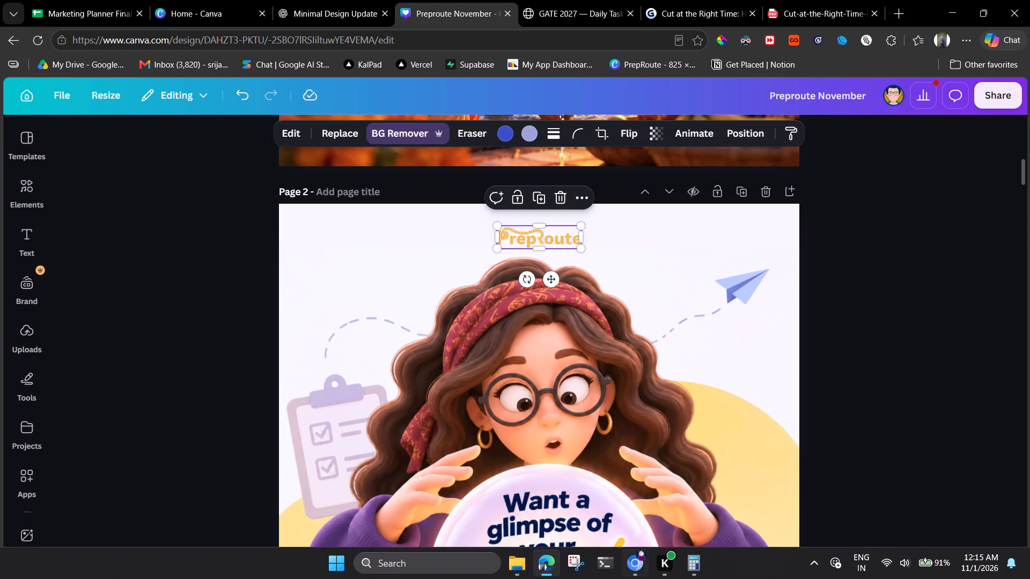
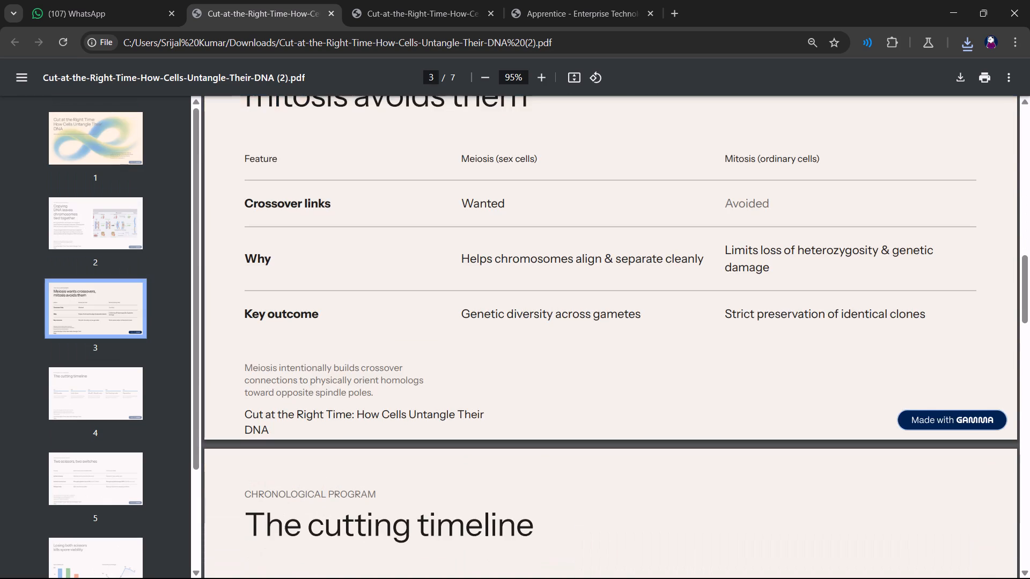
# Review the Cut at the Right Time slide deck PDF from the meiosis–mitosis comparison through the spore viability charts.
pyautogui.scroll(-13, 584, 207)
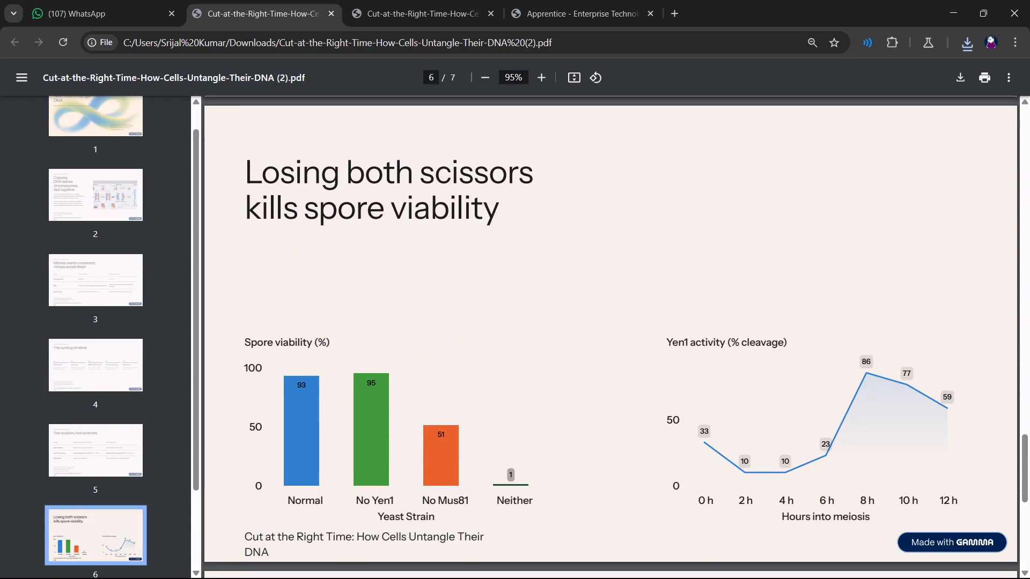
pyautogui.scroll(-1, 584, 207)
pyautogui.scroll(1, 698, 209)
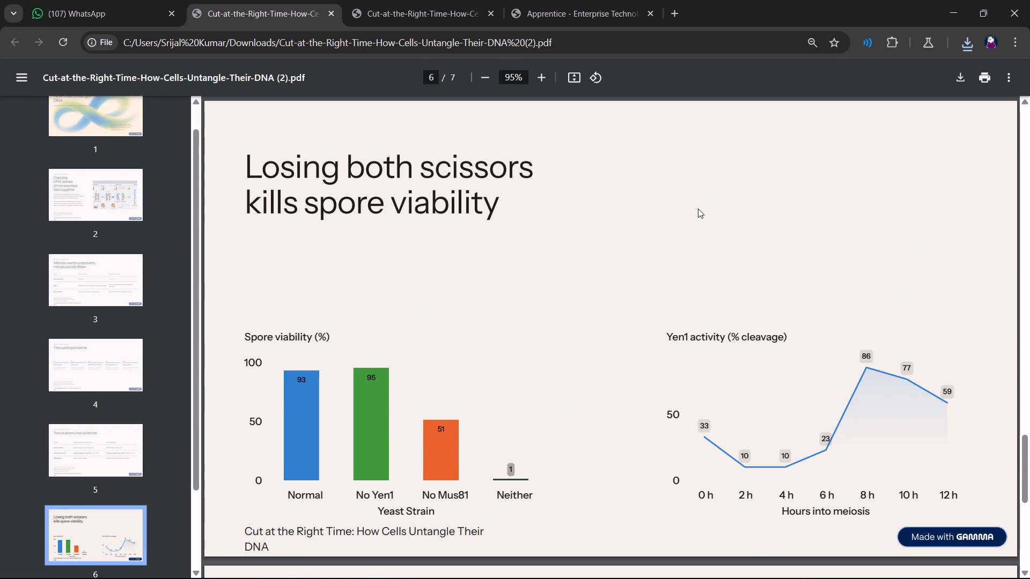
pyautogui.scroll(1, 627, 372)
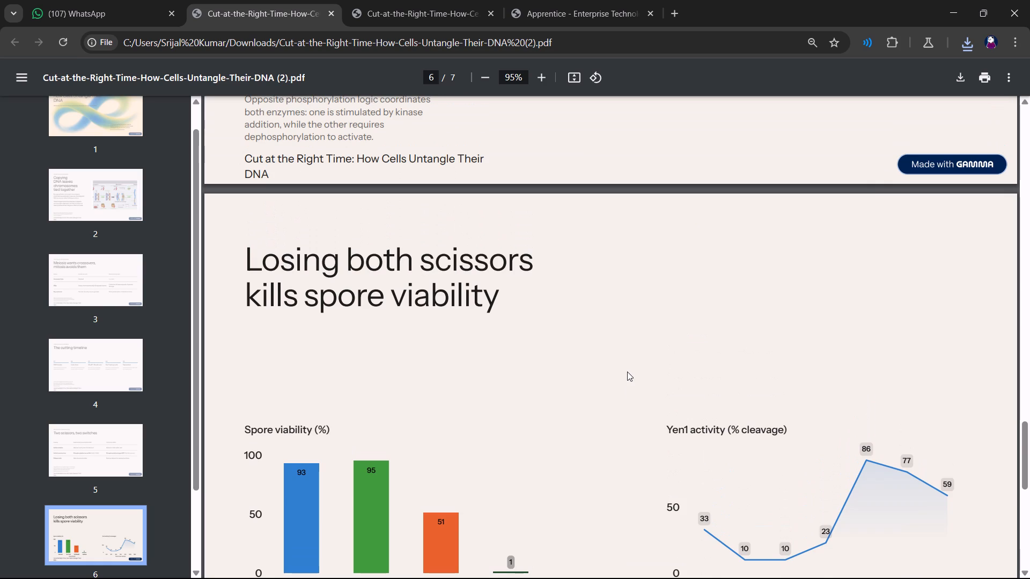
pyautogui.scroll(1, 643, 360)
pyautogui.scroll(-1, 643, 360)
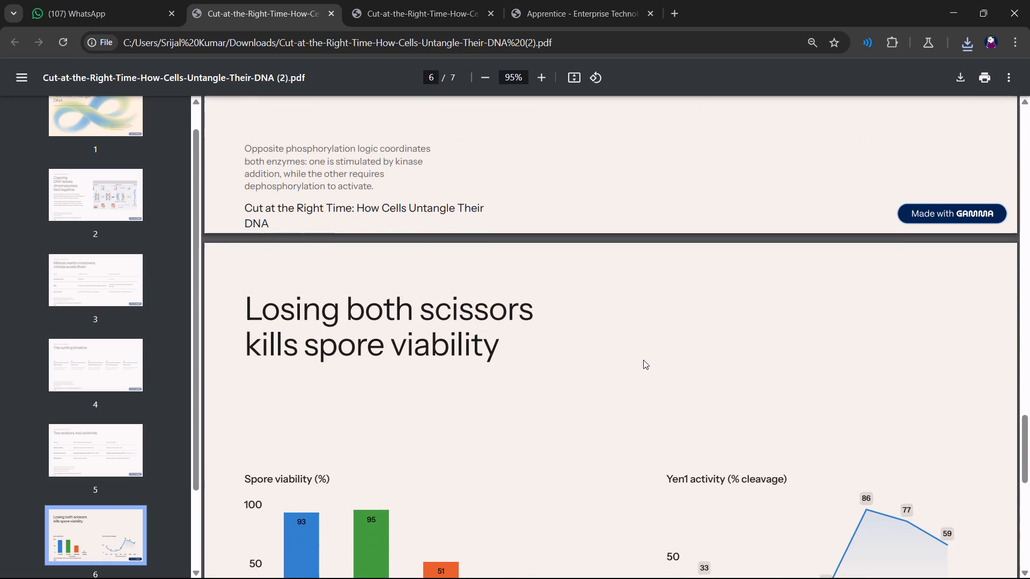
pyautogui.scroll(-1, 643, 360)
pyautogui.hscroll(1, 643, 360)
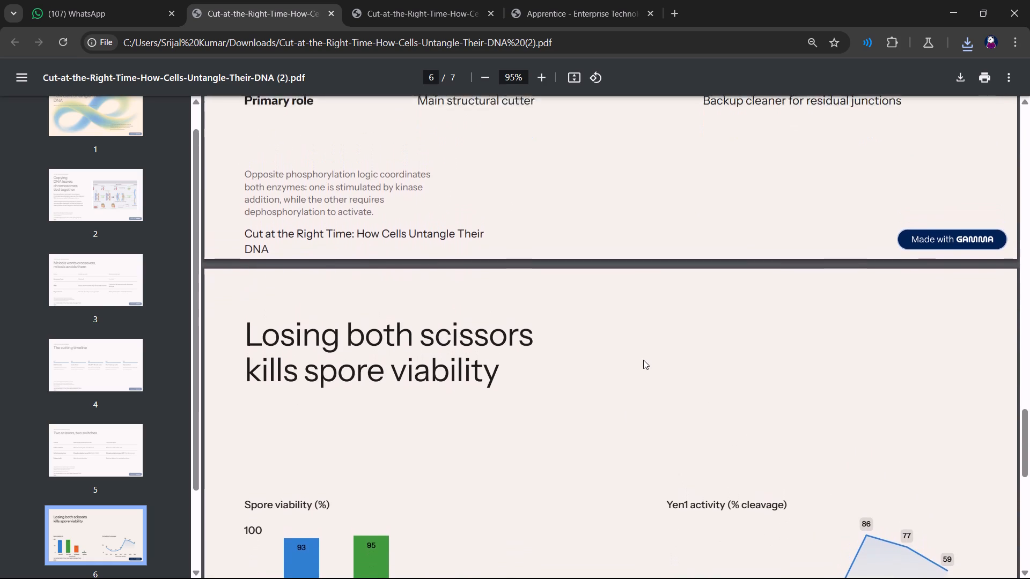
pyautogui.hscroll(1, 643, 360)
pyautogui.scroll(7, 643, 360)
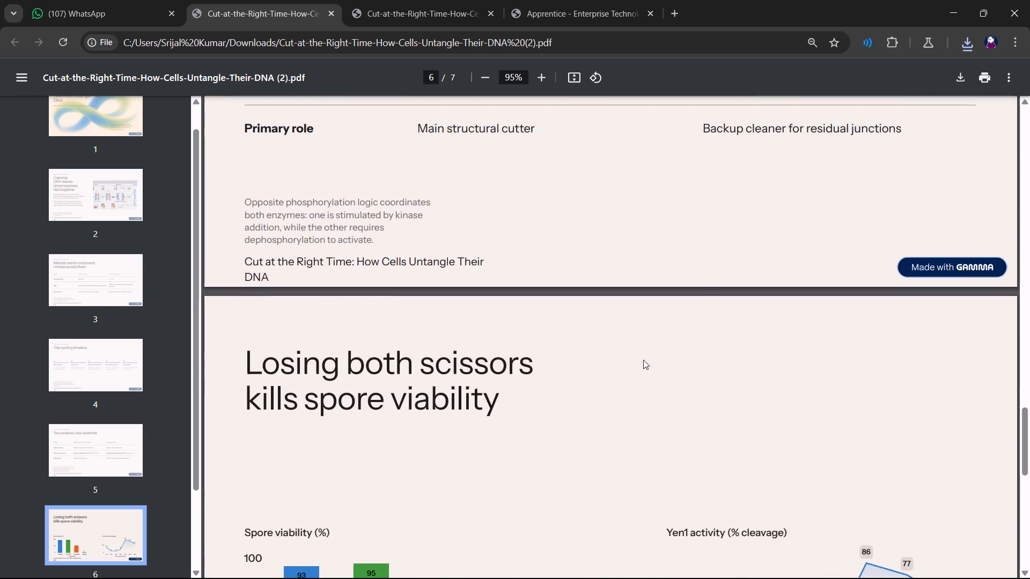
# Examine the separate spore viability and Yen1 activity slides, full model and closing slide in the nine-page version of the Cut at the Right Time PDF.
pyautogui.scroll(-2, 643, 360)
pyautogui.click(534, 0)
pyautogui.click(414, 0)
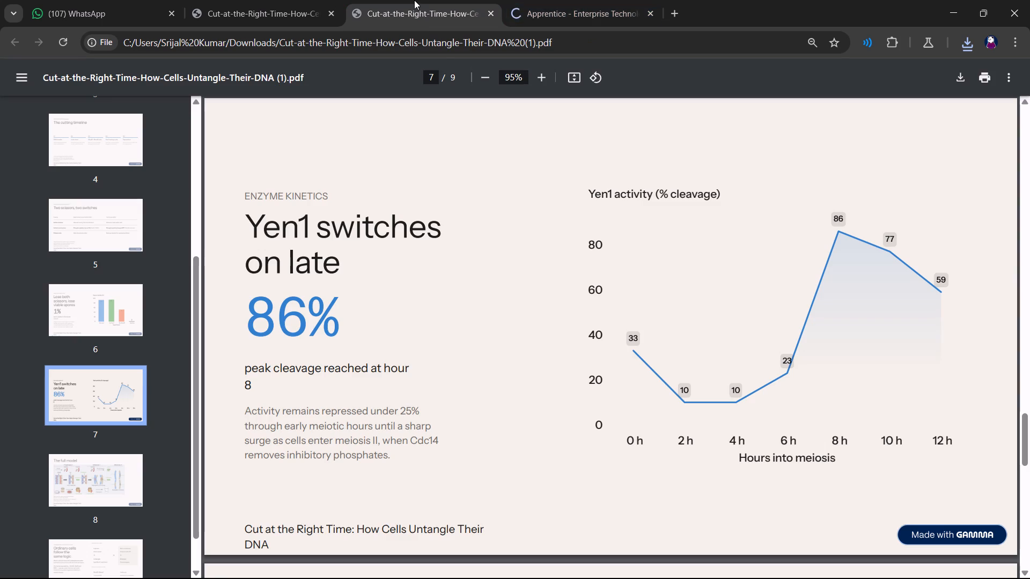
pyautogui.scroll(7, 511, 294)
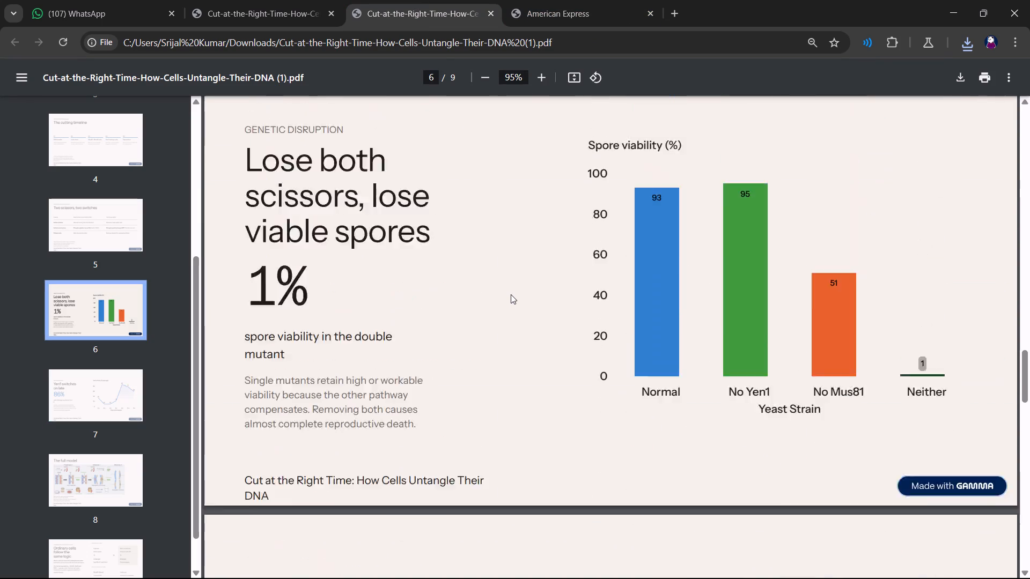
pyautogui.scroll(-16, 511, 294)
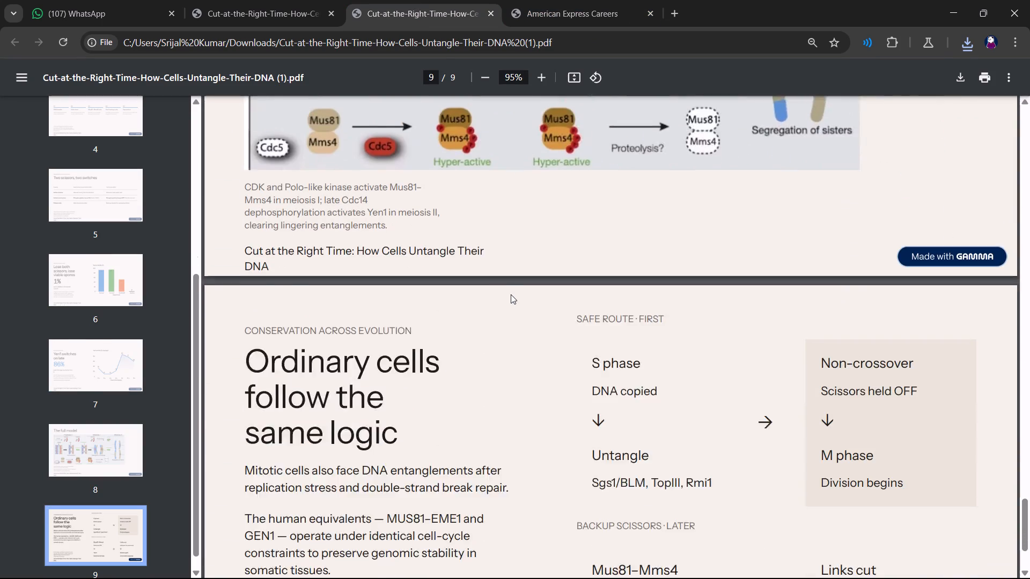
pyautogui.scroll(-7, 511, 294)
pyautogui.scroll(7, 511, 294)
pyautogui.scroll(-2, 511, 294)
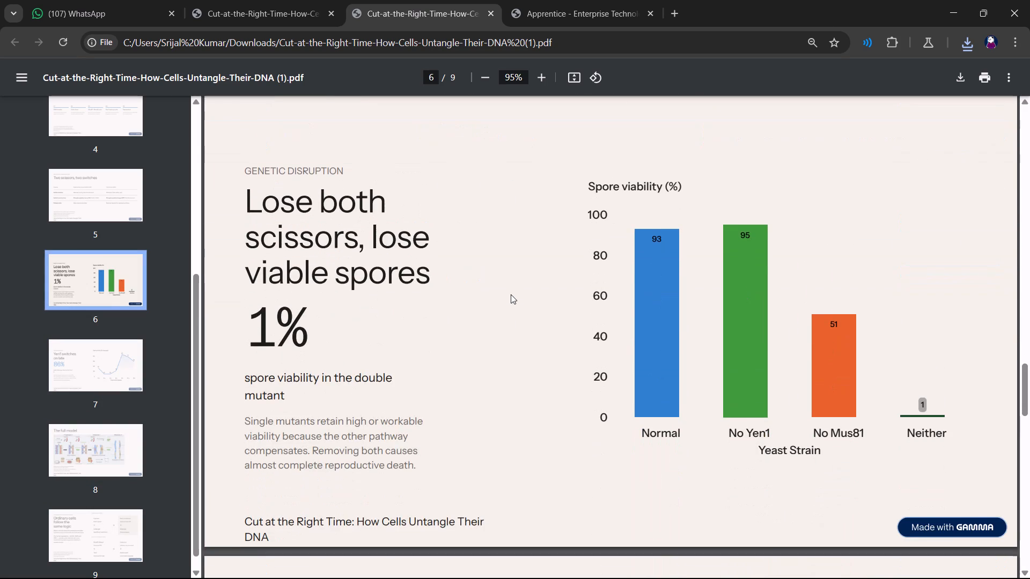
pyautogui.scroll(-1, 511, 294)
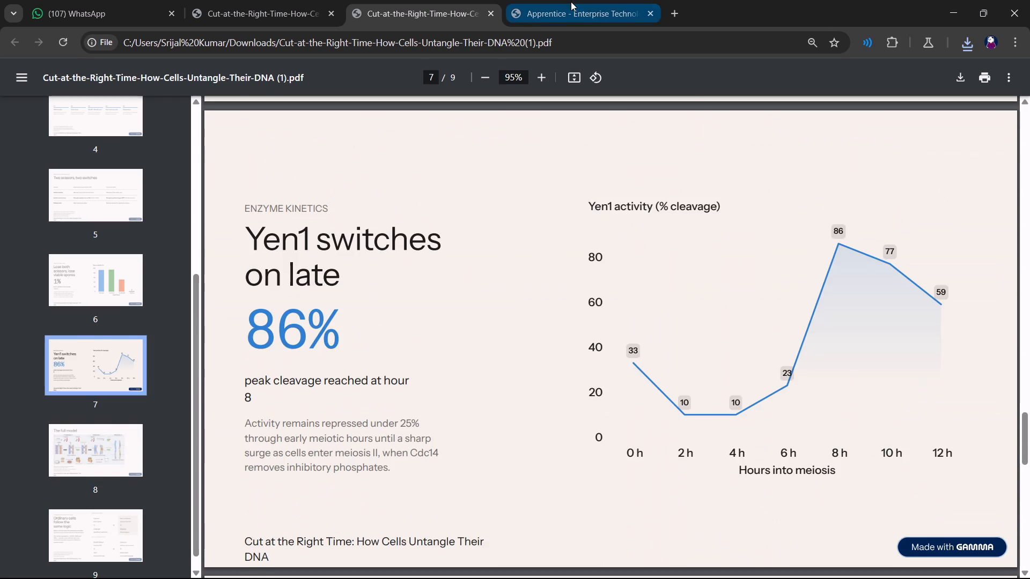
# Return to the seven-page version of the PDF and examine its combined spore viability and Yen1 activity slide for comparison.
pyautogui.click(569, 2)
pyautogui.click(446, 0)
pyautogui.click(296, 0)
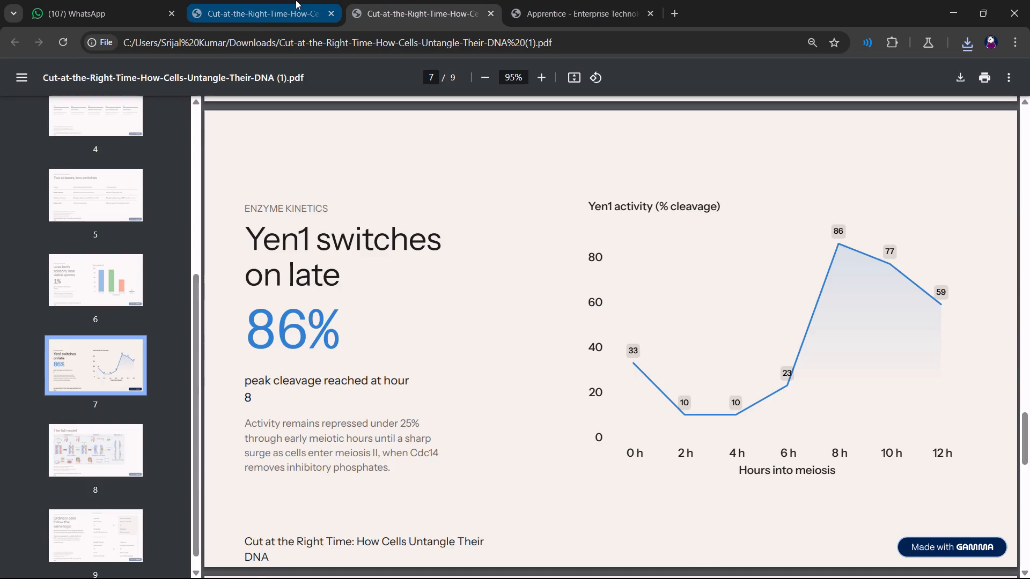
pyautogui.scroll(3, 422, 314)
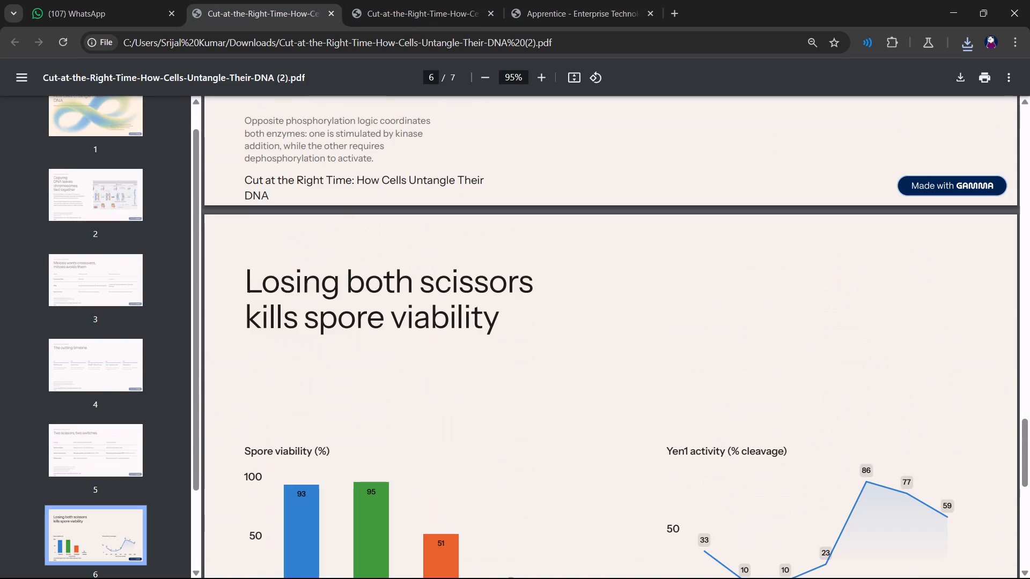
pyautogui.scroll(-4, 422, 314)
pyautogui.scroll(2, 422, 314)
pyautogui.hscroll(1, 422, 314)
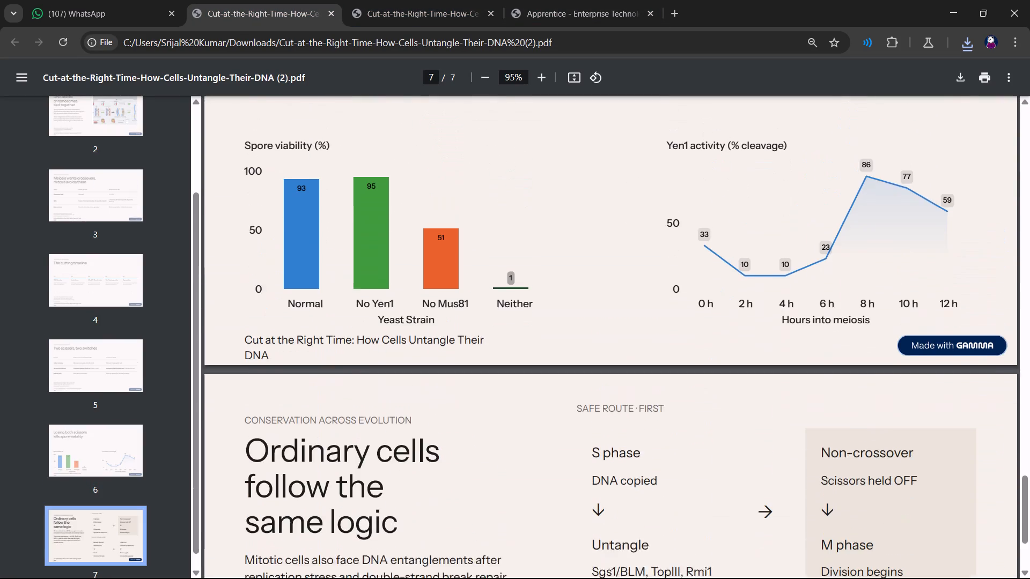
pyautogui.hscroll(1, 422, 314)
pyautogui.scroll(1, 422, 314)
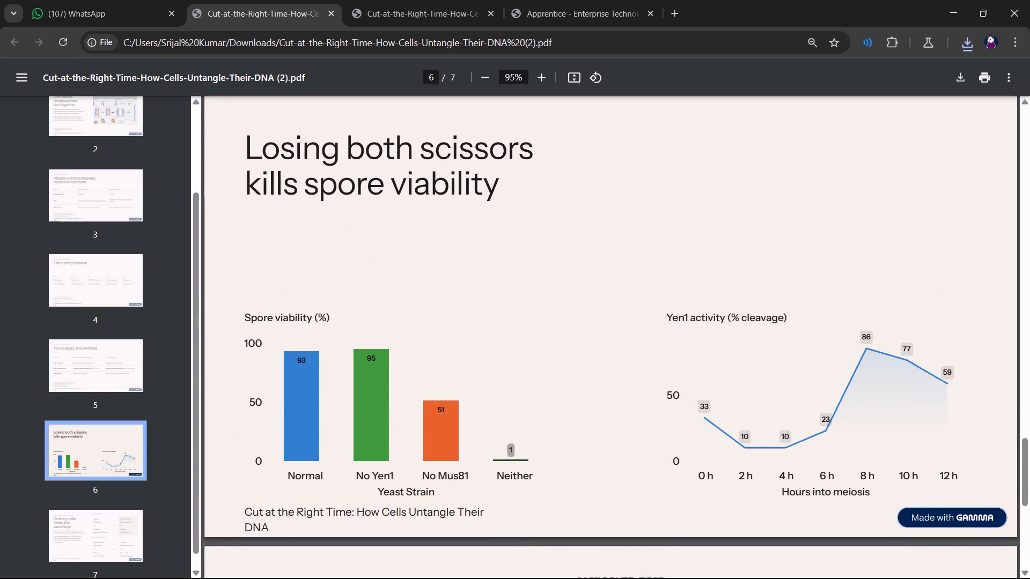
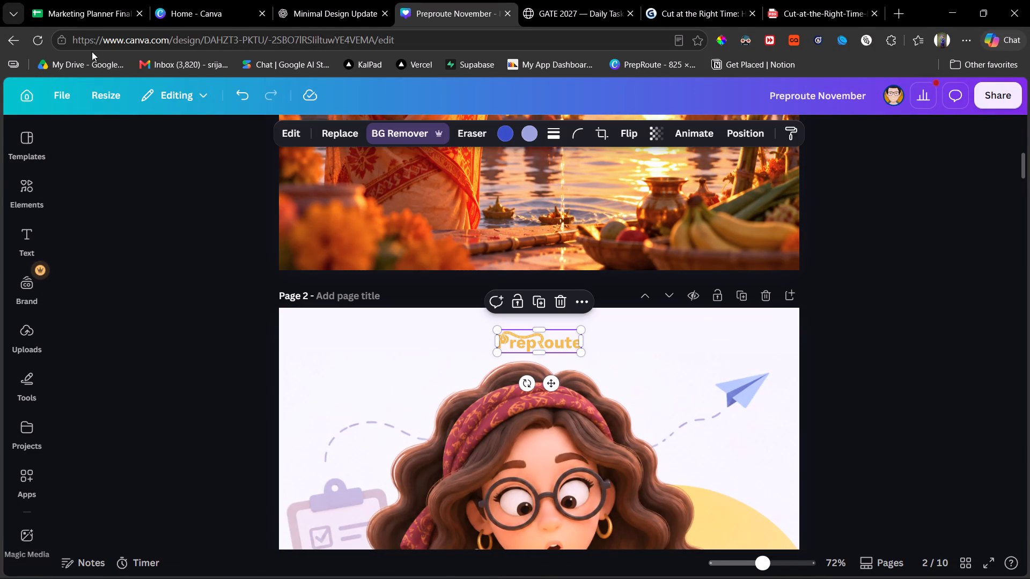
# Replace the duotone effect on the PrepRoute logo on the crystal ball page with the Fresco filter.
pyautogui.click(291, 130)
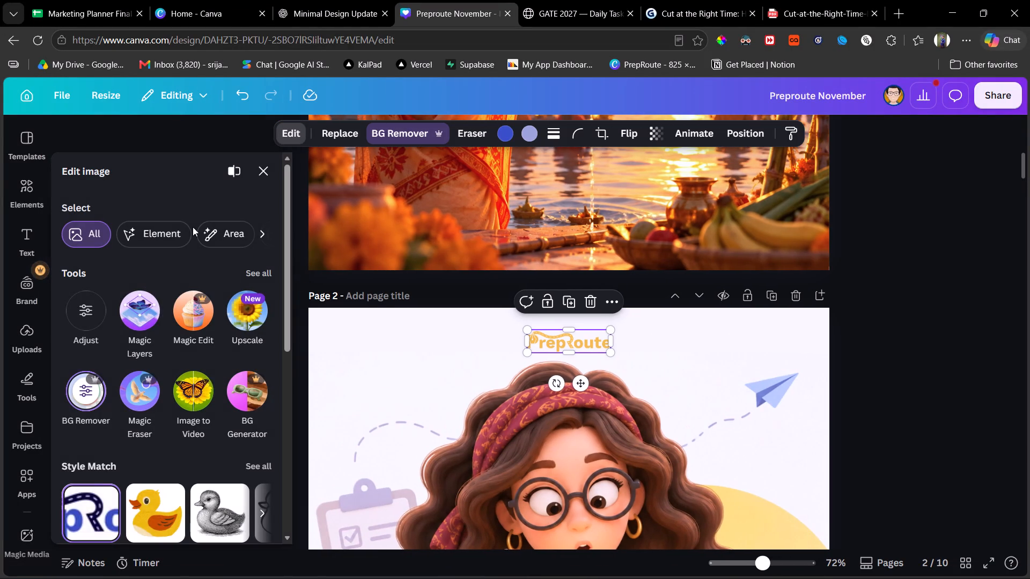
pyautogui.scroll(-3, 143, 402)
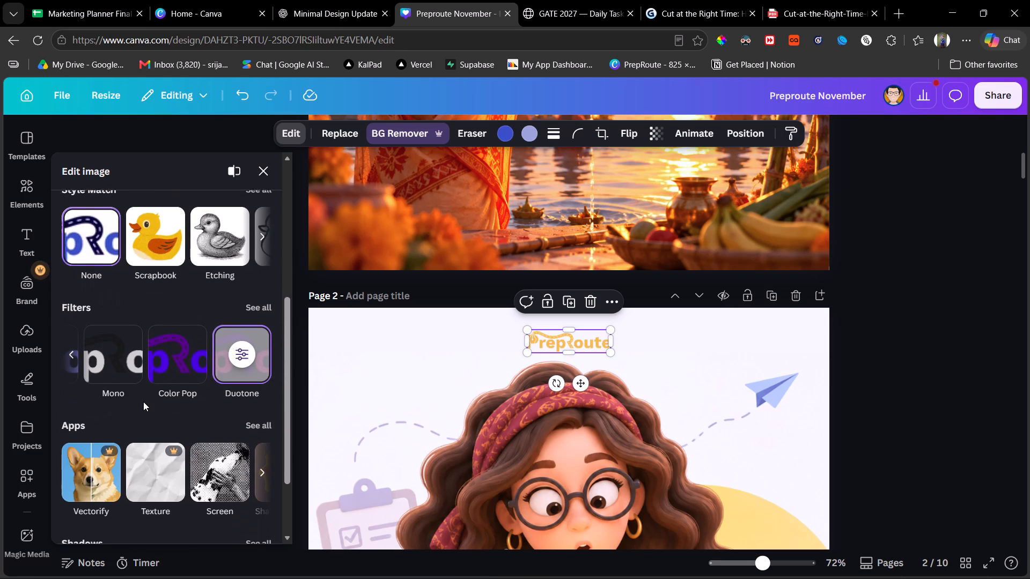
pyautogui.hscroll(10, 143, 373)
pyautogui.click(90, 359)
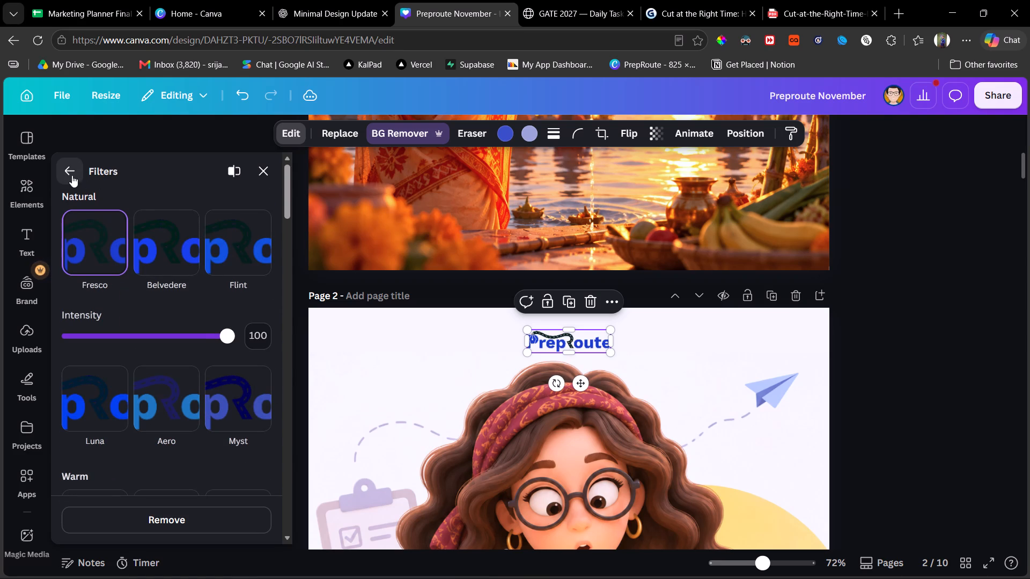
# Remove the Fresco filter from the PrepRoute logo on page 2.
pyautogui.click(244, 509)
pyautogui.scroll(-8, 229, 456)
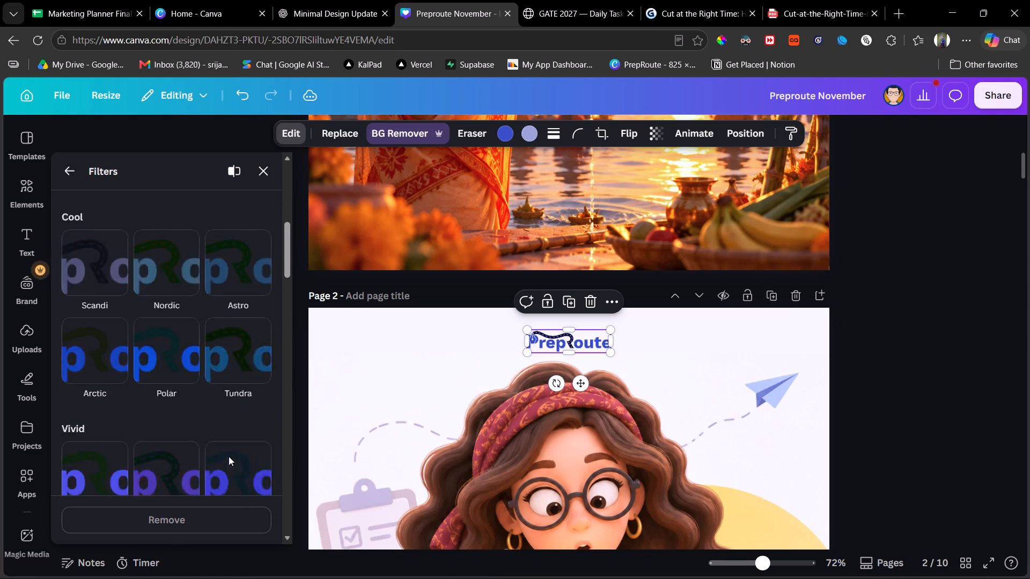
pyautogui.click(431, 343)
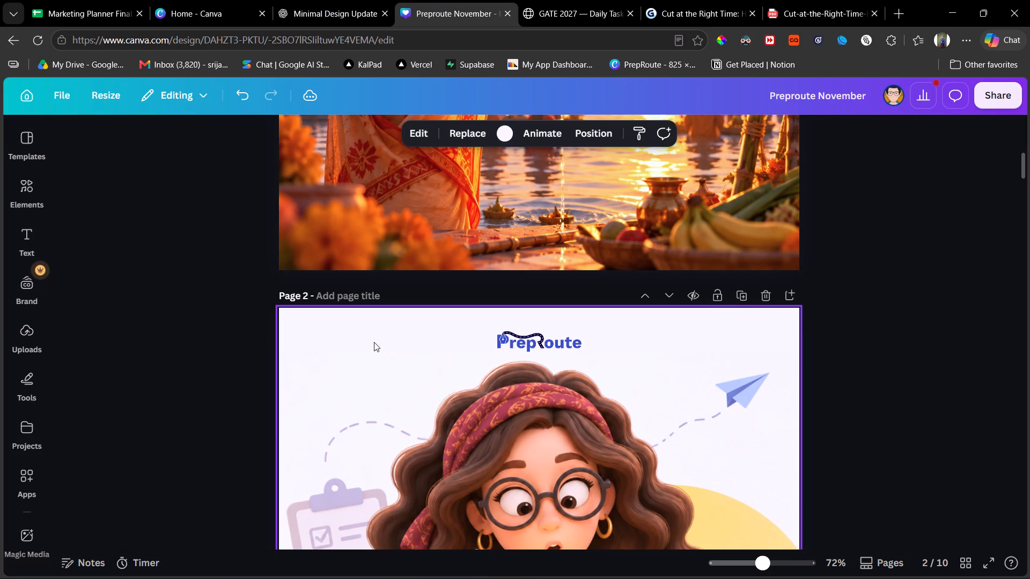
# Copy the P pen-nib logo from the "Follow Preproute" card on page 6.
pyautogui.scroll(-5, 374, 342)
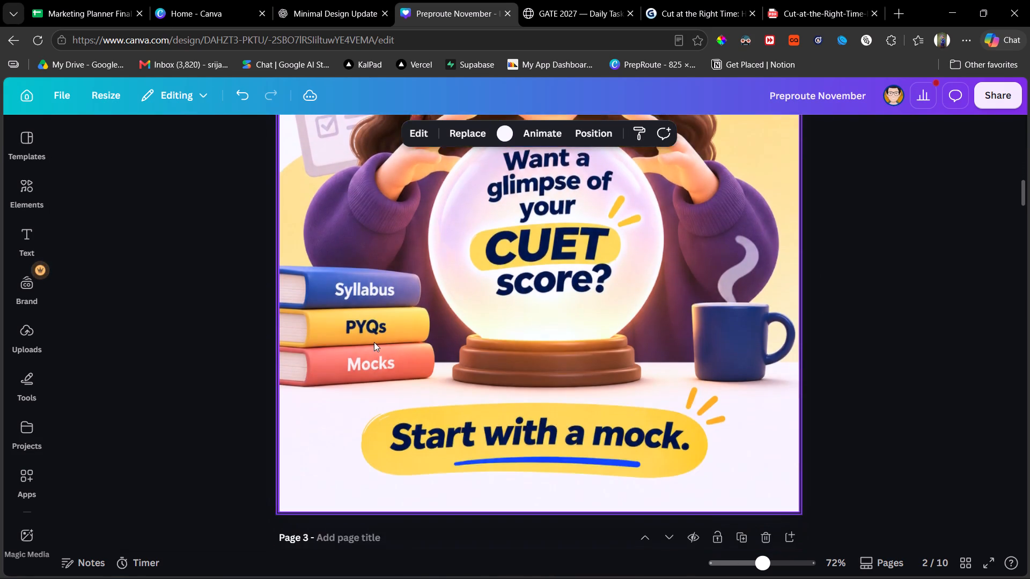
pyautogui.scroll(7, 374, 342)
pyautogui.scroll(-12, 374, 342)
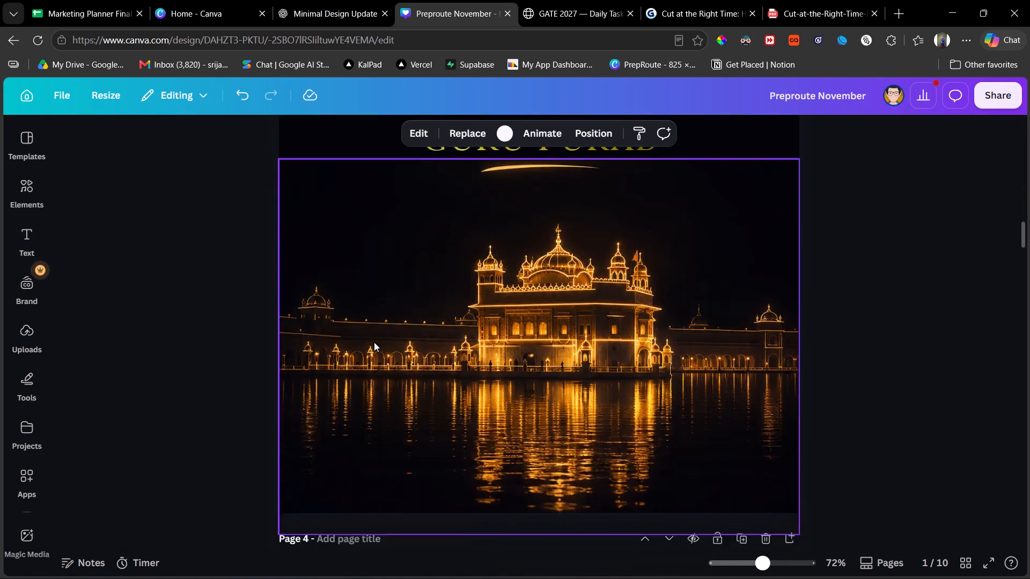
pyautogui.scroll(-9, 374, 342)
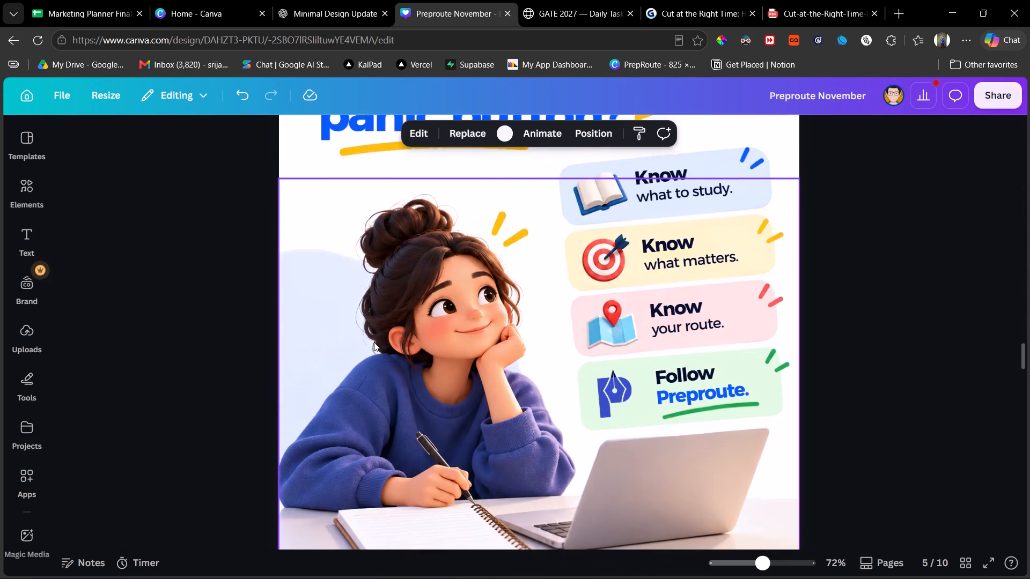
pyautogui.scroll(-4, 374, 342)
pyautogui.click(605, 242)
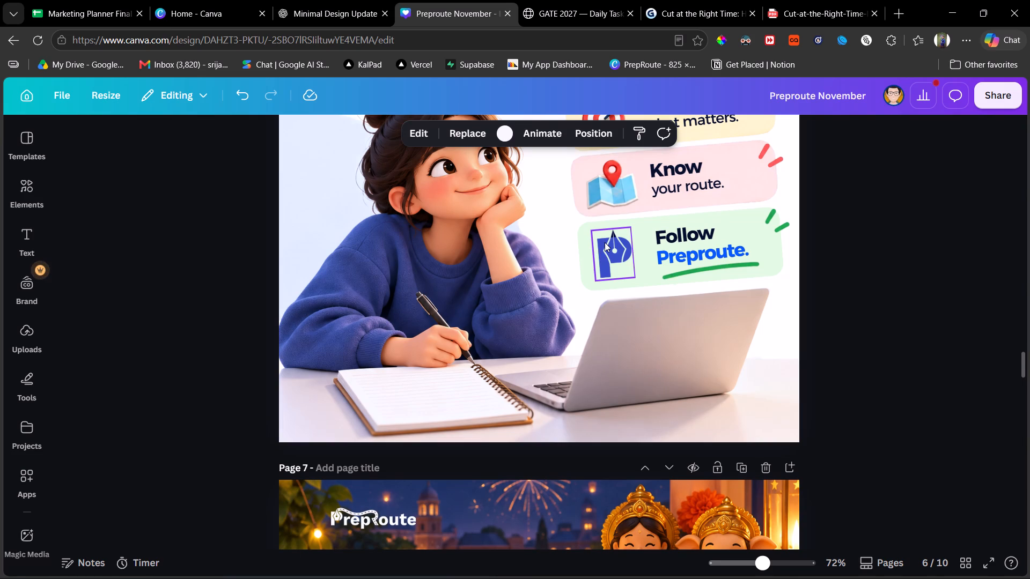
pyautogui.hotkey('ctrl', 'c')
# Paste the pen-nib logo onto the crystal ball post on page 2 and straighten its tilt.
pyautogui.scroll(11, 605, 242)
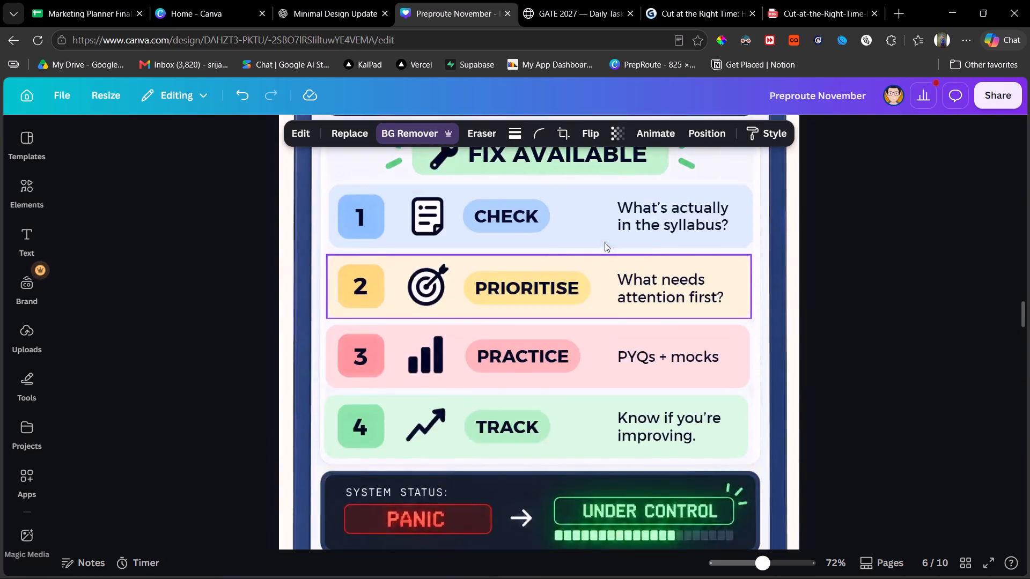
pyautogui.scroll(11, 605, 242)
pyautogui.scroll(-2, 605, 242)
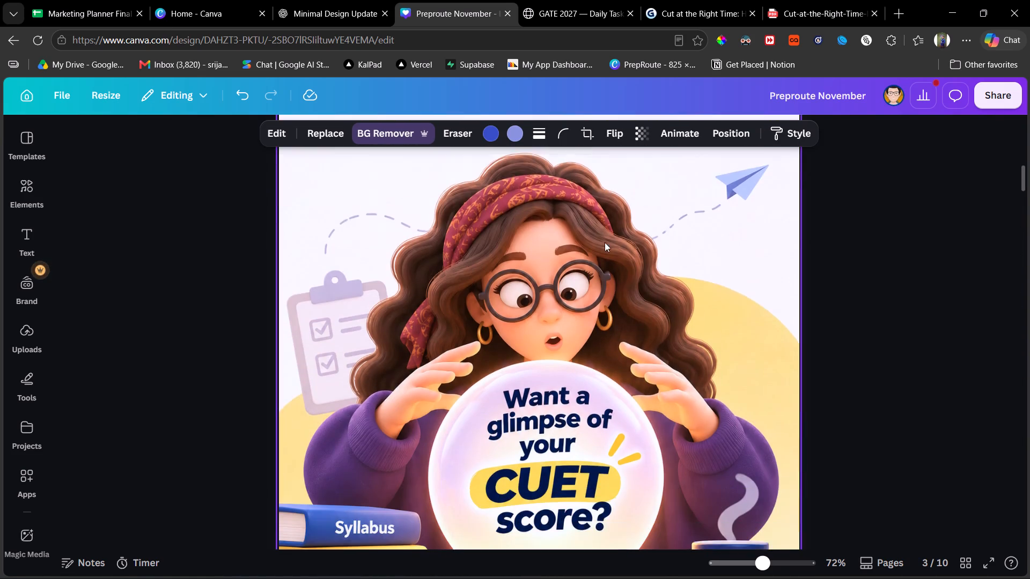
pyautogui.scroll(-2, 605, 242)
pyautogui.click(644, 391)
pyautogui.hotkey('ctrl', 'v')
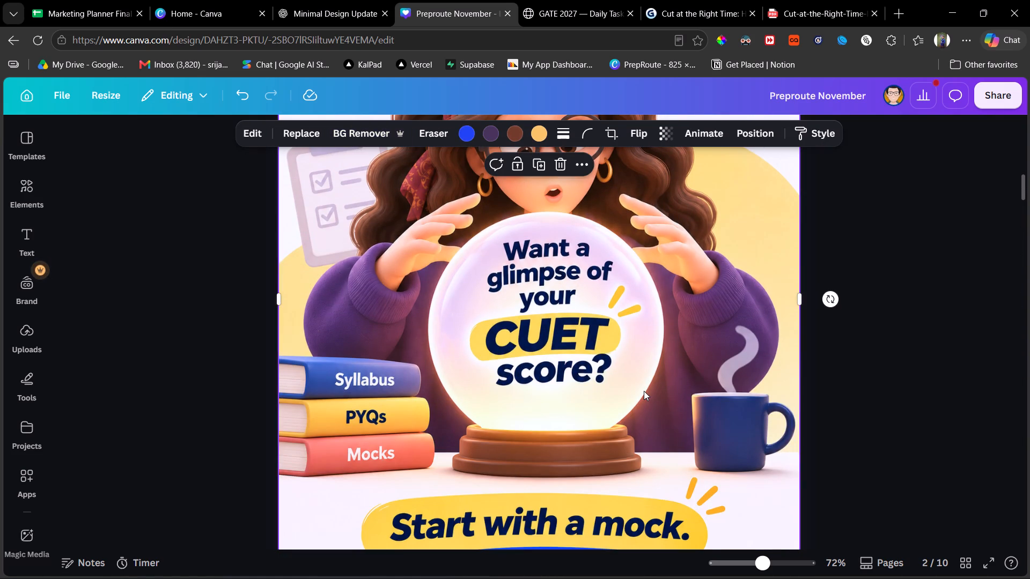
pyautogui.moveTo(607, 472); pyautogui.dragTo(600, 472)
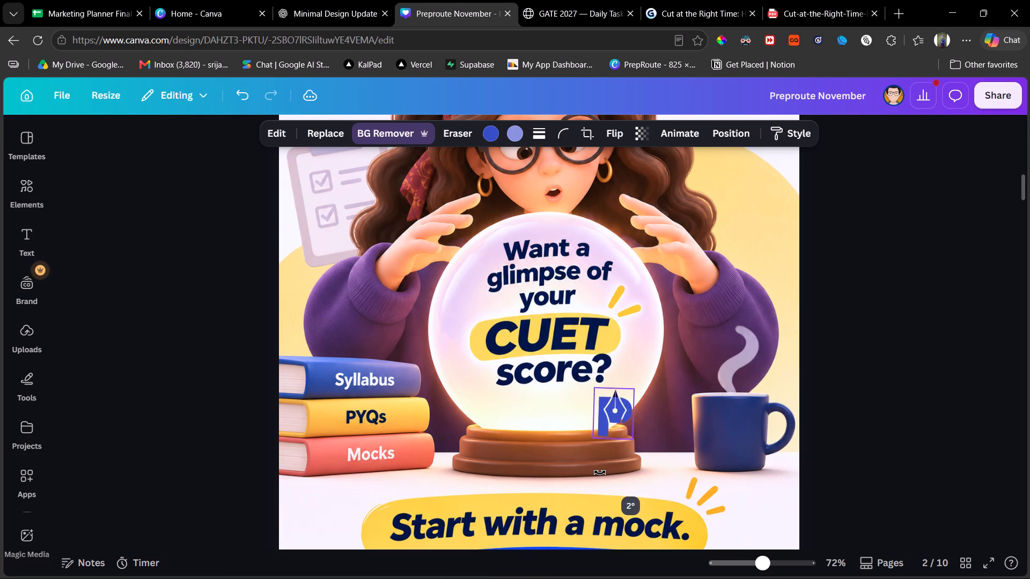
pyautogui.moveTo(600, 472); pyautogui.dragTo(601, 472)
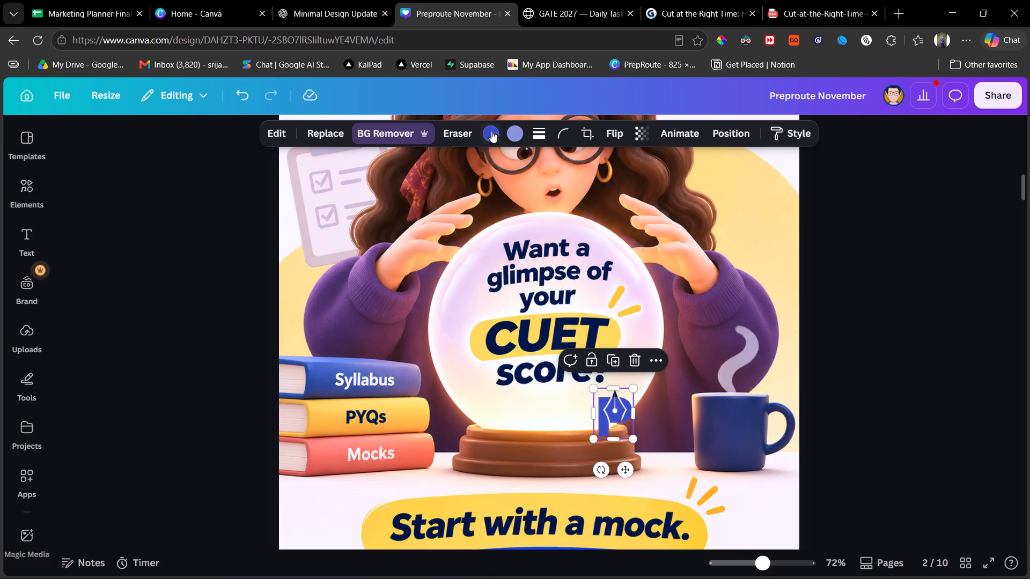
# Apply the Cherry duotone filter to the pasted logo with white highlights and #FFFFFF shadows.
pyautogui.click(271, 136)
pyautogui.scroll(-1, 91, 455)
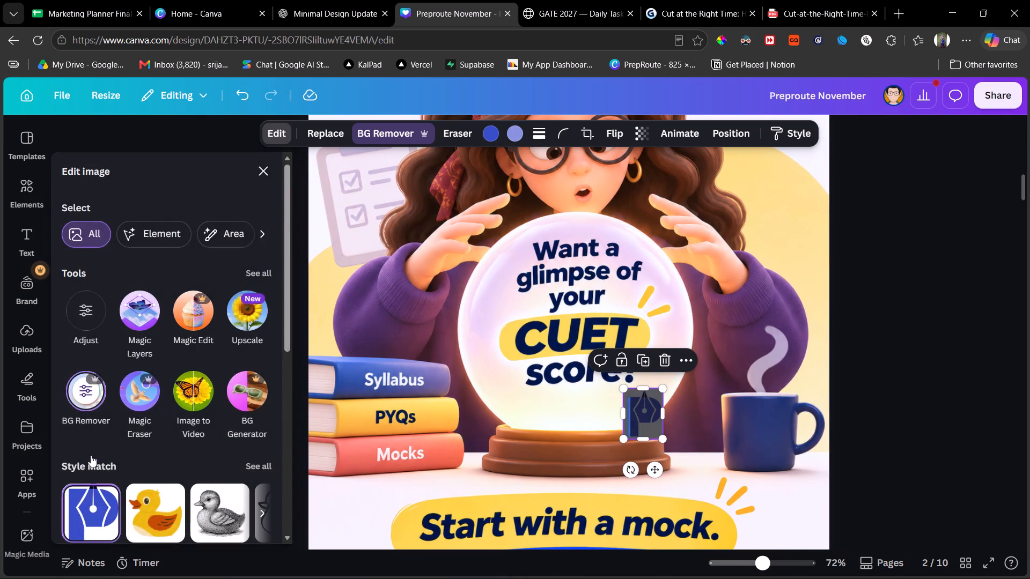
pyautogui.scroll(-1, 91, 455)
pyautogui.hscroll(-5, 170, 389)
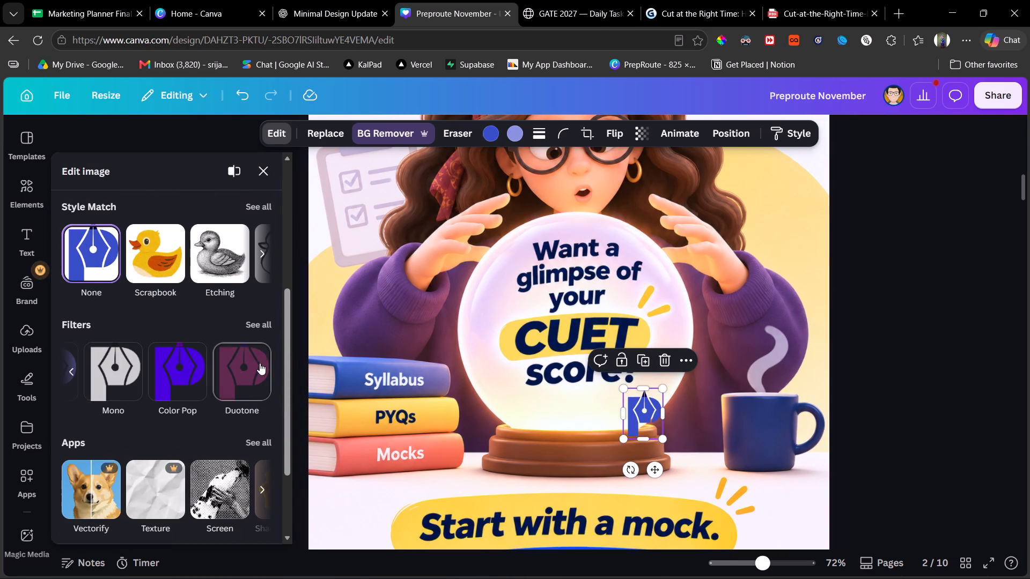
pyautogui.click(255, 364)
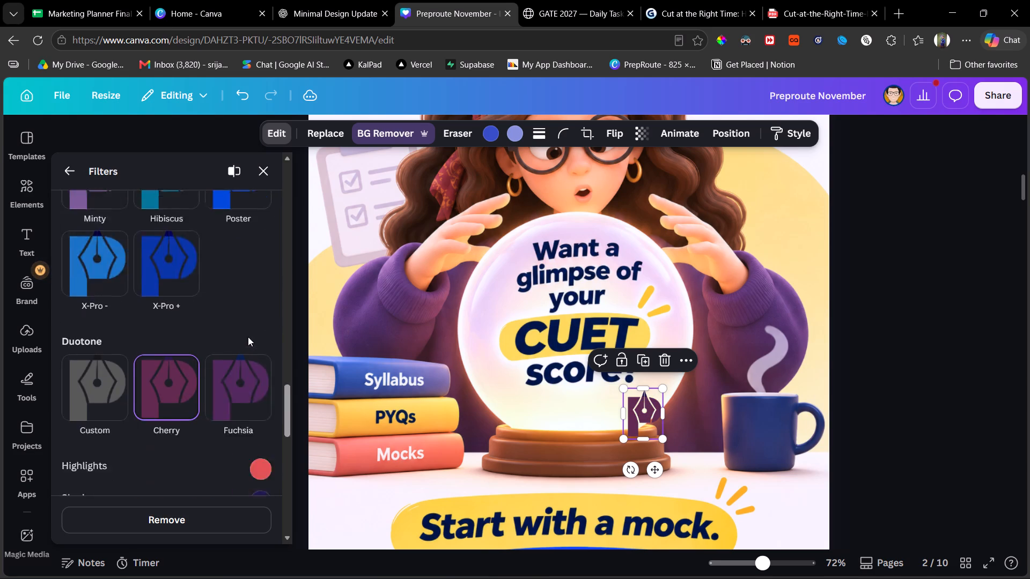
pyautogui.click(259, 321)
pyautogui.moveTo(347, 401); pyautogui.dragTo(200, 292)
pyautogui.click(200, 295)
pyautogui.click(265, 363)
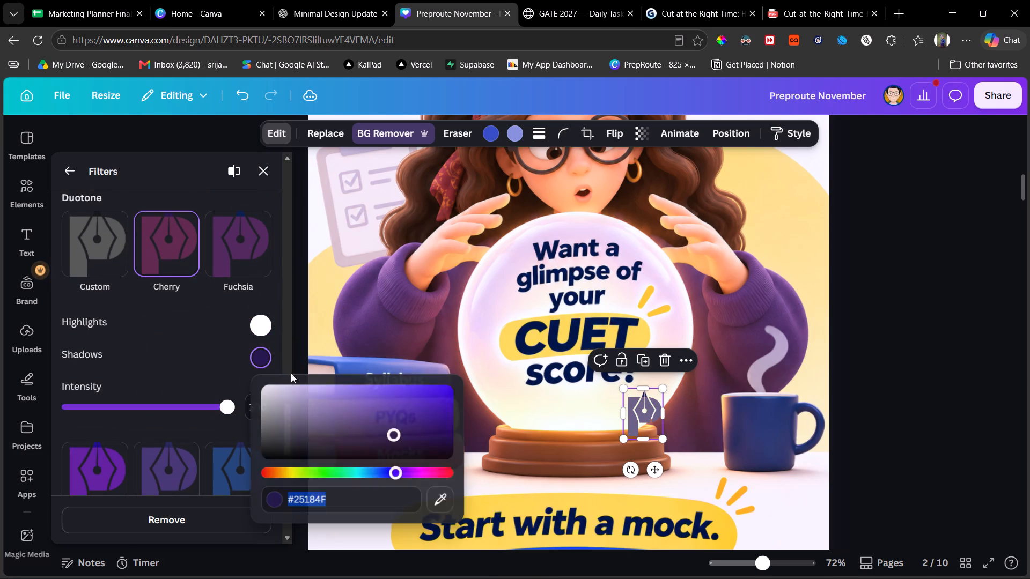
pyautogui.moveTo(306, 387); pyautogui.dragTo(175, 293)
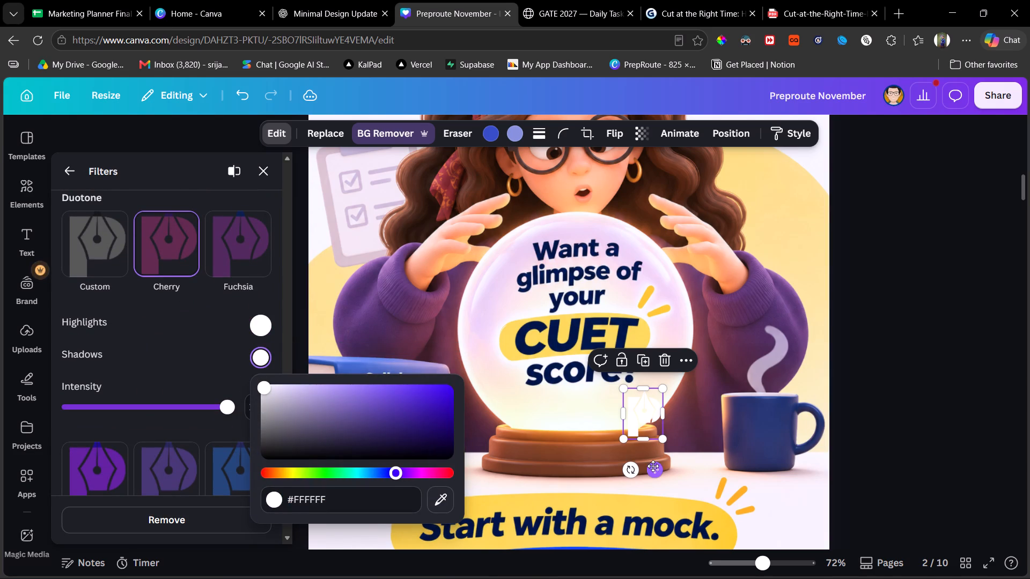
# Move the white pen-nib logo onto the front of the blue mug.
pyautogui.moveTo(651, 465); pyautogui.dragTo(772, 485)
pyautogui.click(954, 508)
pyautogui.click(904, 493)
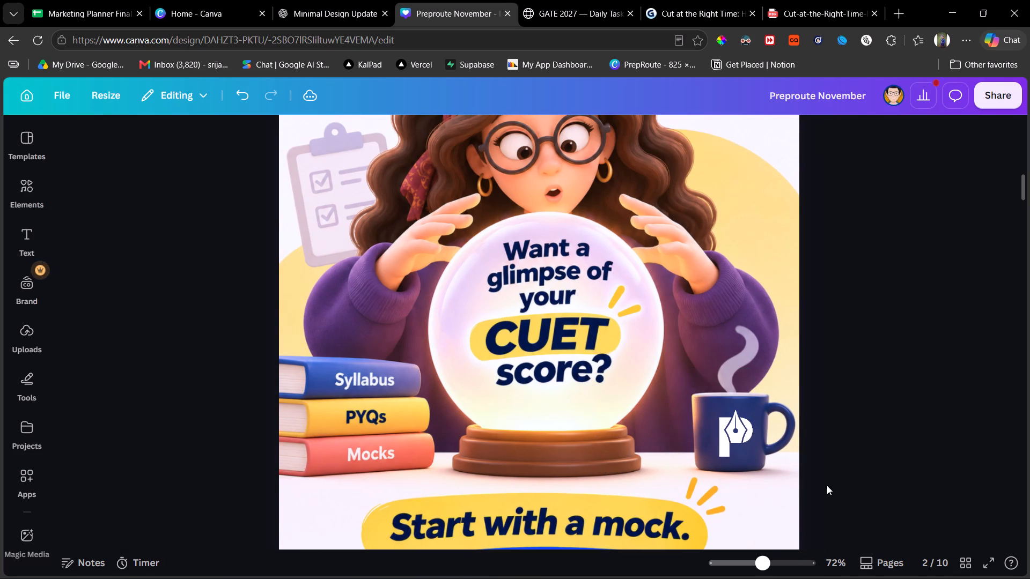
# Nudge the logo slightly left and up to centre it on the mug's body.
pyautogui.hscroll(-2, 763, 470)
pyautogui.click(836, 389)
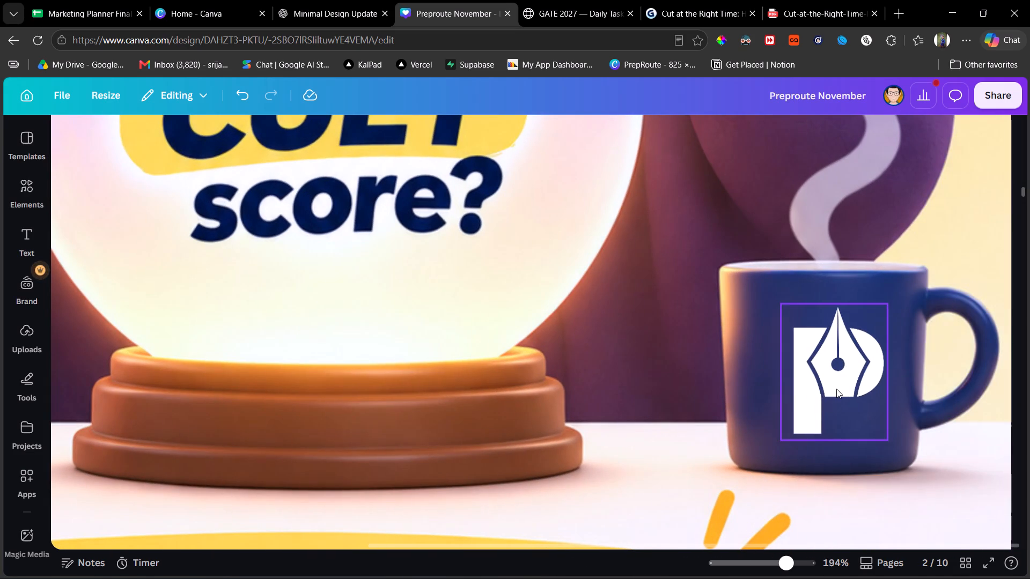
pyautogui.press('Left')
pyautogui.press('Left')
pyautogui.press('Left')
pyautogui.press('Left')
pyautogui.press('Left')
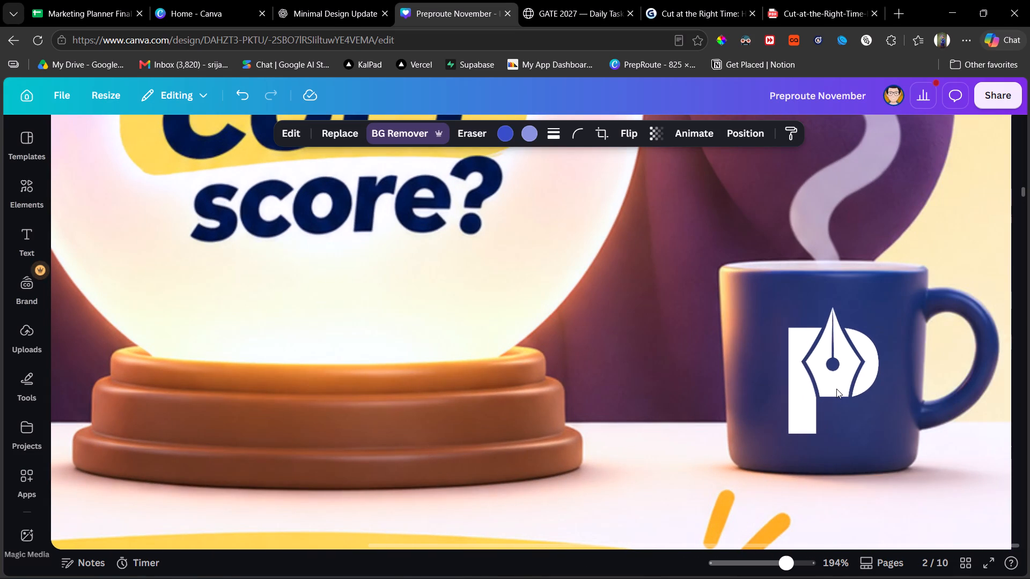
pyautogui.press('Left')
pyautogui.press('Left')
pyautogui.press('Up')
pyautogui.press('Up')
pyautogui.press('Up')
pyautogui.press('Up')
pyautogui.press('Up')
pyautogui.press('Up')
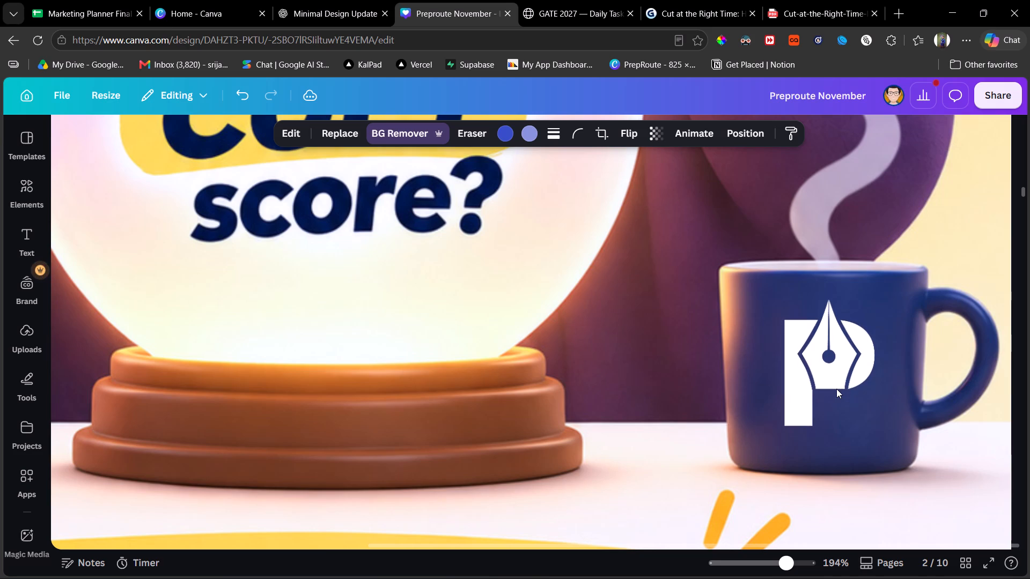
pyautogui.press('Left')
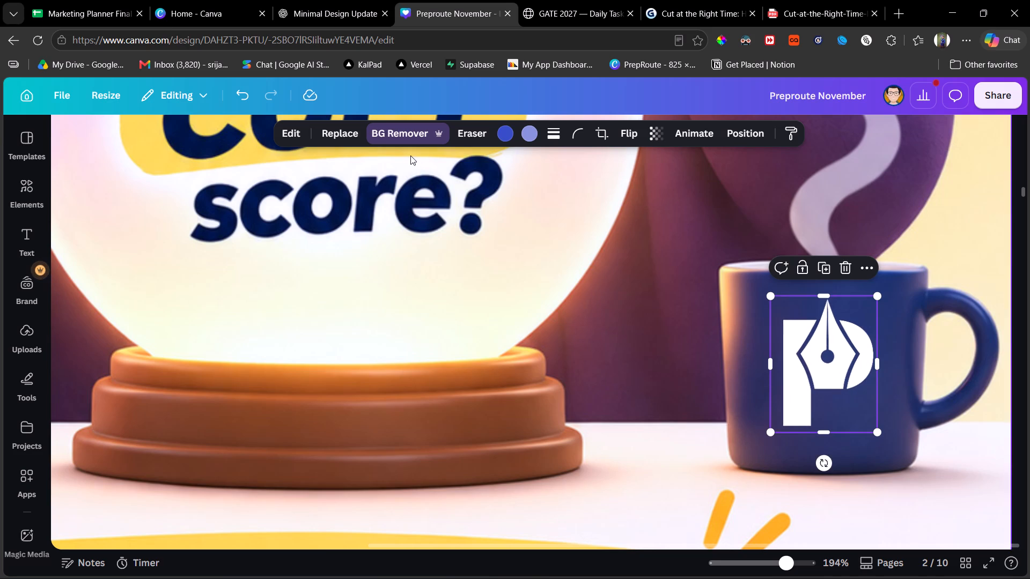
# Apply a whole-image blur with intensity 6 to the mug logo.
pyautogui.click(316, 136)
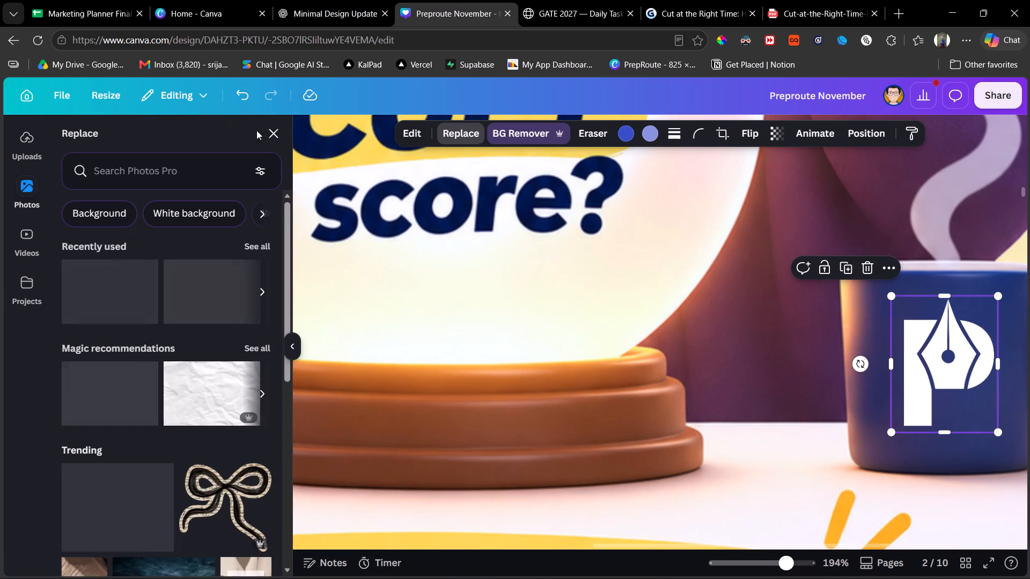
pyautogui.click(270, 135)
pyautogui.click(408, 131)
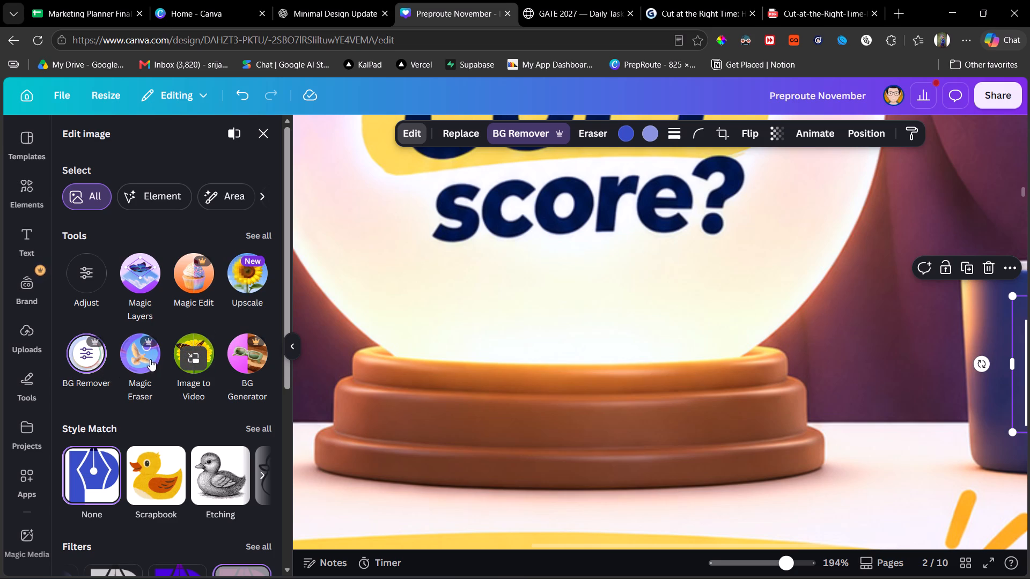
pyautogui.click(252, 230)
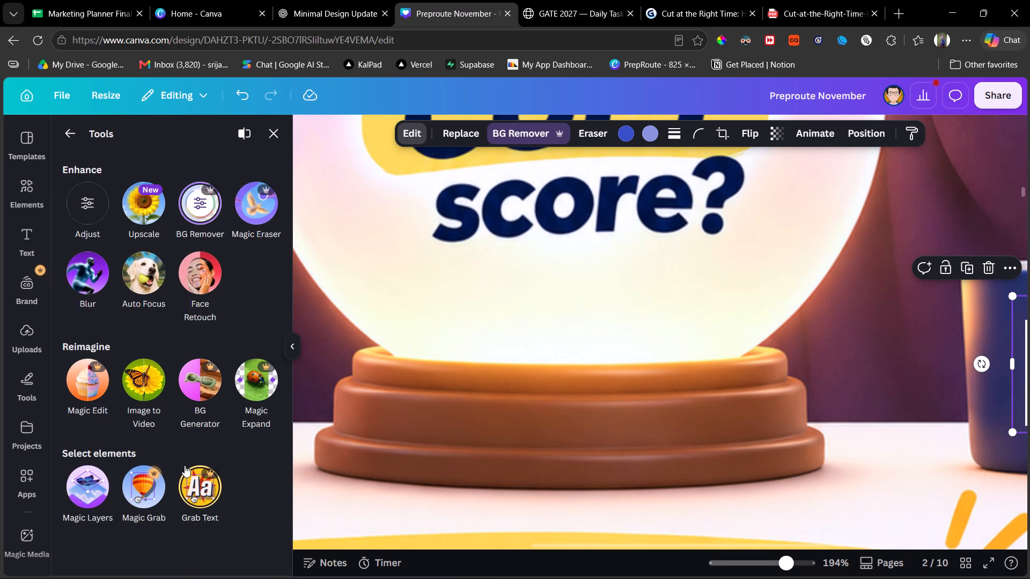
pyautogui.hscroll(-1, 185, 465)
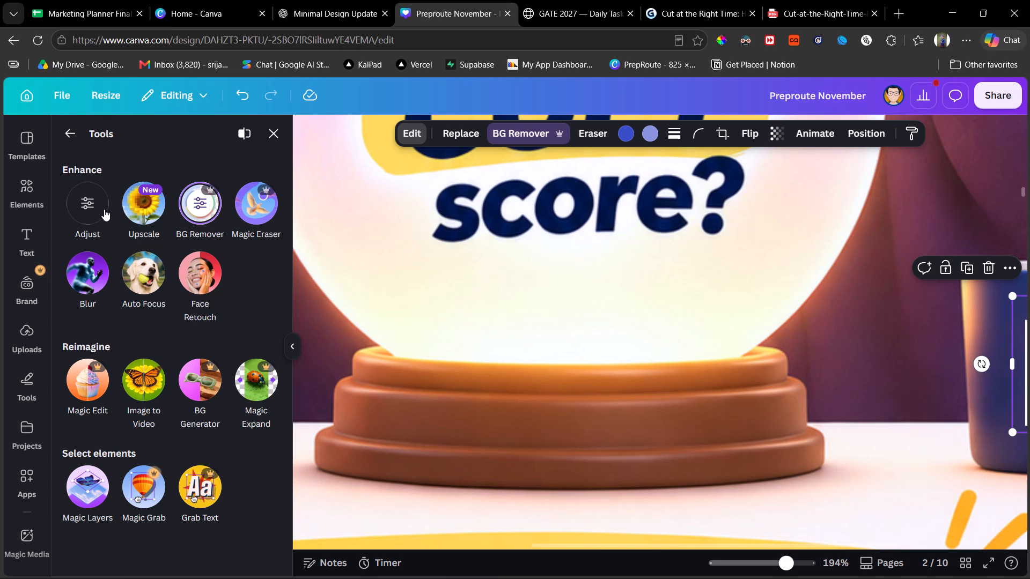
pyautogui.click(77, 284)
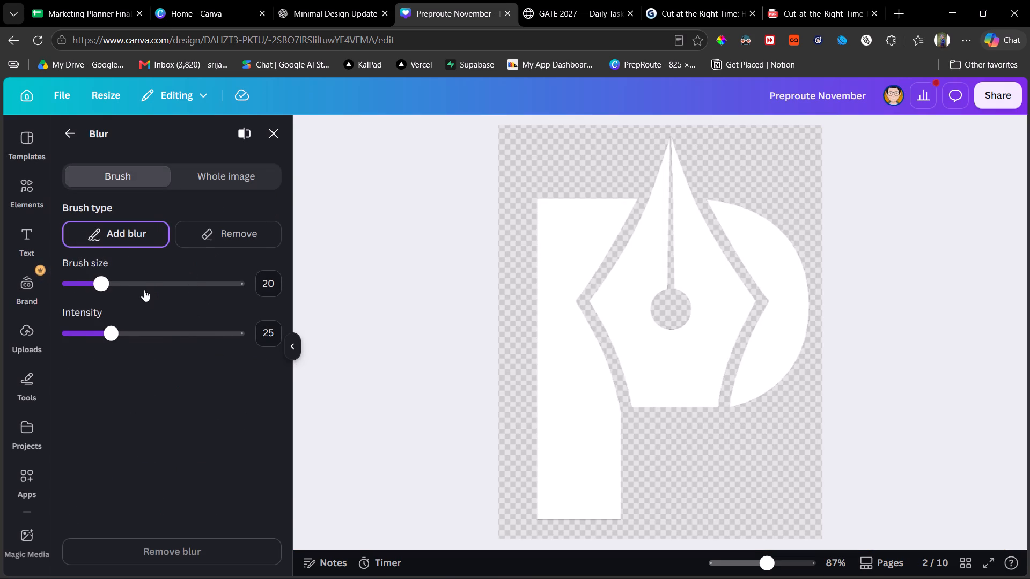
pyautogui.click(243, 181)
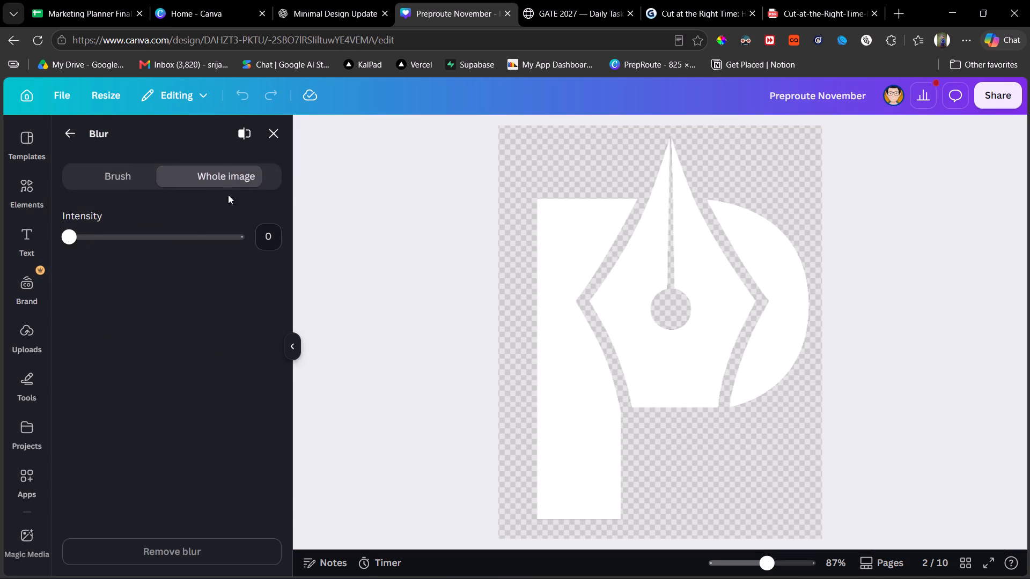
pyautogui.click(85, 236)
pyautogui.click(102, 233)
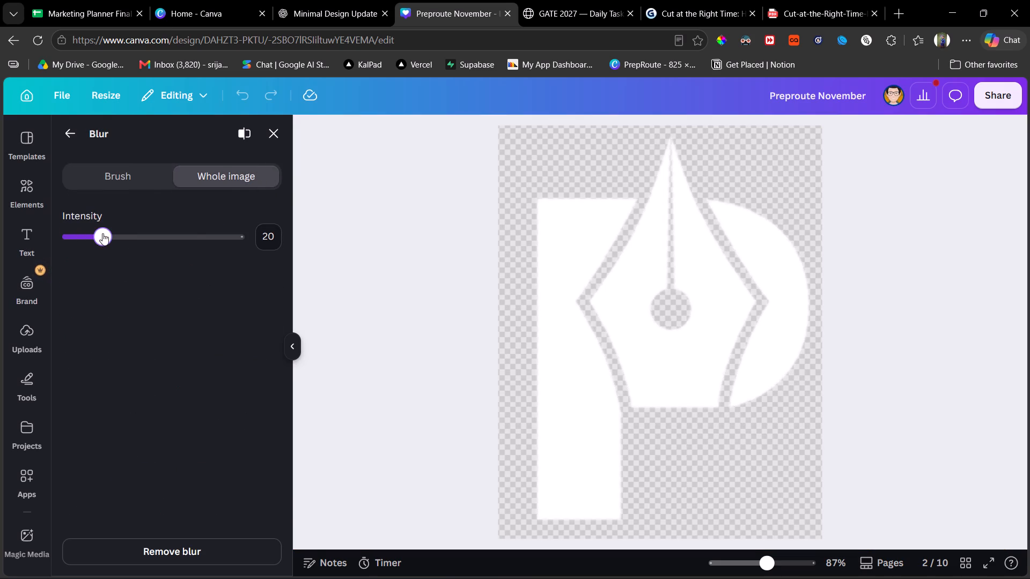
pyautogui.click(78, 232)
pyautogui.click(267, 127)
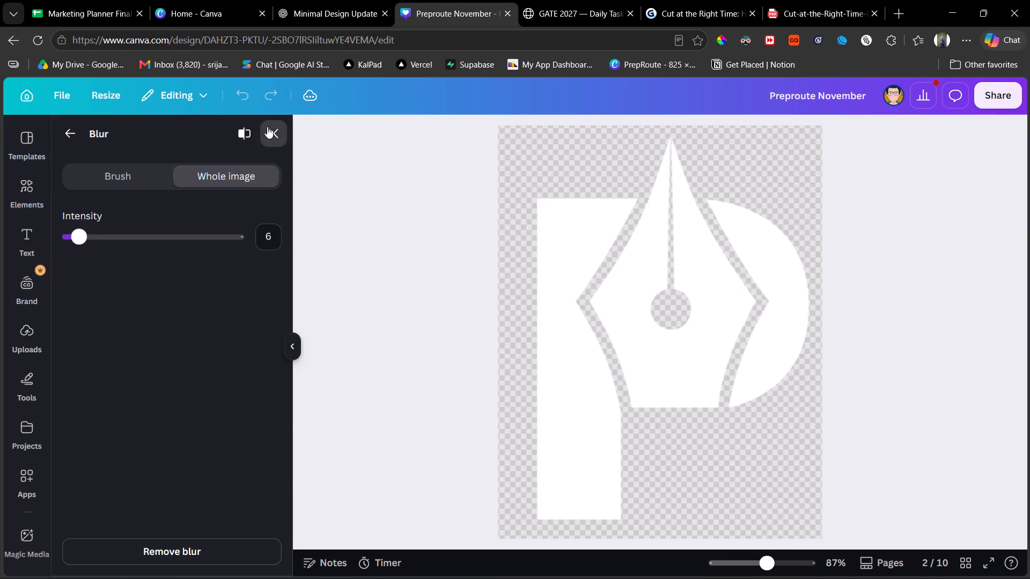
# Increase the mug logo's whole-image blur intensity to 17.
pyautogui.hscroll(-4, 589, 313)
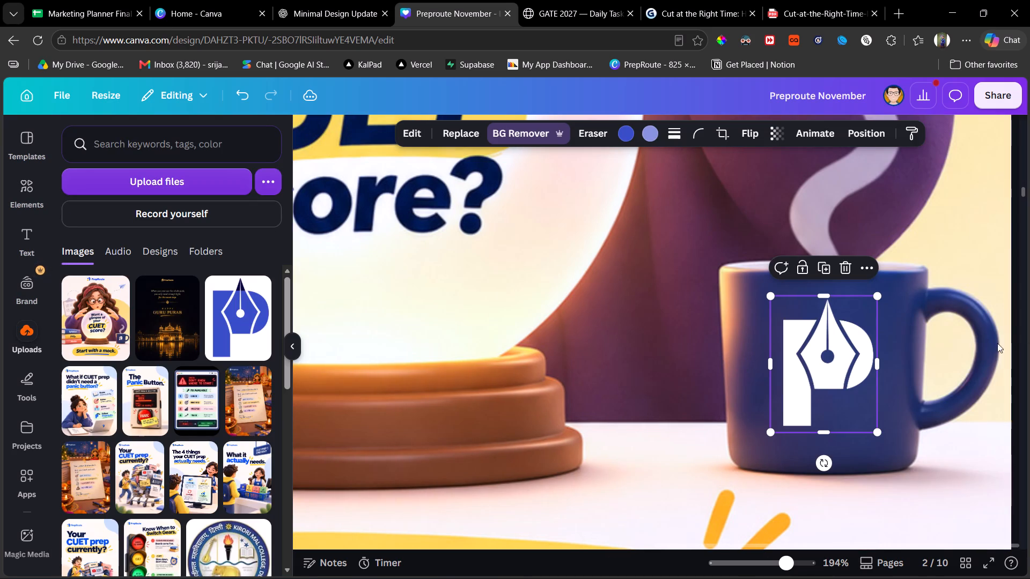
pyautogui.click(945, 394)
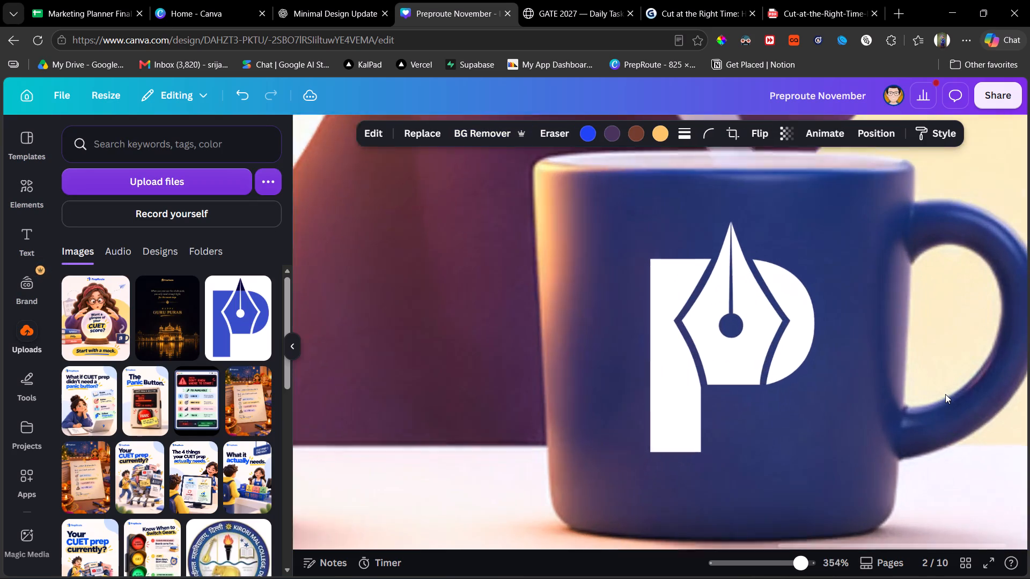
pyautogui.click(732, 360)
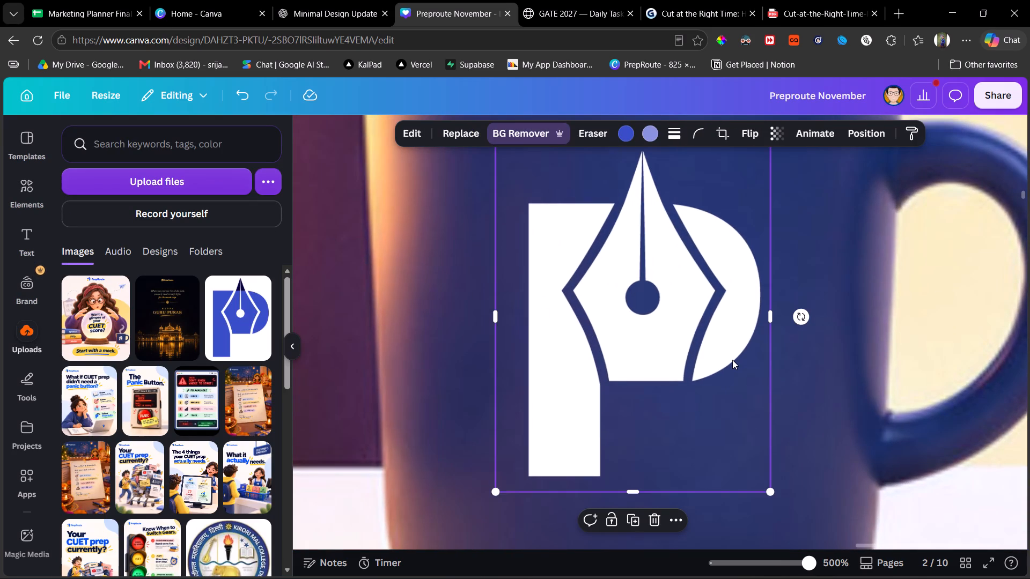
pyautogui.click(411, 132)
pyautogui.click(259, 231)
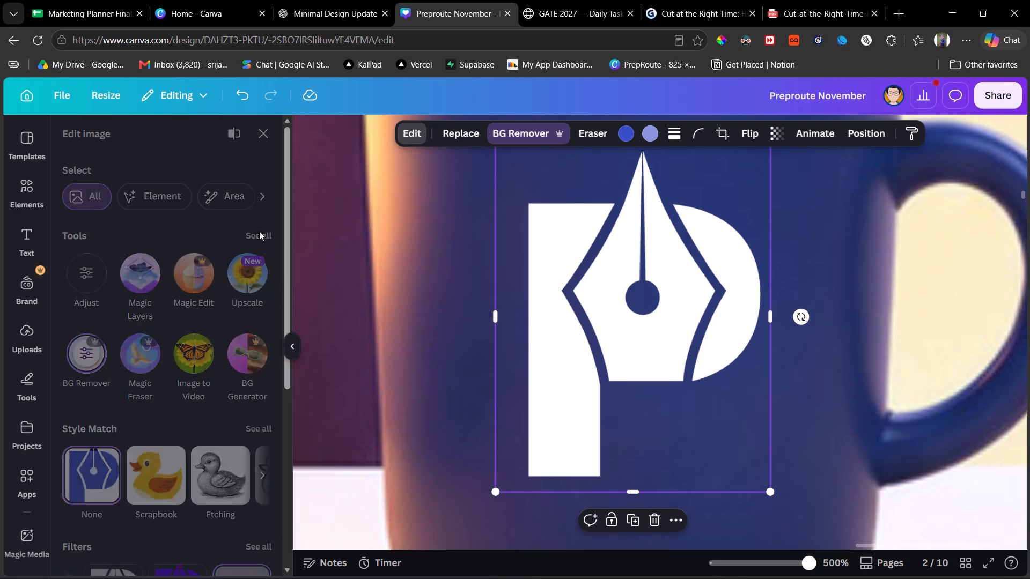
pyautogui.click(86, 274)
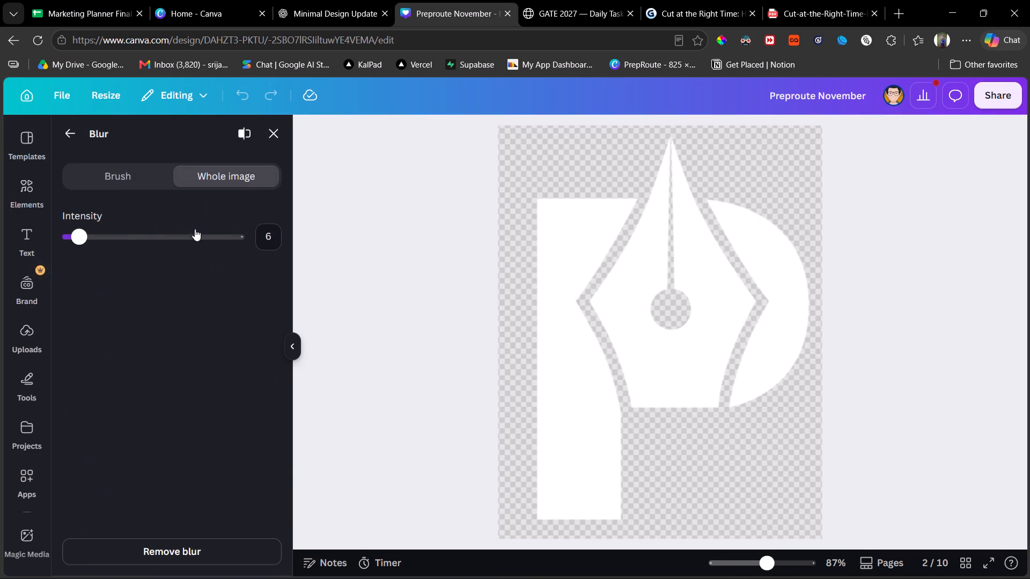
pyautogui.click(96, 239)
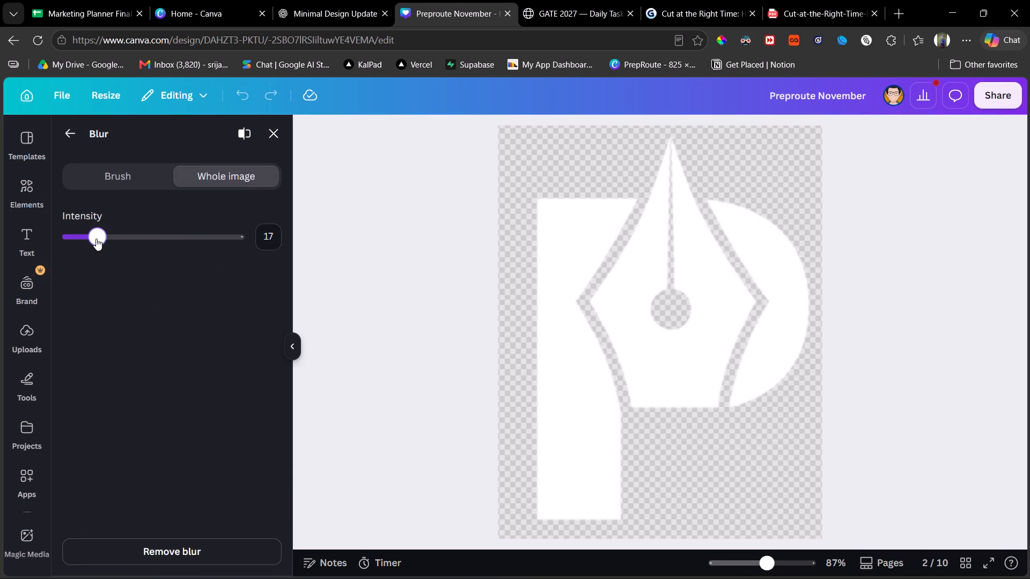
pyautogui.click(274, 129)
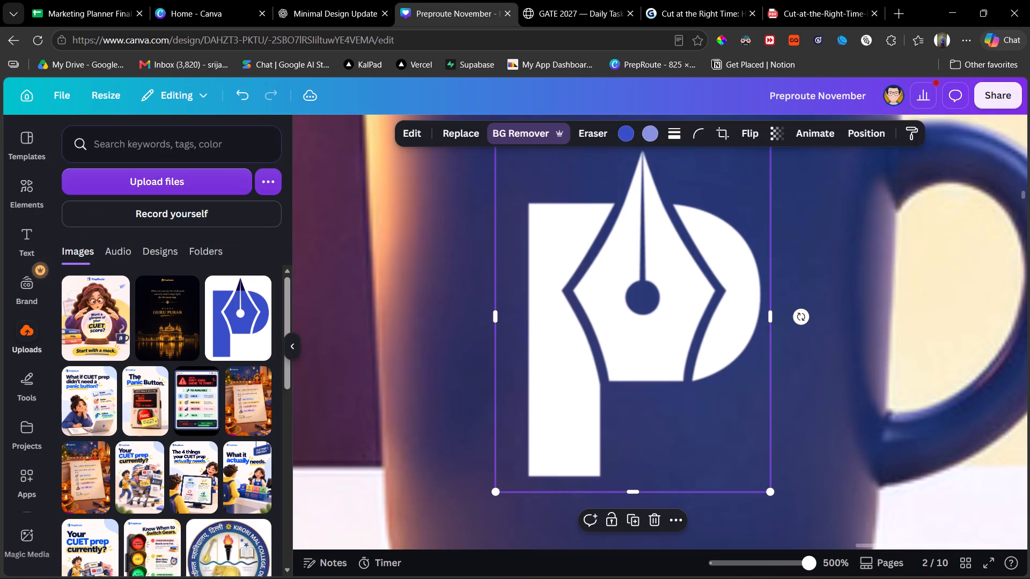
pyautogui.click(376, 267)
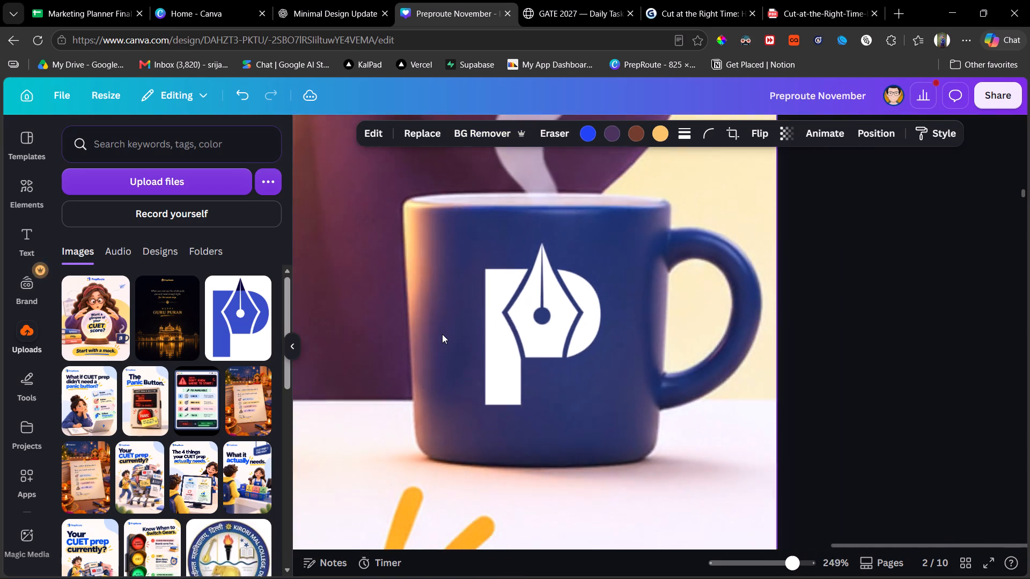
# Scale the pen-nib logo down slightly on the front of the blue mug.
pyautogui.scroll(2, 442, 334)
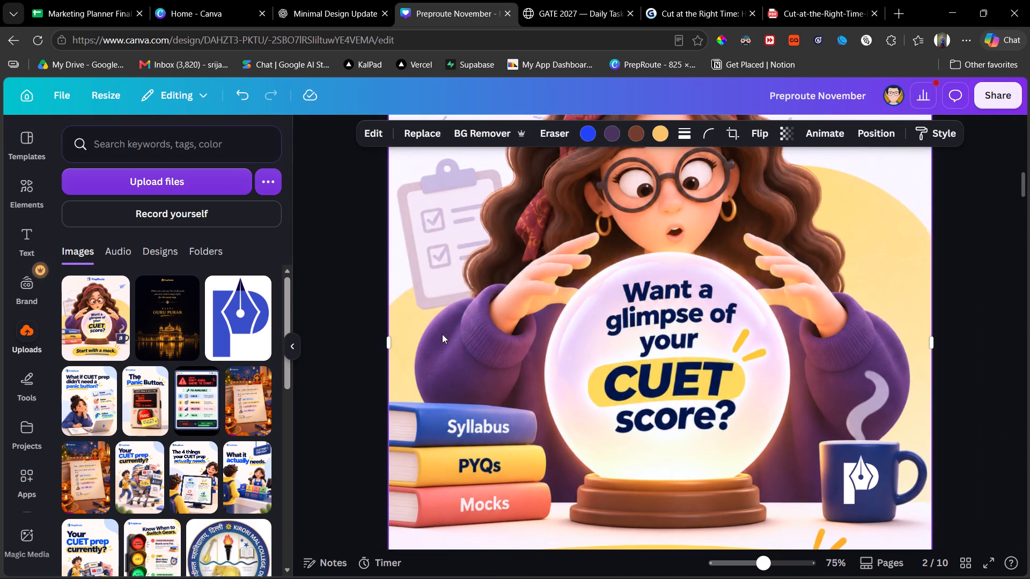
pyautogui.scroll(3, 442, 334)
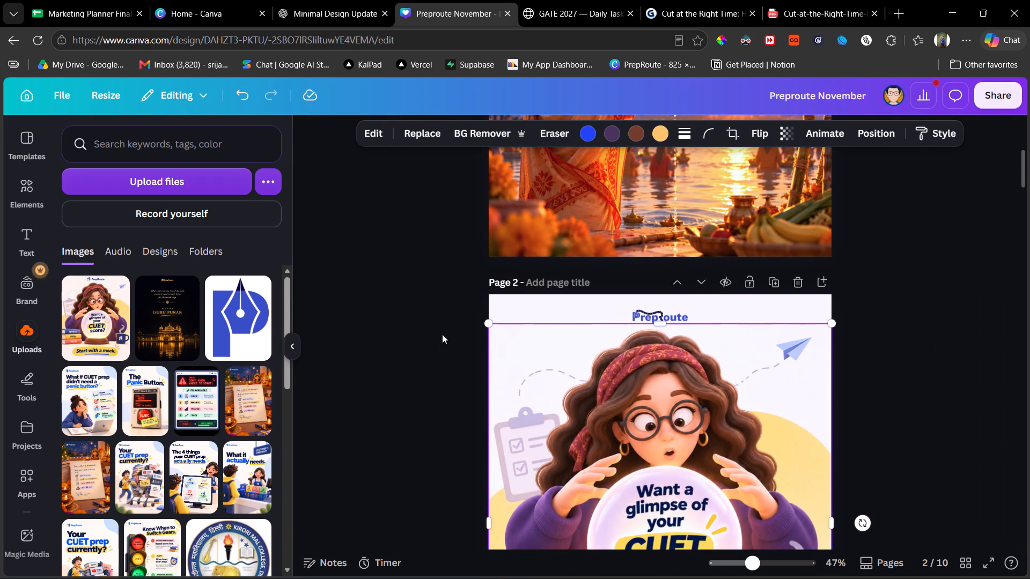
pyautogui.click(895, 360)
pyautogui.scroll(-1, 895, 360)
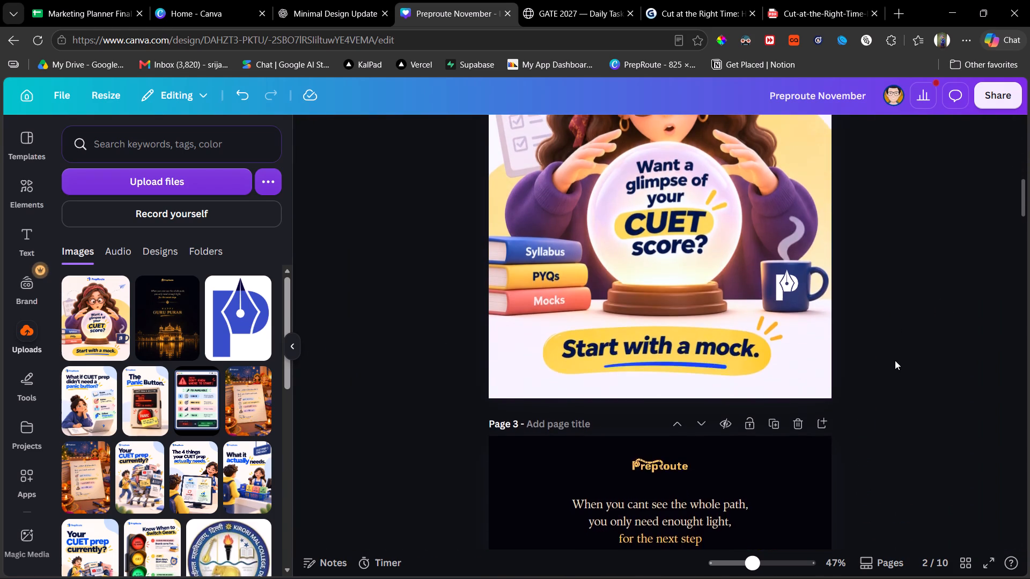
pyautogui.scroll(-1, 895, 360)
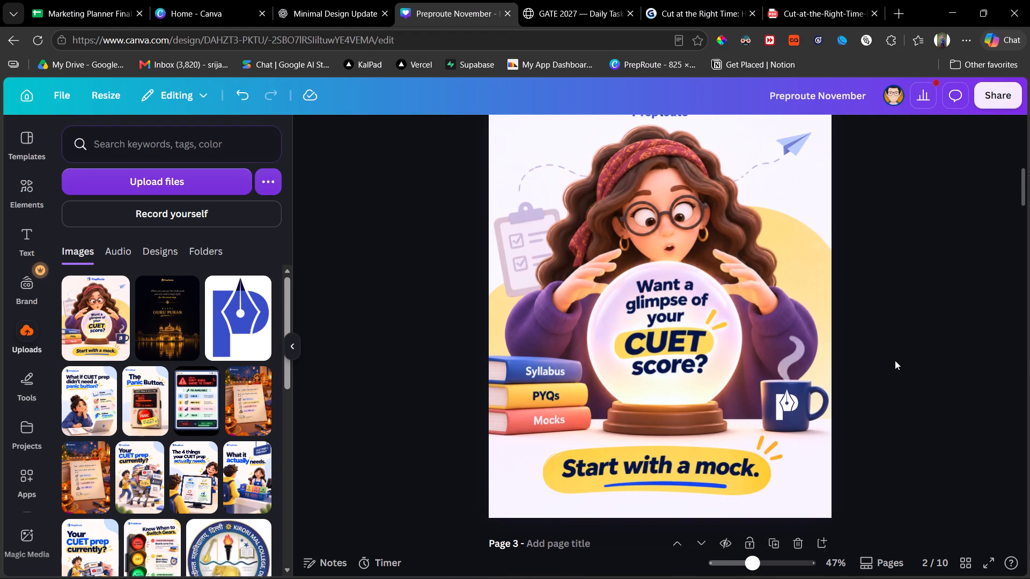
pyautogui.scroll(-1, 895, 360)
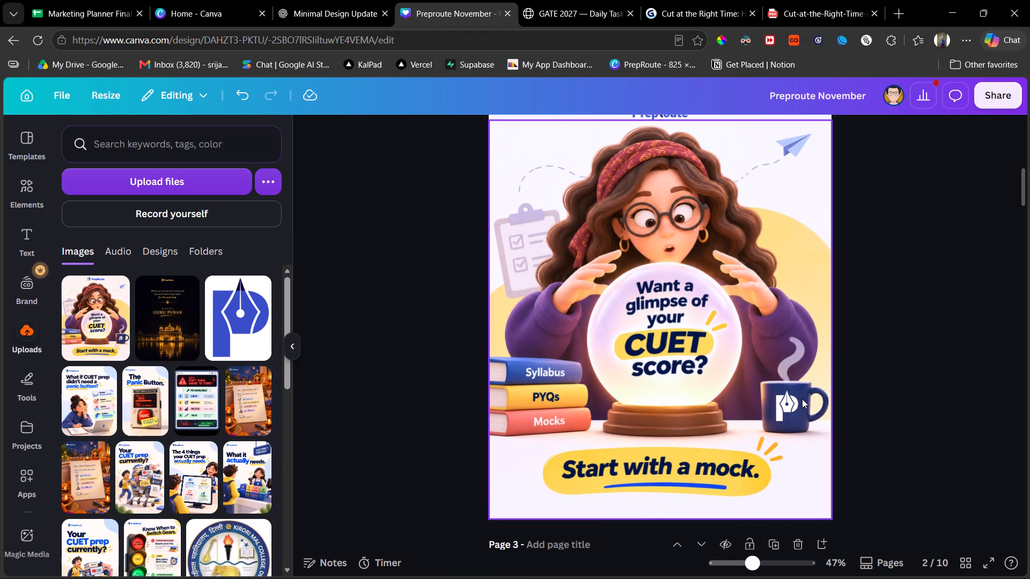
pyautogui.click(792, 403)
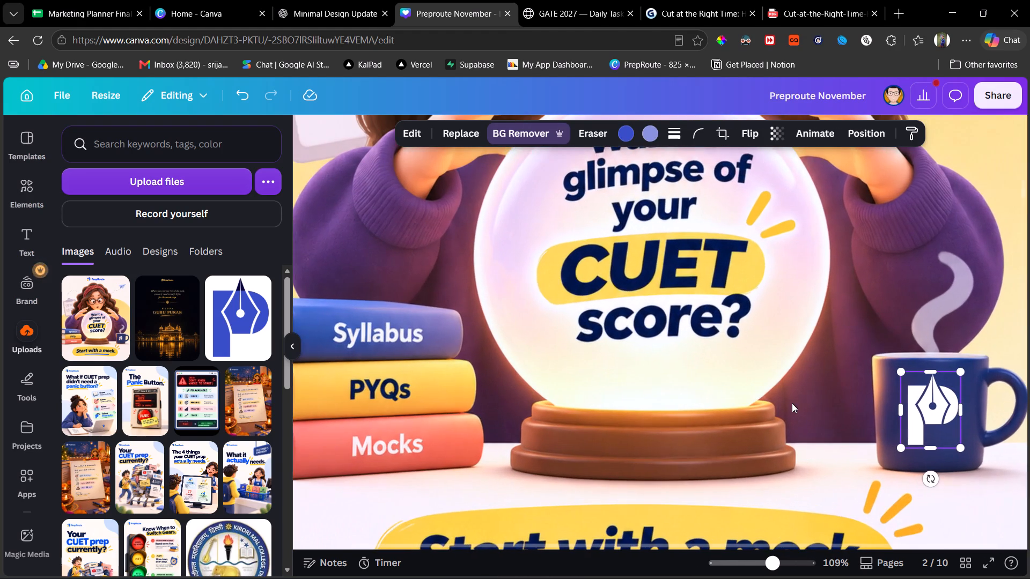
pyautogui.hscroll(-1, 792, 403)
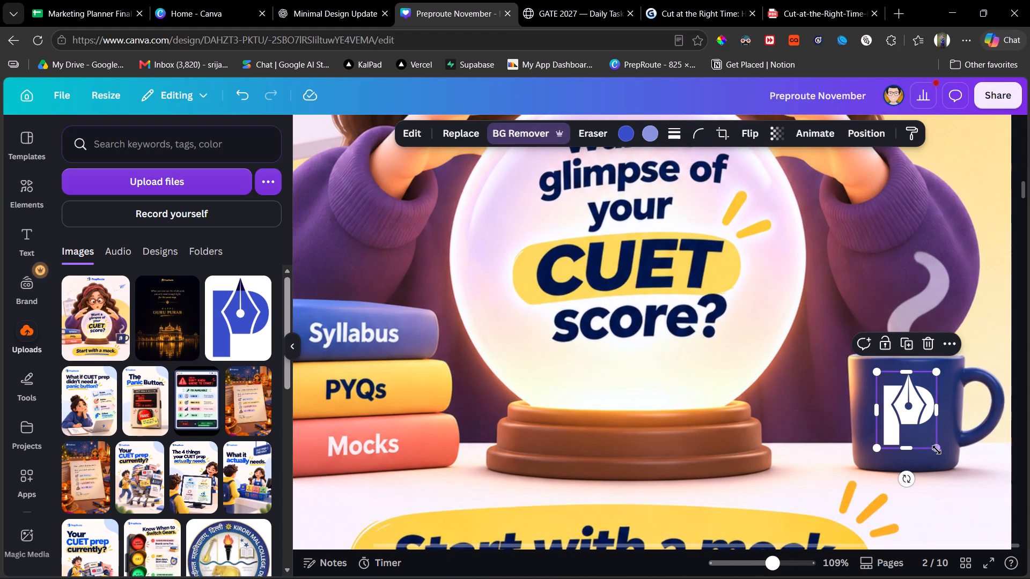
pyautogui.keyDown('alt'); pyautogui.moveTo(936, 450); pyautogui.dragTo(928, 443); pyautogui.keyUp('alt')
pyautogui.click(988, 467)
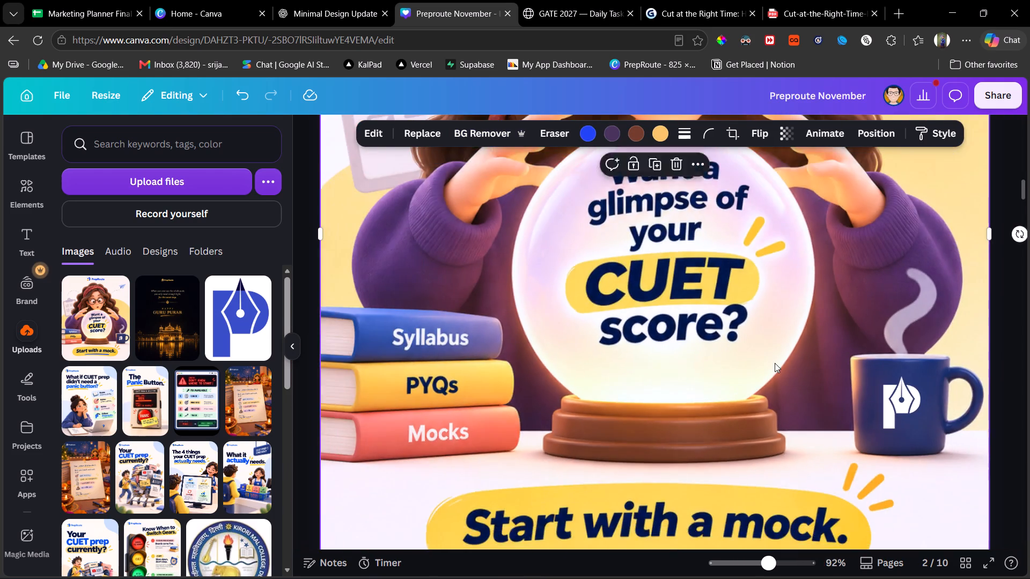
# Set the mug logo's transparency to about 95.
pyautogui.click(797, 383)
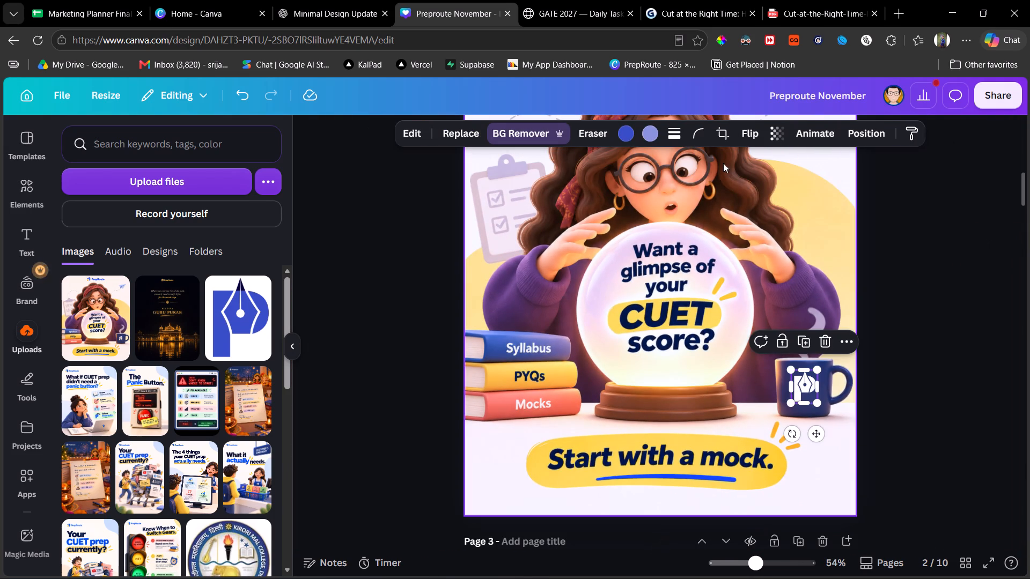
pyautogui.click(763, 137)
pyautogui.click(767, 137)
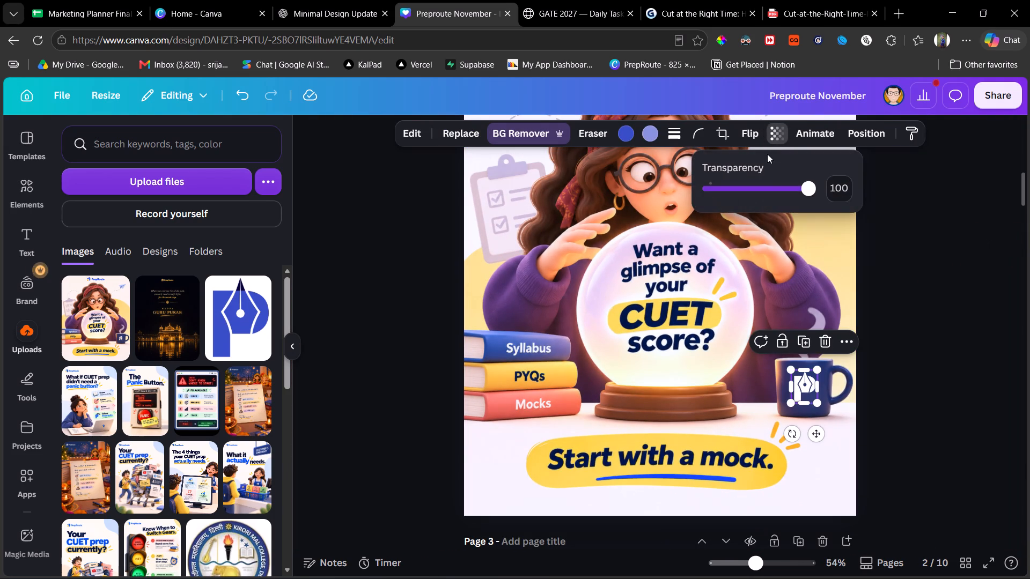
pyautogui.click(786, 191)
pyautogui.moveTo(786, 191); pyautogui.dragTo(806, 194)
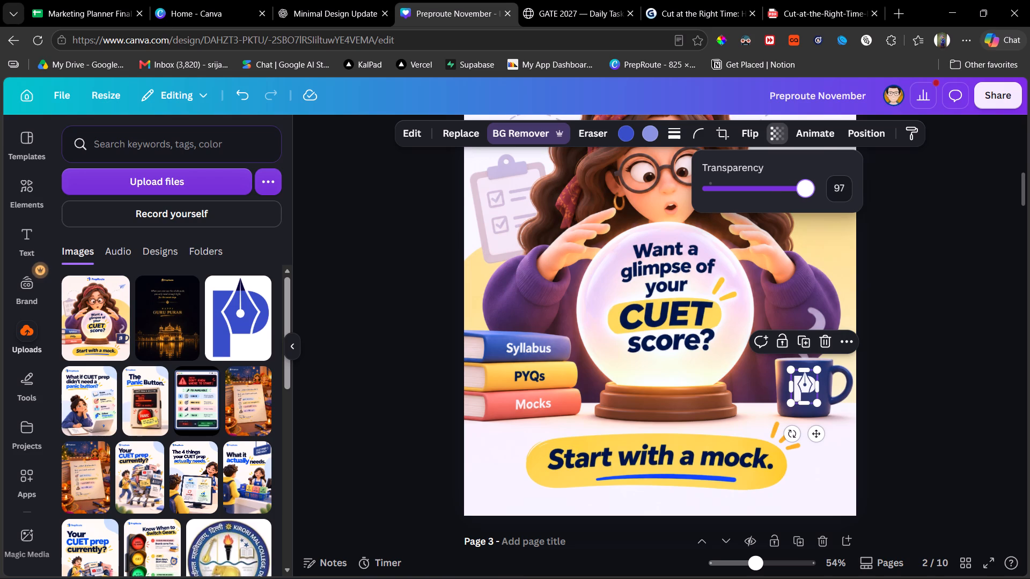
pyautogui.moveTo(806, 194); pyautogui.dragTo(808, 194)
pyautogui.moveTo(808, 194); pyautogui.dragTo(805, 194)
pyautogui.moveTo(805, 194); pyautogui.dragTo(803, 195)
pyautogui.click(930, 297)
pyautogui.click(882, 394)
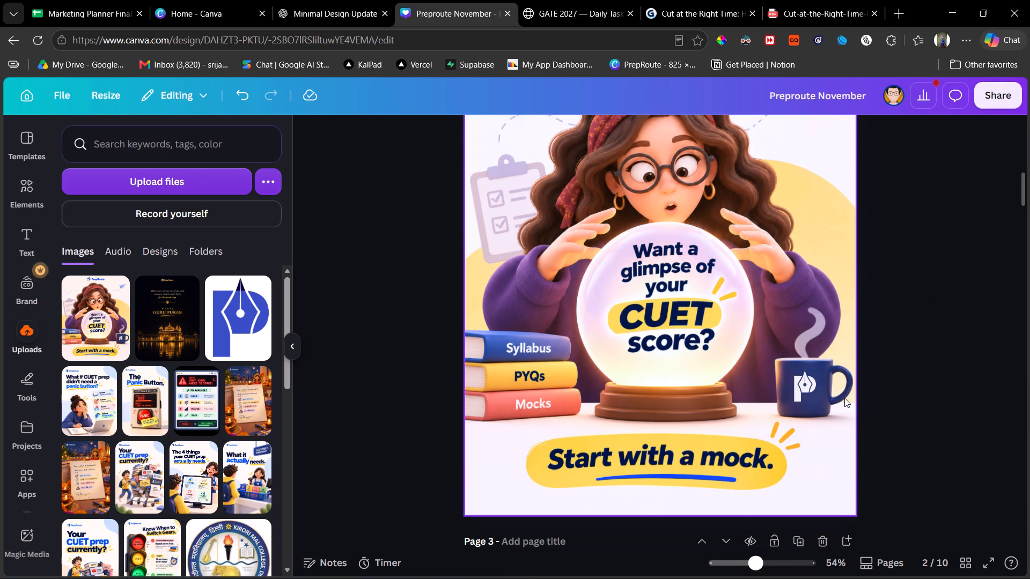
# Rotate the mug logo to -1° so it follows the tilt of the mug.
pyautogui.hscroll(-3, 844, 398)
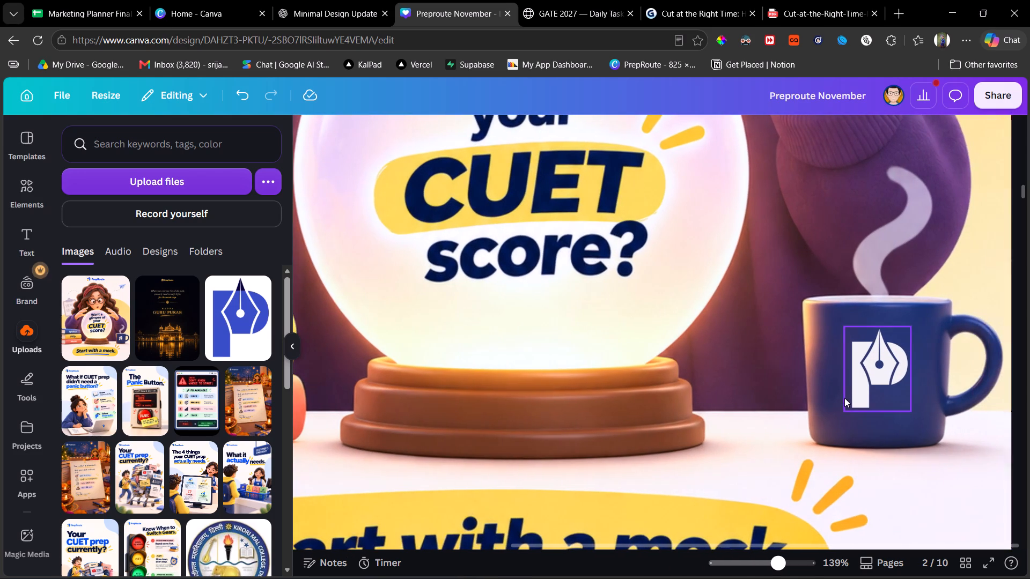
pyautogui.click(844, 398)
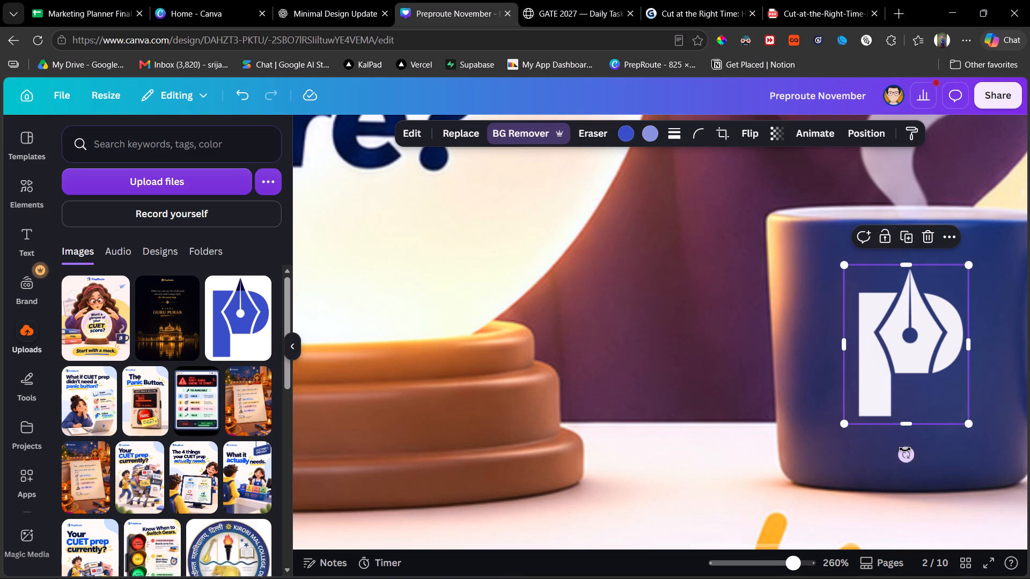
pyautogui.click(906, 449)
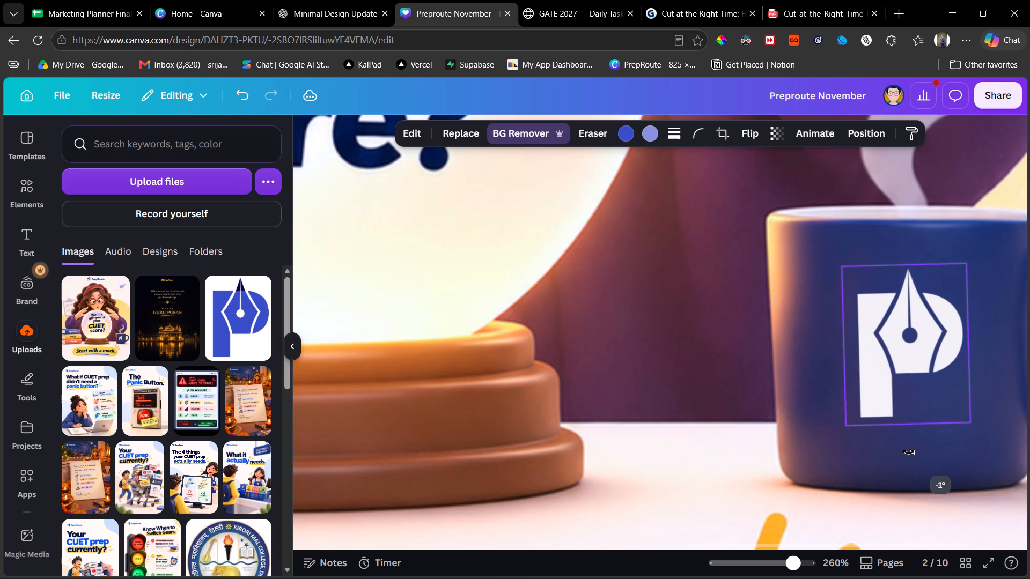
pyautogui.click(848, 458)
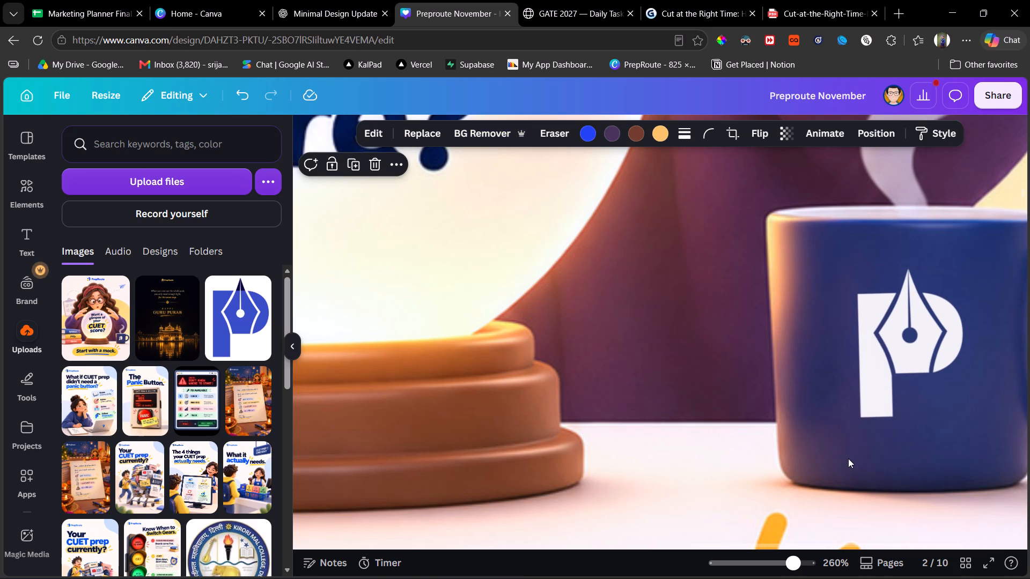
pyautogui.click(874, 395)
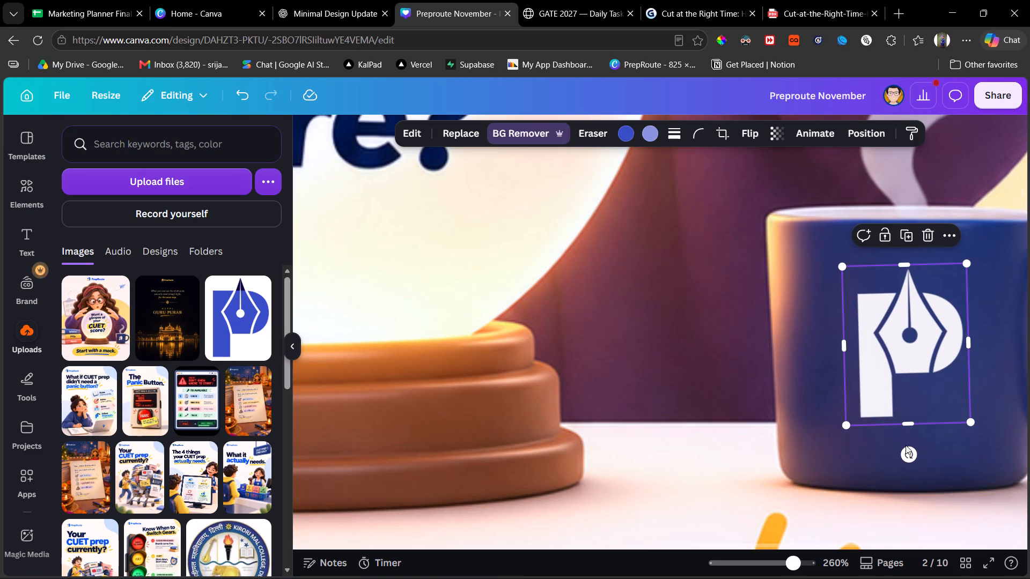
pyautogui.click(907, 454)
pyautogui.click(652, 432)
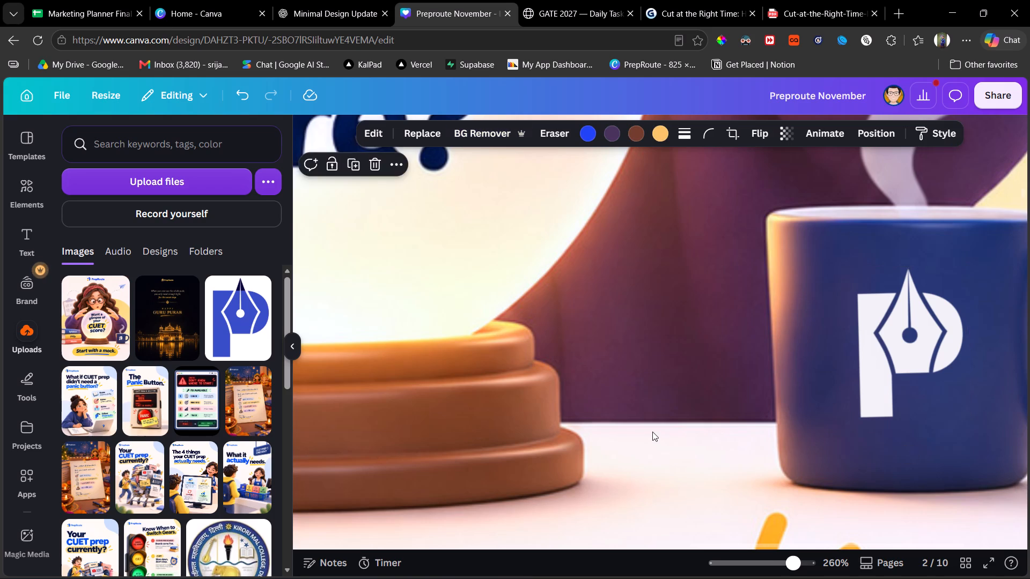
pyautogui.scroll(-3, 652, 432)
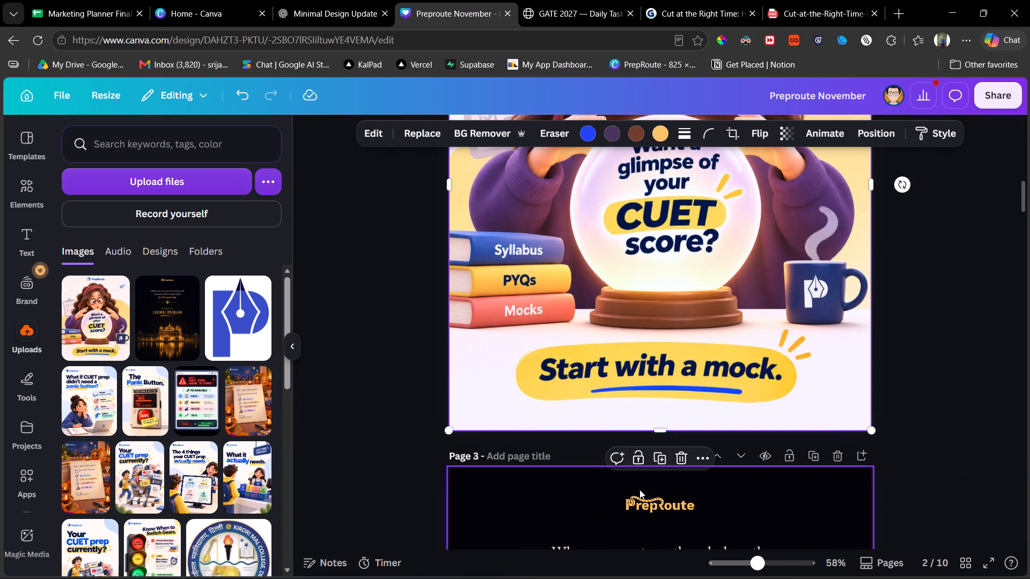
# In the Marketing Planner's November sheet, set the status of the "CUET Score Crystal Ball ft.harry potter" post to Draft Prepared.
pyautogui.click(130, 0)
pyautogui.scroll(-1, 822, 329)
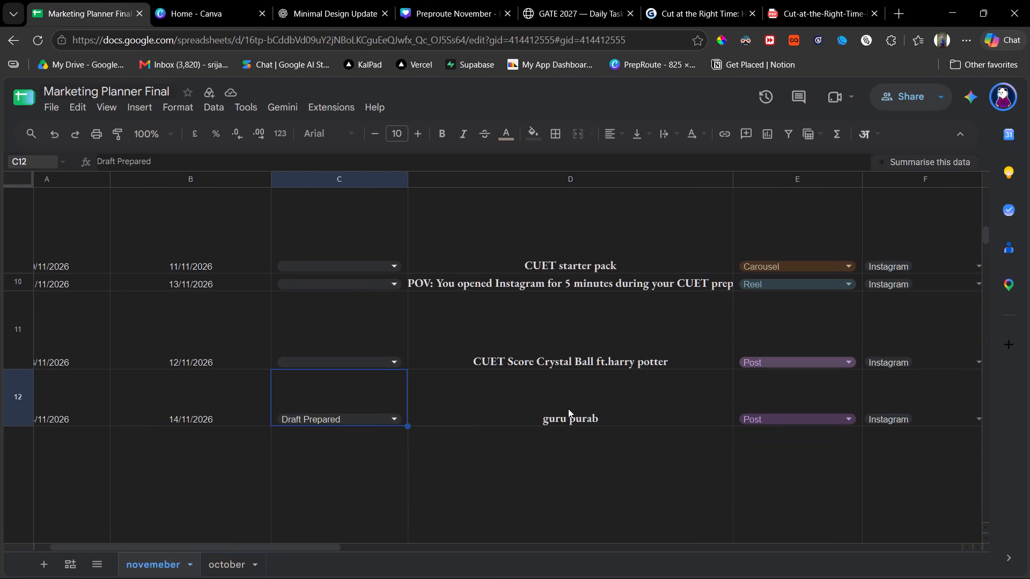
pyautogui.click(378, 365)
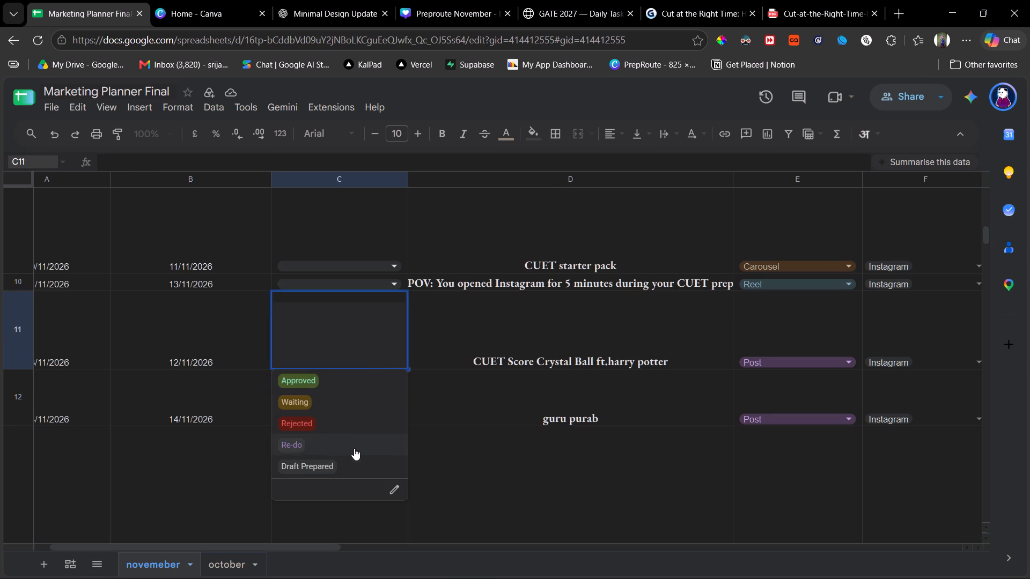
pyautogui.click(348, 466)
# Examine the planner rows after the guru purab post, reading the topics, formats and briefs of the next Instagram posts.
pyautogui.hscroll(-1, 503, 408)
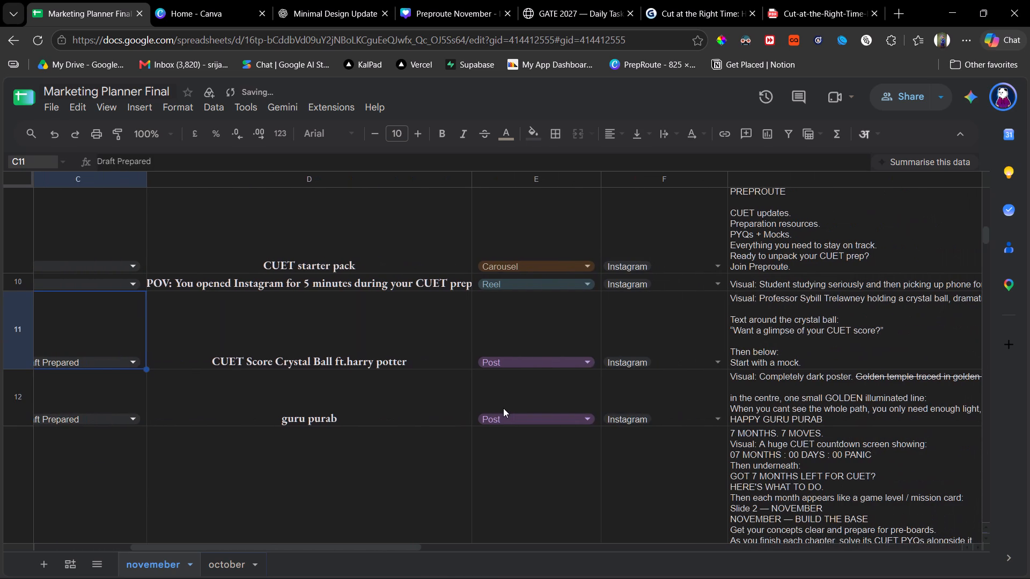
pyautogui.hscroll(-1, 503, 408)
pyautogui.scroll(-3, 503, 408)
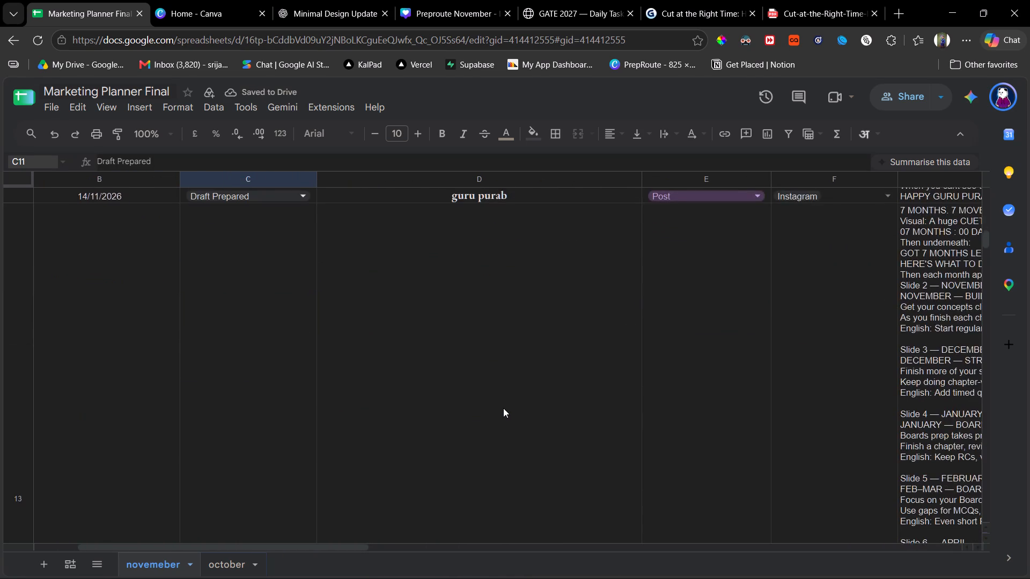
pyautogui.scroll(-4, 503, 408)
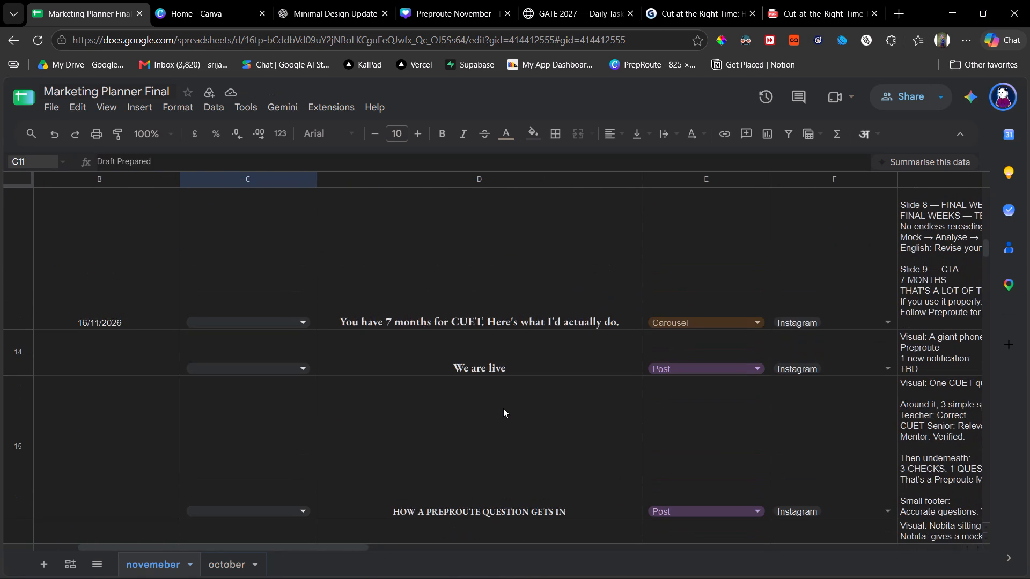
pyautogui.click(532, 354)
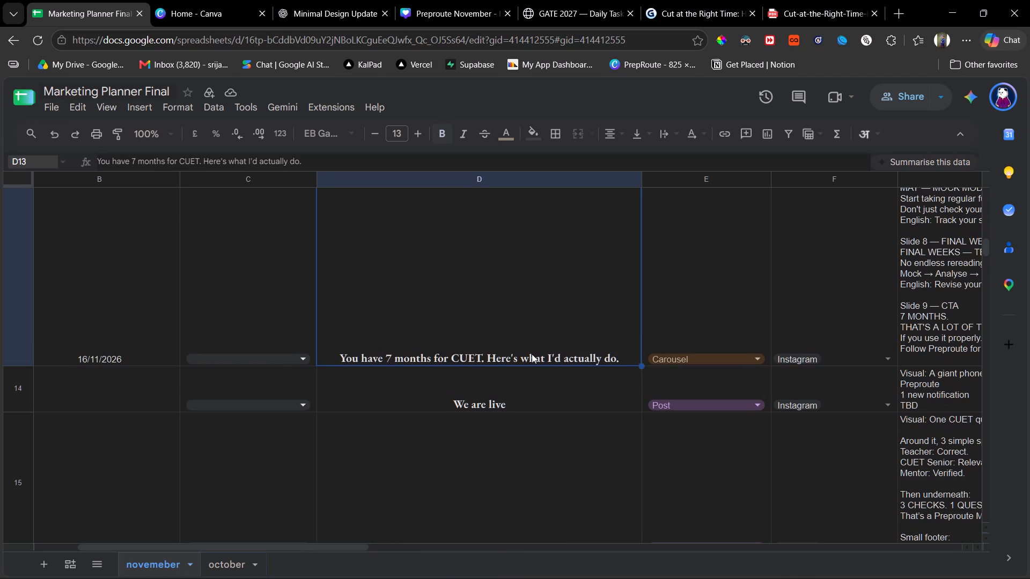
pyautogui.hscroll(-1, 532, 354)
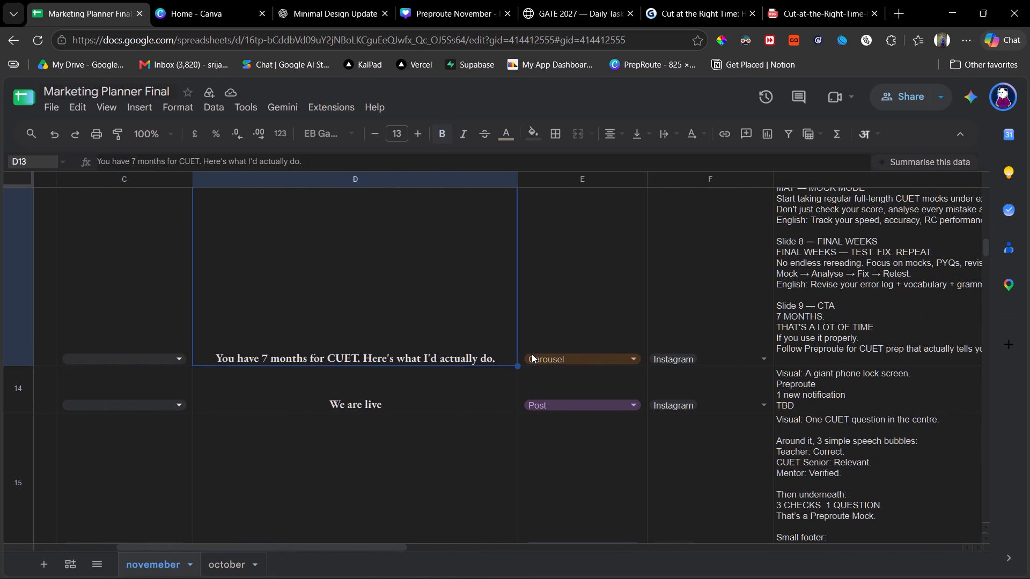
pyautogui.click(532, 354)
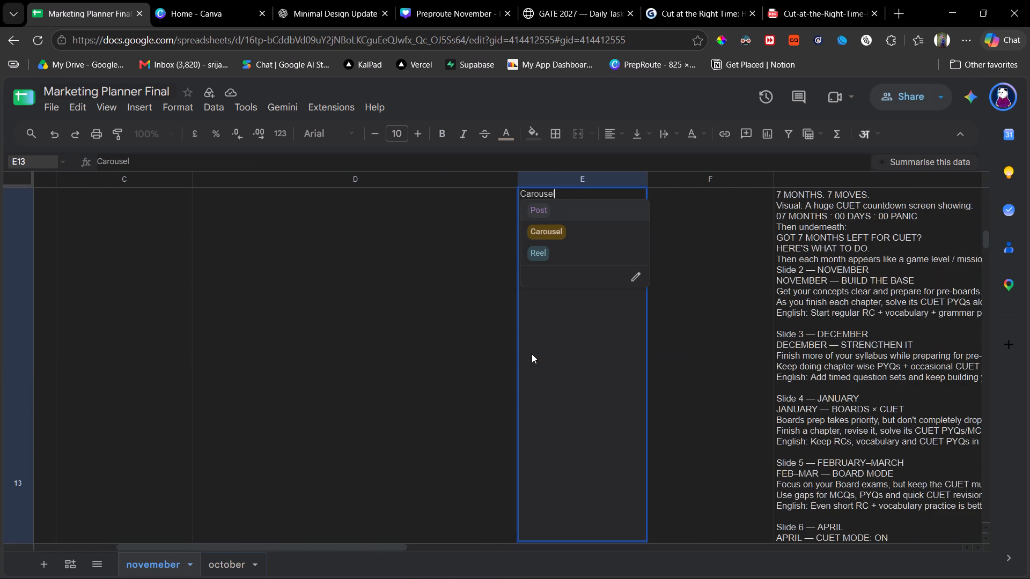
pyautogui.click(725, 357)
pyautogui.scroll(2, 725, 357)
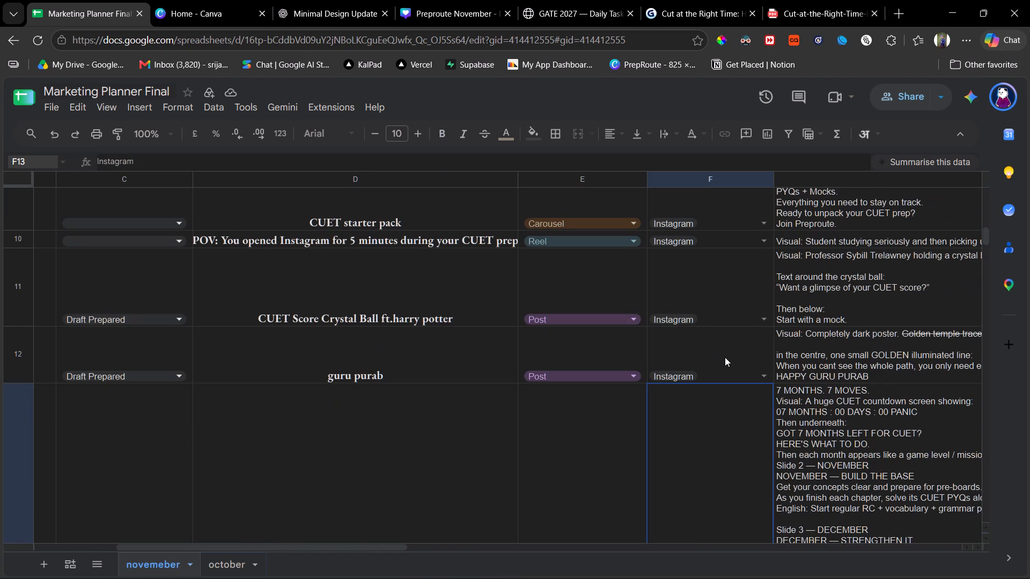
pyautogui.scroll(1, 725, 357)
pyautogui.scroll(-2, 725, 357)
pyautogui.hscroll(-1, 725, 357)
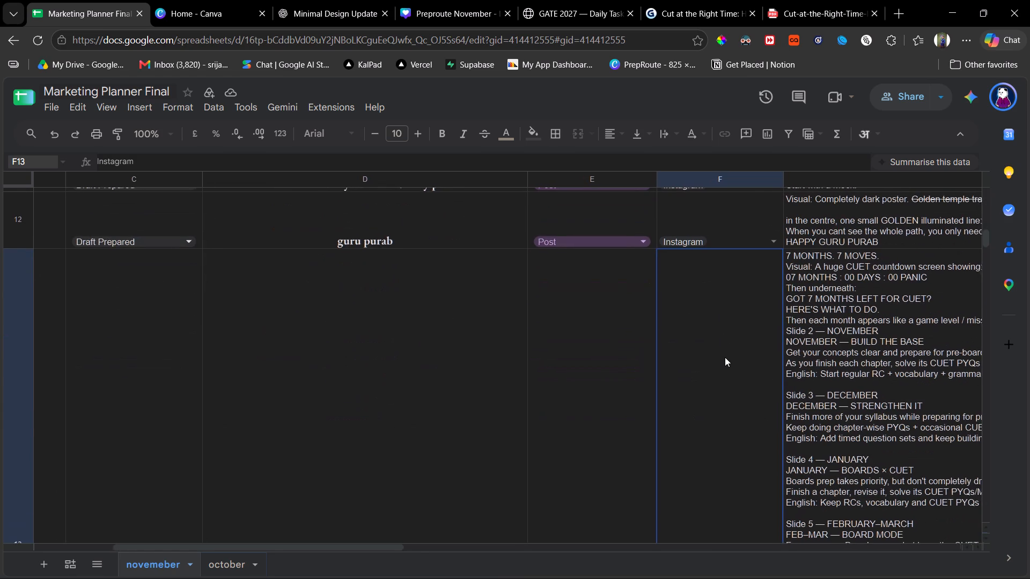
pyautogui.hscroll(-1, 725, 357)
pyautogui.scroll(-5, 725, 357)
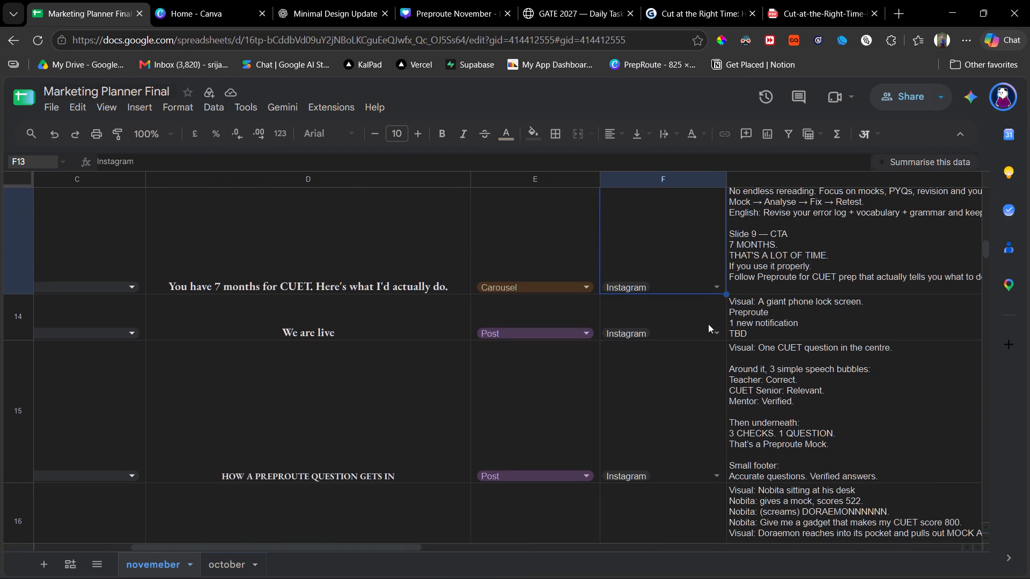
pyautogui.click(705, 324)
pyautogui.click(786, 317)
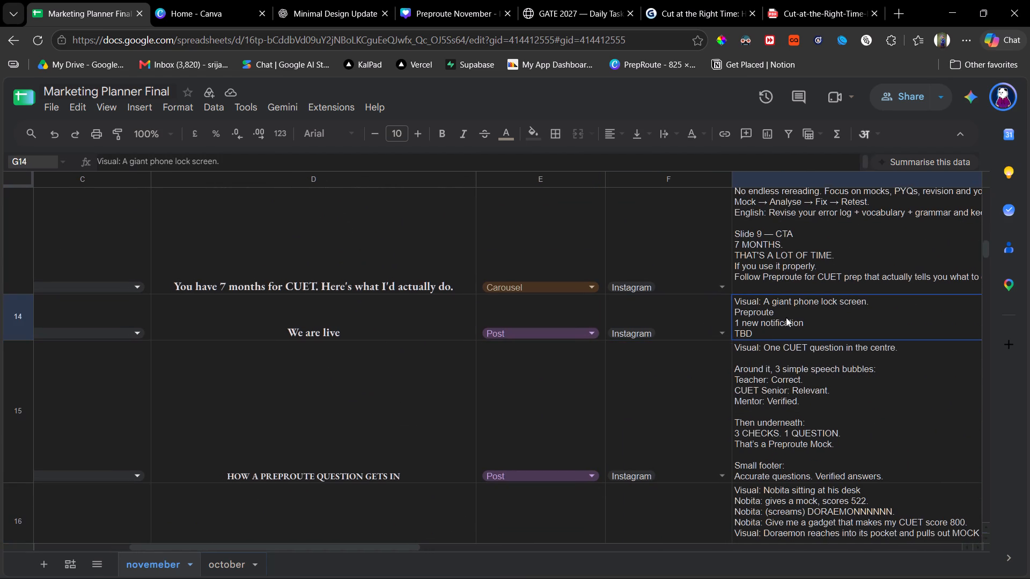
pyautogui.scroll(-2, 786, 317)
pyautogui.click(781, 354)
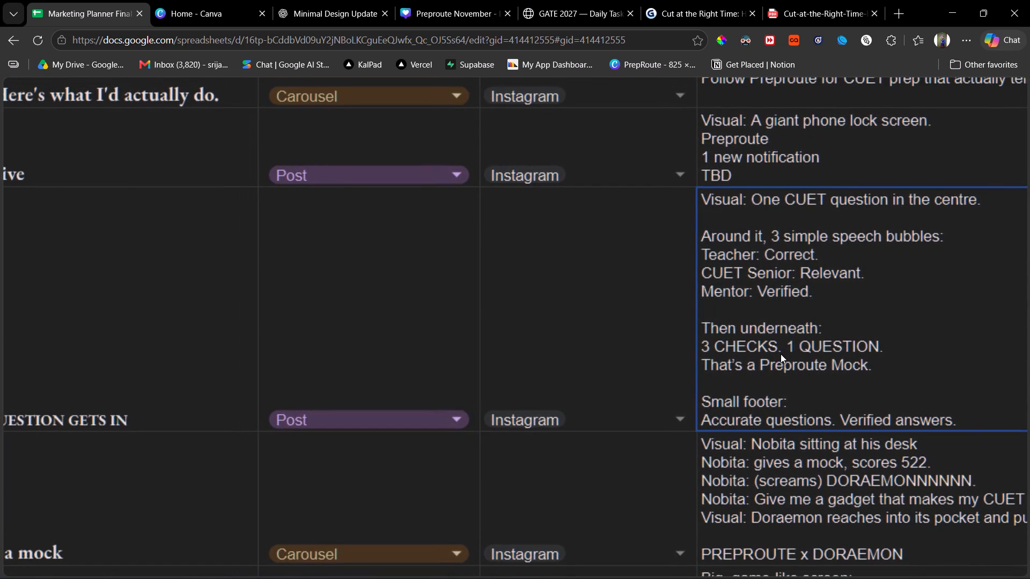
pyautogui.scroll(1, 781, 354)
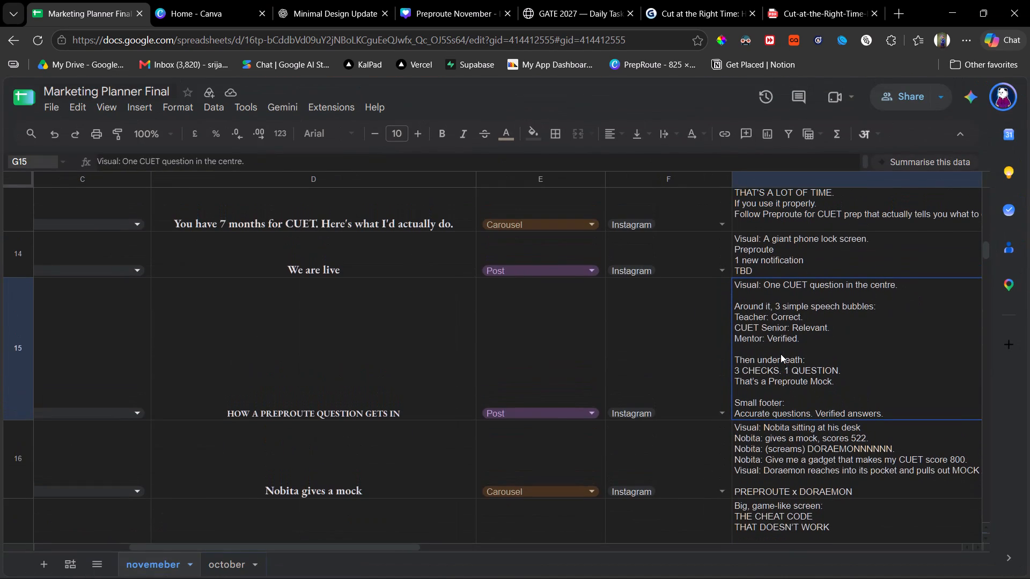
# Copy the full brief text of the "We are live" post from its content cell.
pyautogui.click(797, 257)
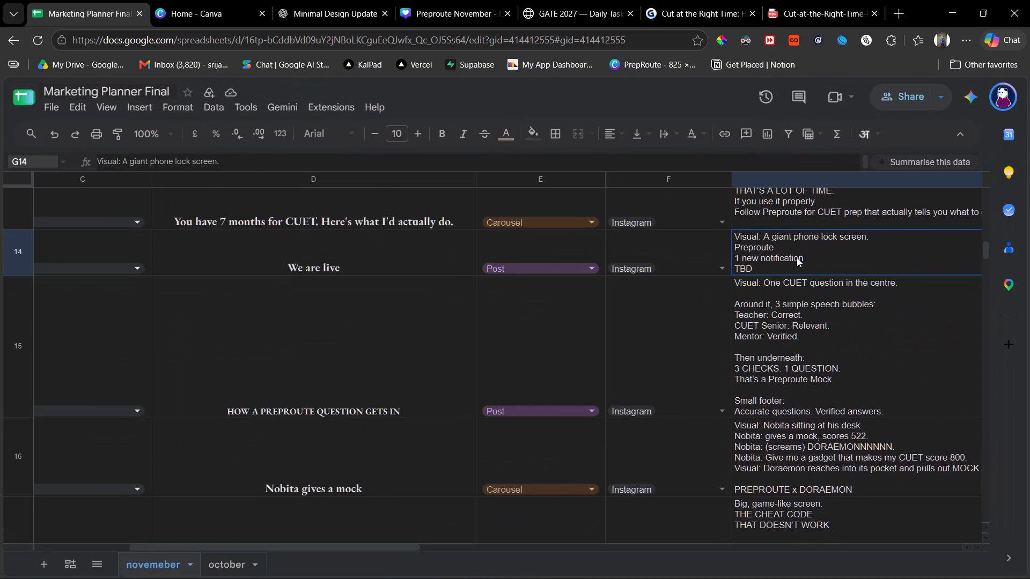
pyautogui.hscroll(1, 797, 257)
pyautogui.doubleClick(860, 239)
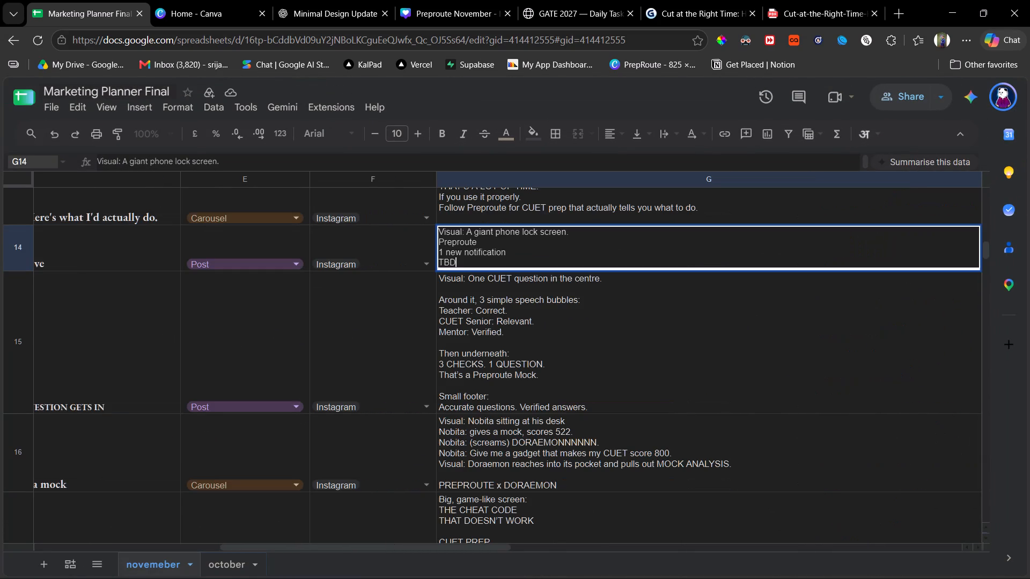
pyautogui.hscroll(2, 860, 239)
pyautogui.click(781, 262)
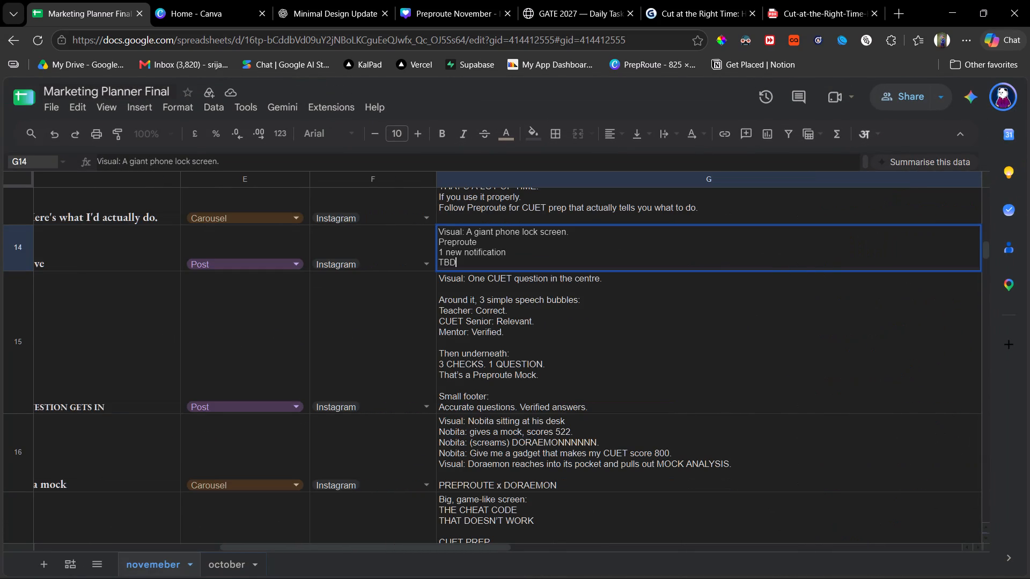
pyautogui.hotkey('ctrl', 'a')
pyautogui.hotkey('ctrl', 'c')
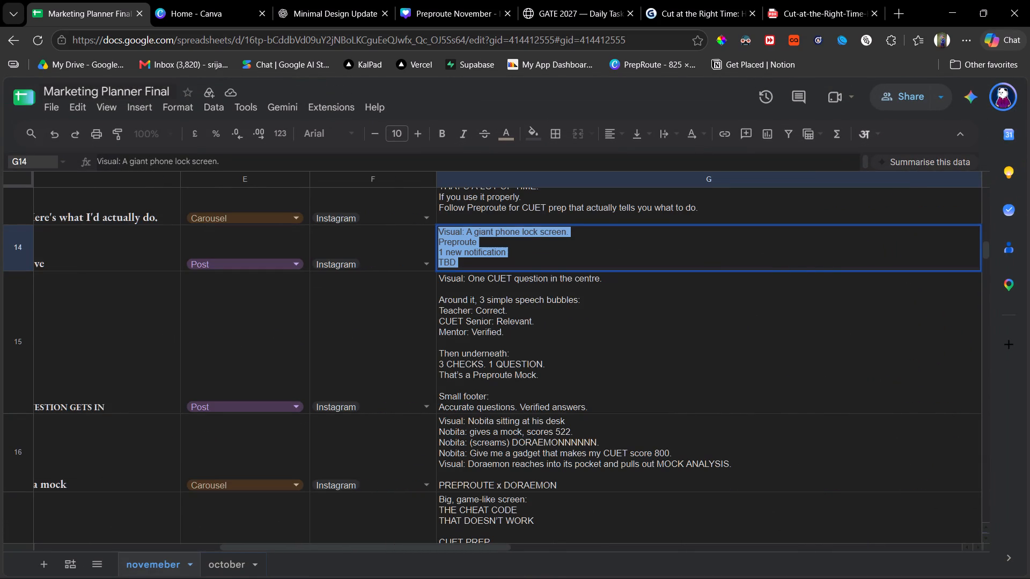
# Read the brief for "How a Preproute question gets in" and look through the remaining November post briefs below it.
pyautogui.click(748, 310)
pyautogui.hscroll(2, 748, 310)
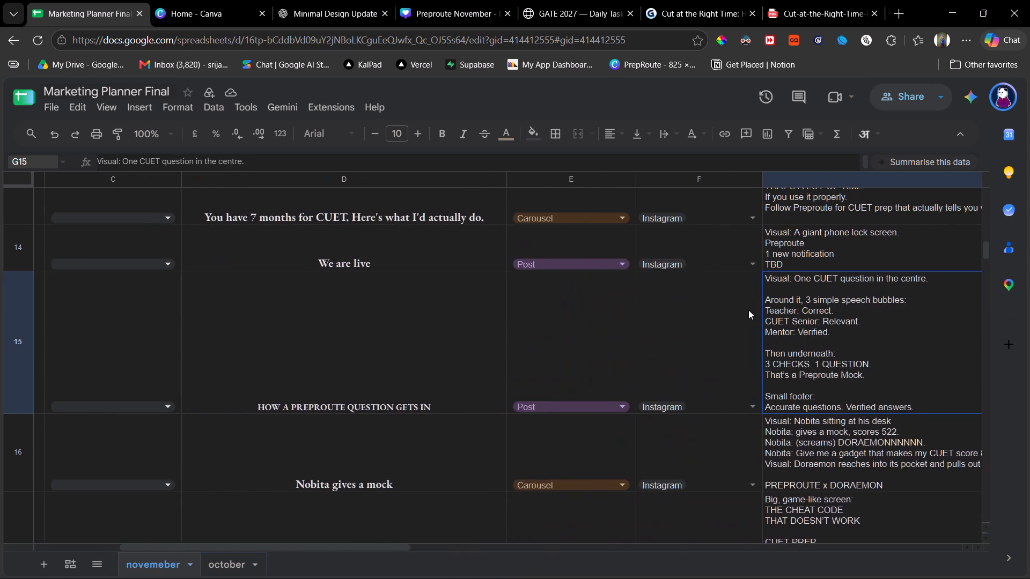
pyautogui.hscroll(1, 748, 310)
pyautogui.click(748, 310)
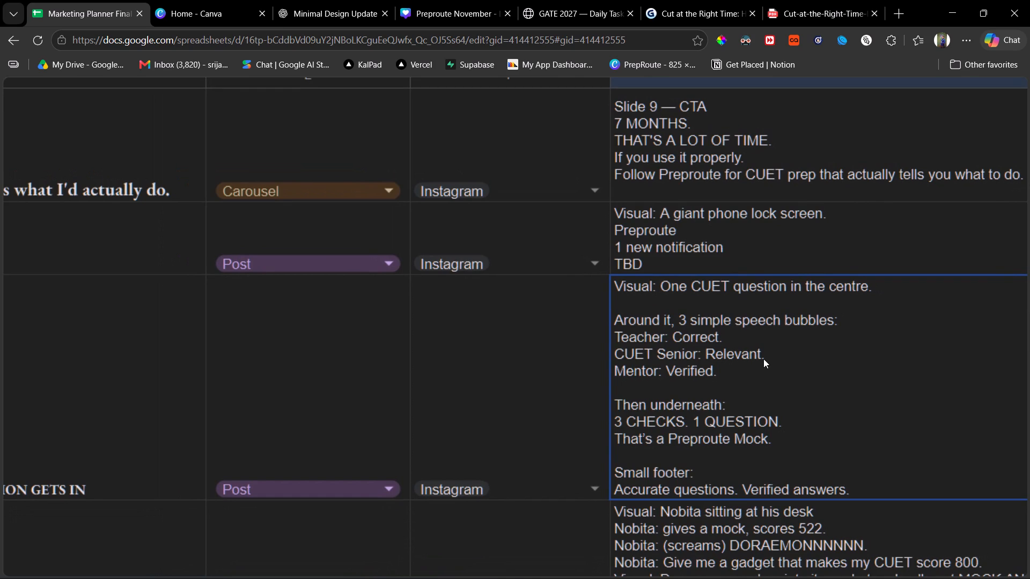
pyautogui.scroll(-1, 763, 359)
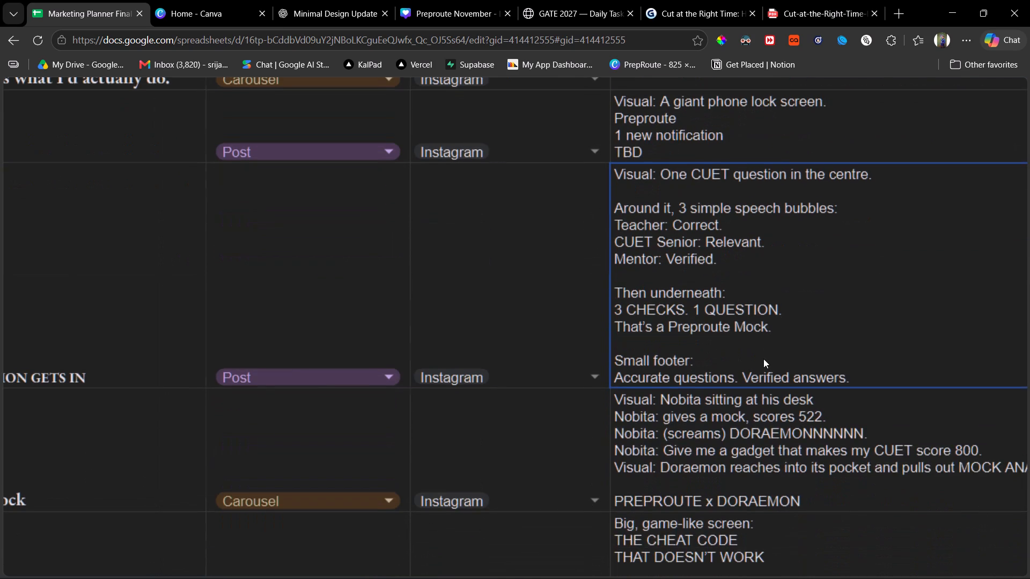
pyautogui.scroll(-1, 763, 359)
pyautogui.scroll(1, 763, 359)
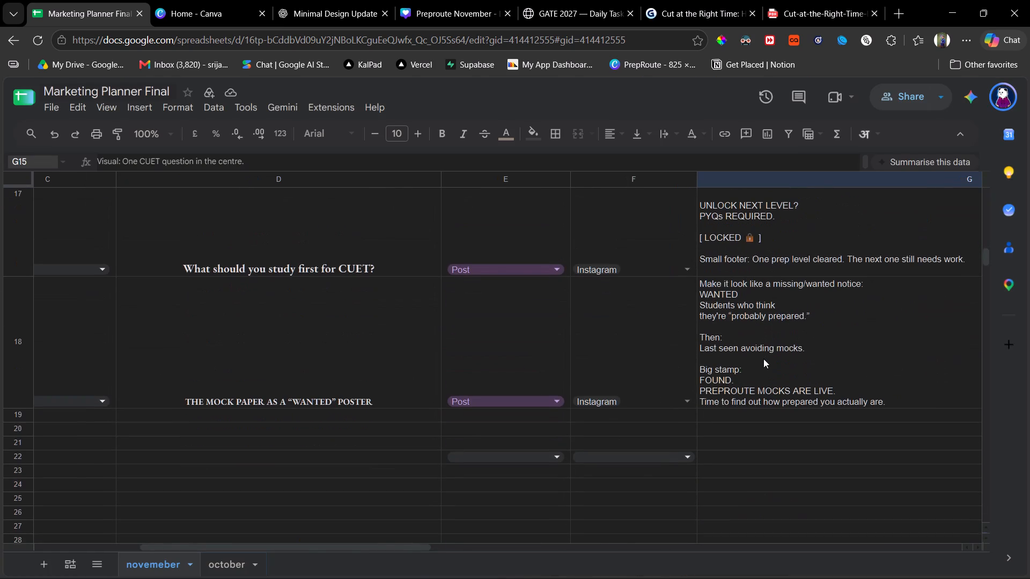
pyautogui.scroll(1, 763, 359)
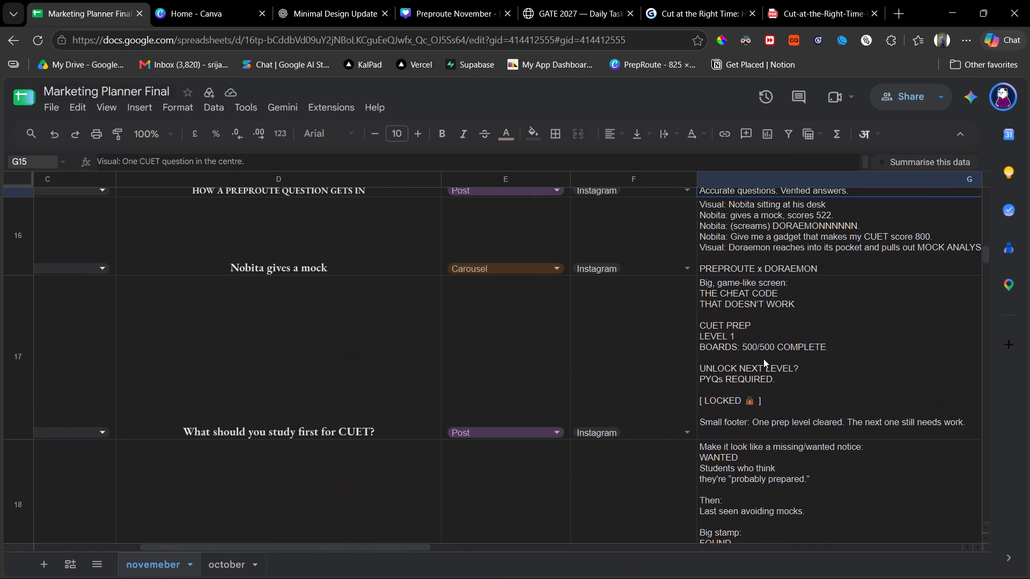
pyautogui.scroll(1, 763, 359)
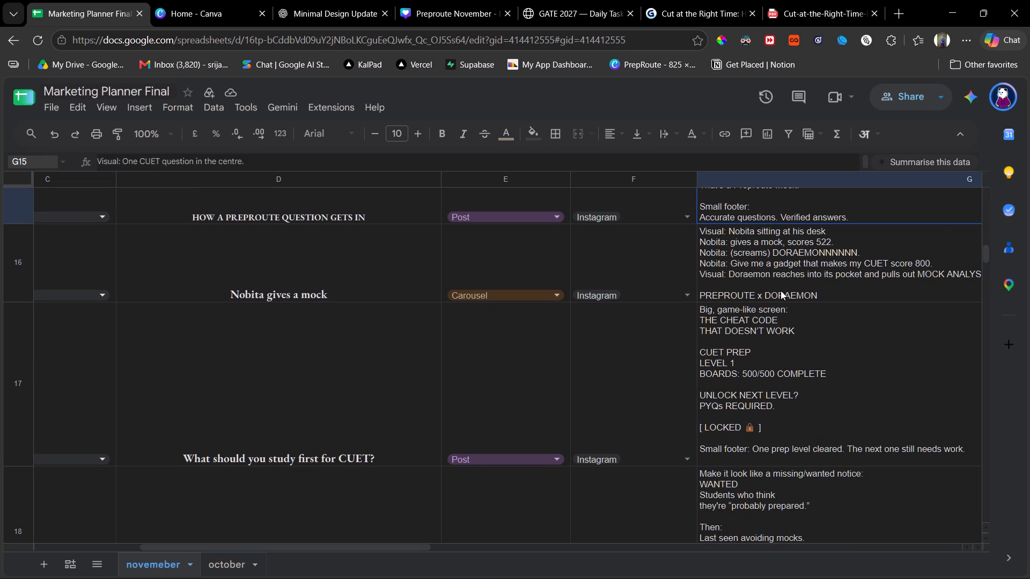
# Read the "Nobita gives a mock" carousel brief up close, along with the two post briefs that follow it.
pyautogui.click(784, 286)
pyautogui.hscroll(-1, 784, 286)
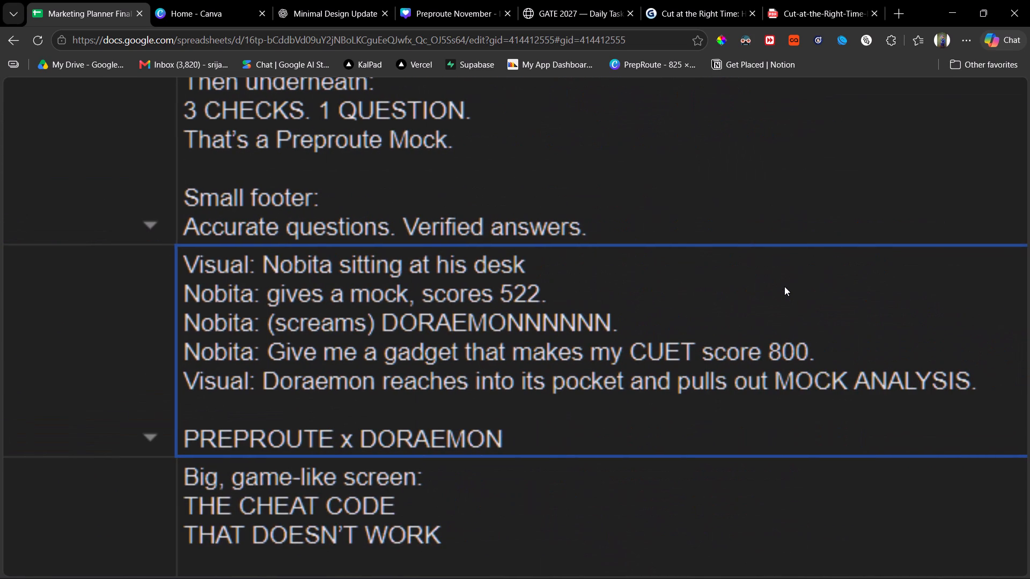
pyautogui.hscroll(-1, 784, 286)
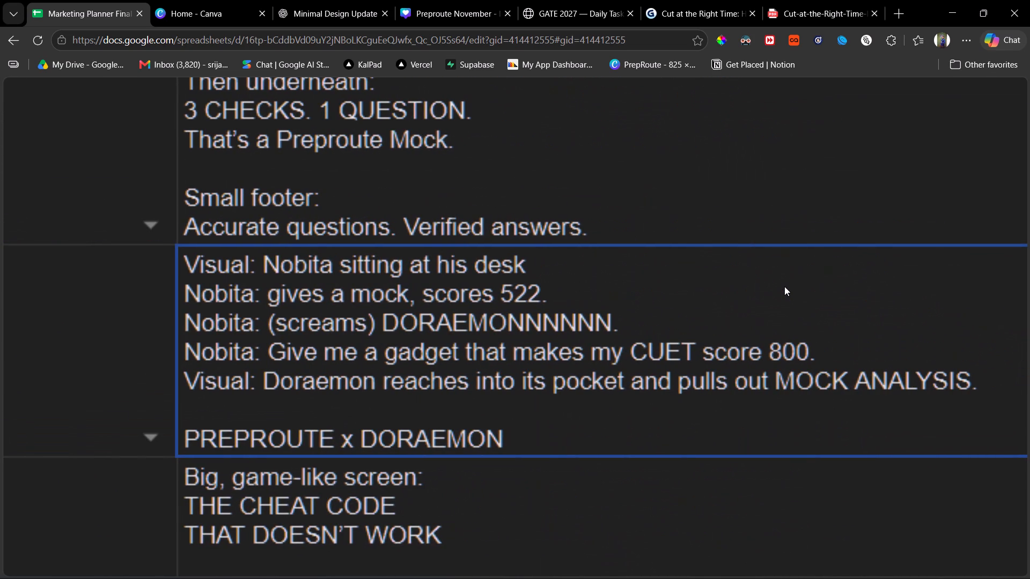
pyautogui.hscroll(-3, 784, 286)
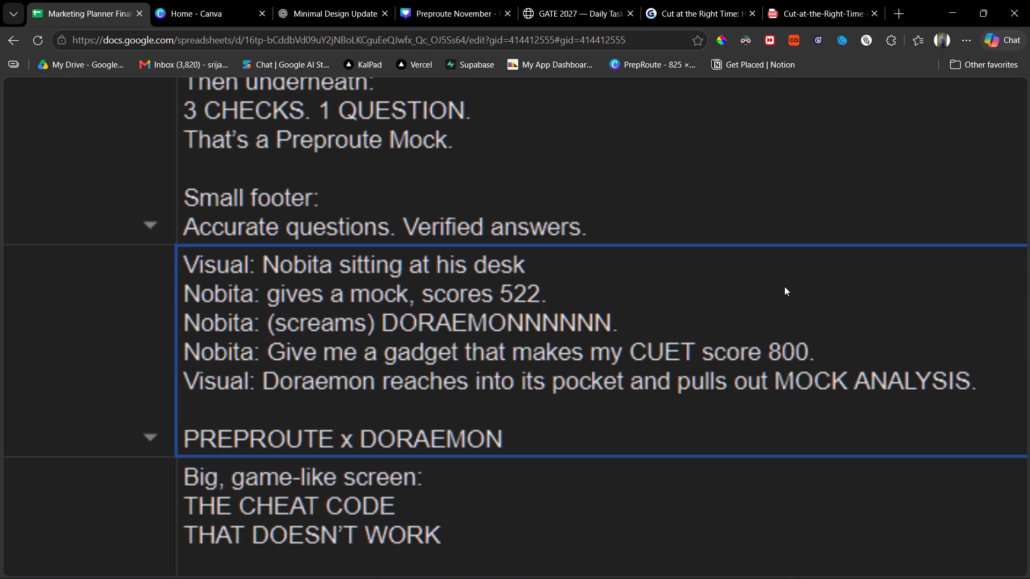
pyautogui.scroll(-2, 784, 286)
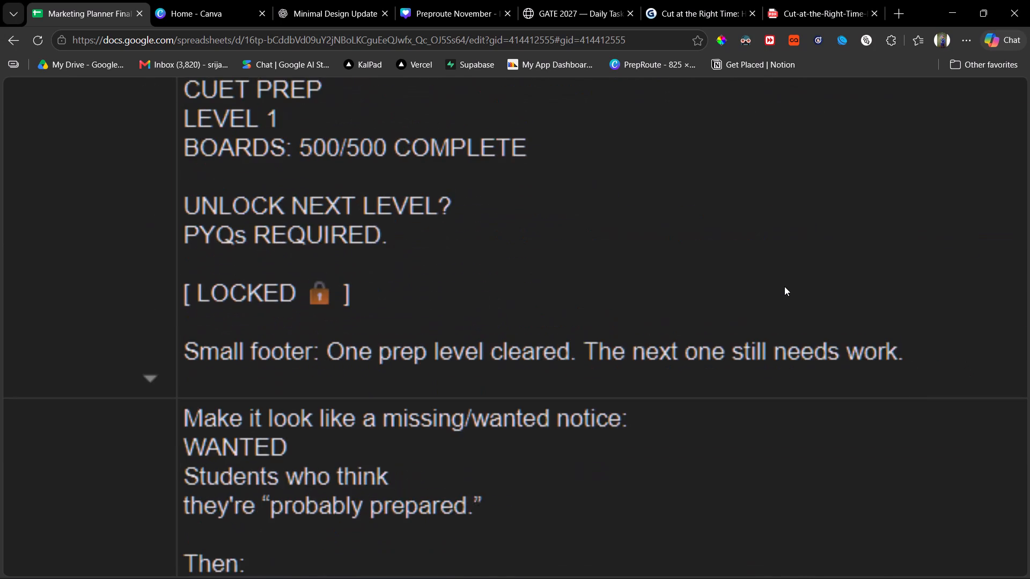
pyautogui.scroll(-3, 784, 286)
pyautogui.hscroll(3, 784, 286)
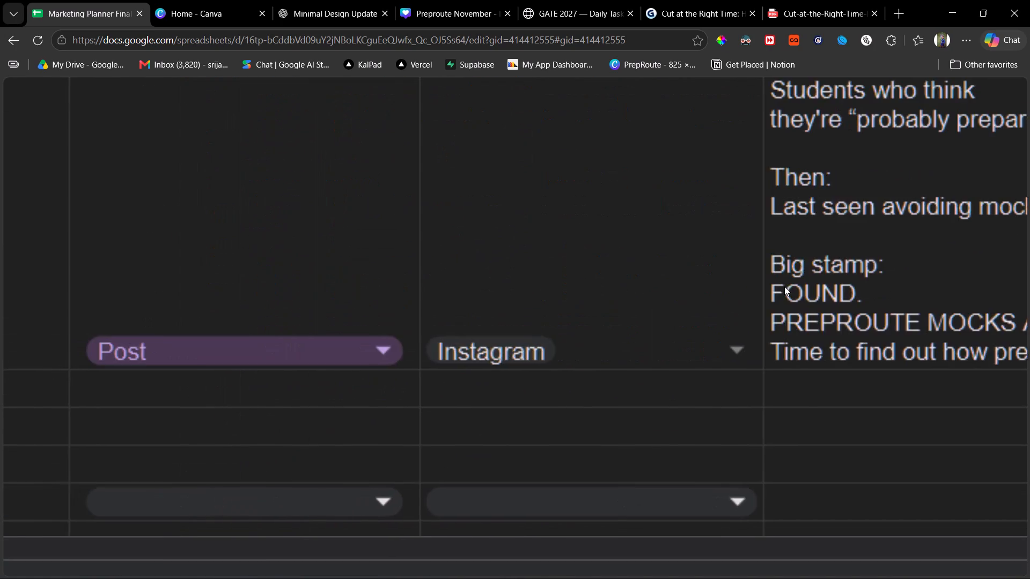
pyautogui.scroll(2, 784, 286)
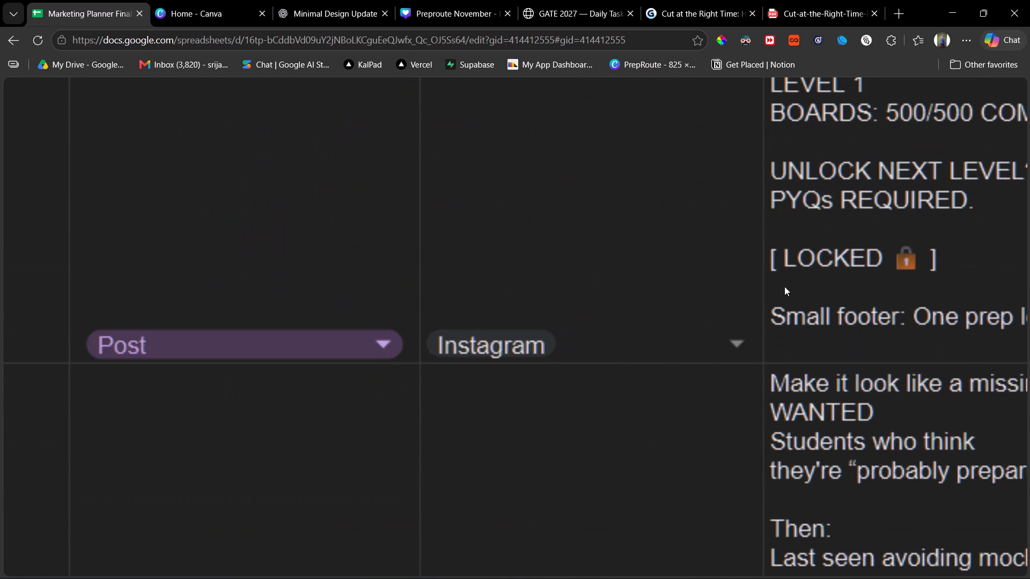
pyautogui.click(1027, 2)
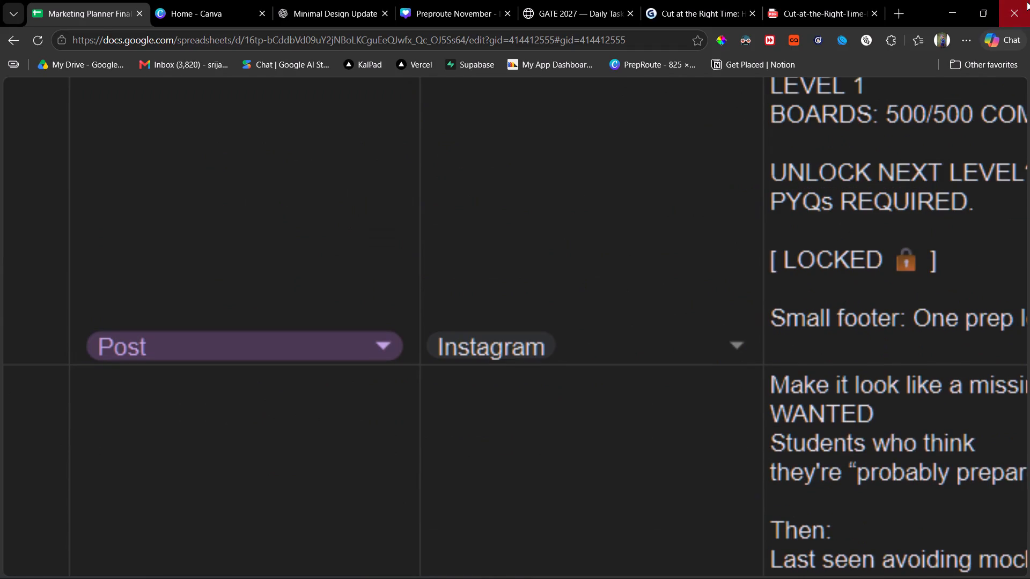